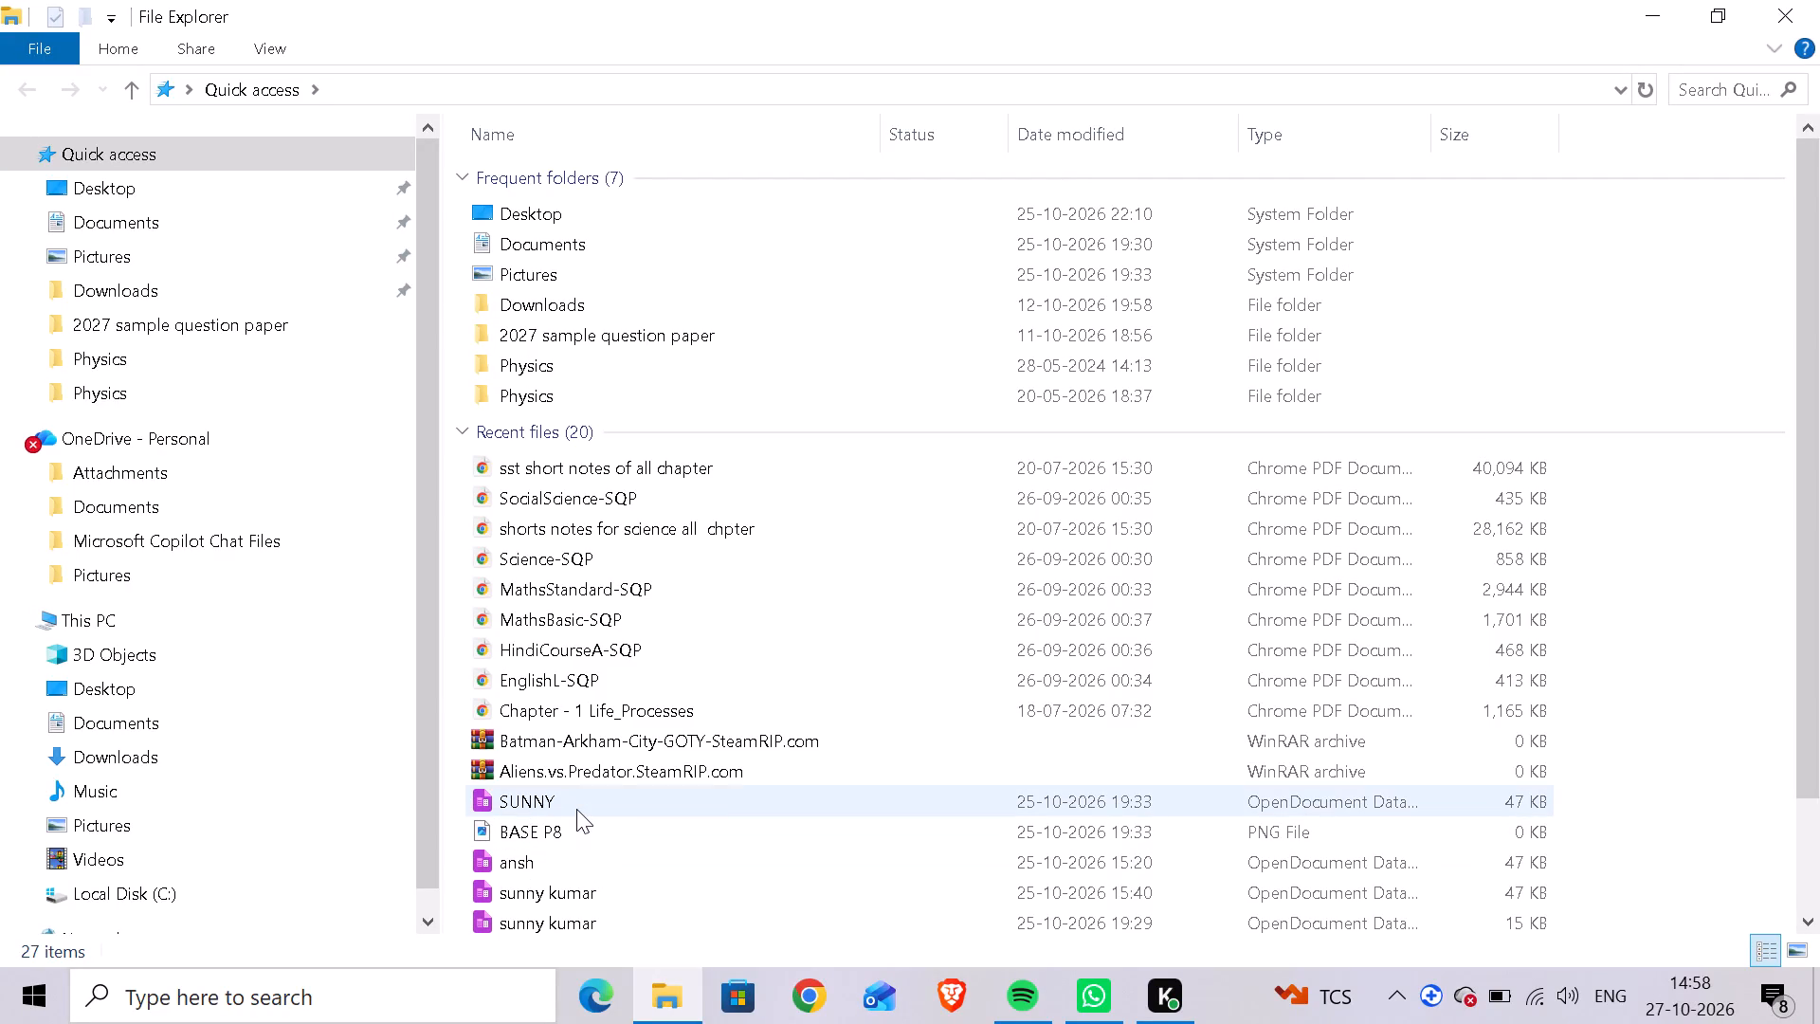
Open the ansh database from the recent files and decline changing the default file format registrations.
scroll(576, 809, "down", 3)
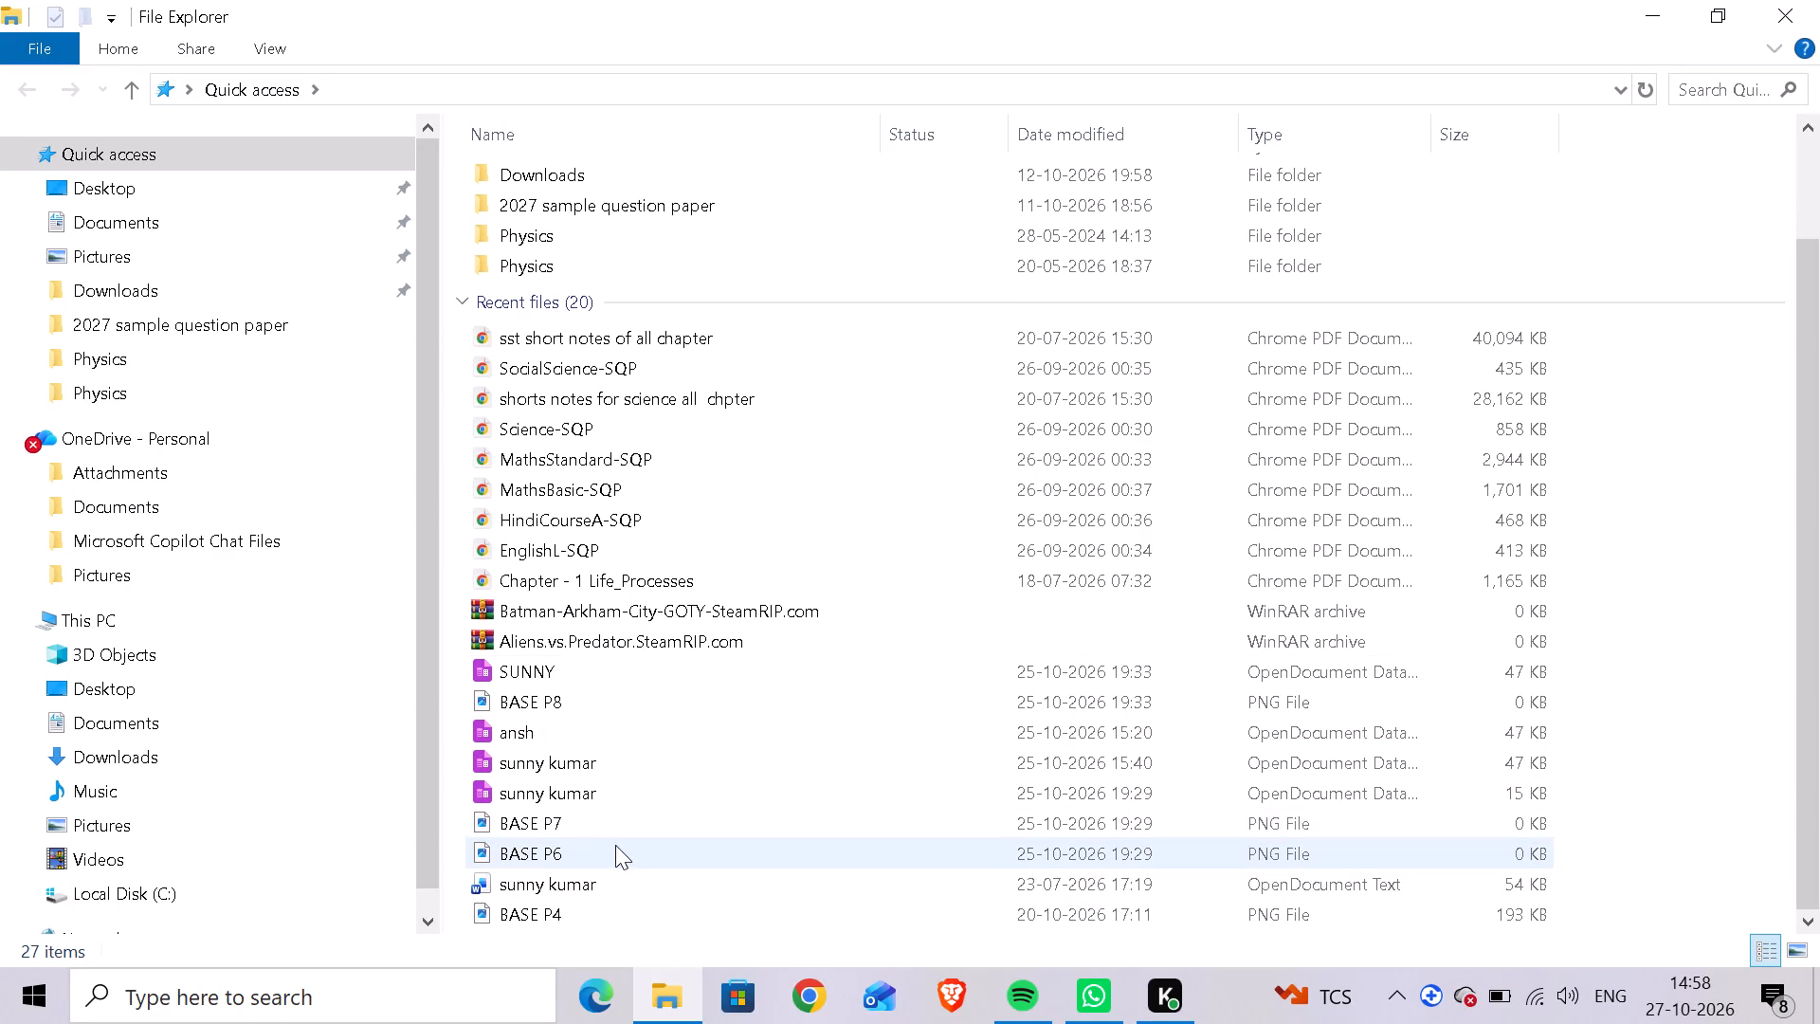
double_click(566, 733)
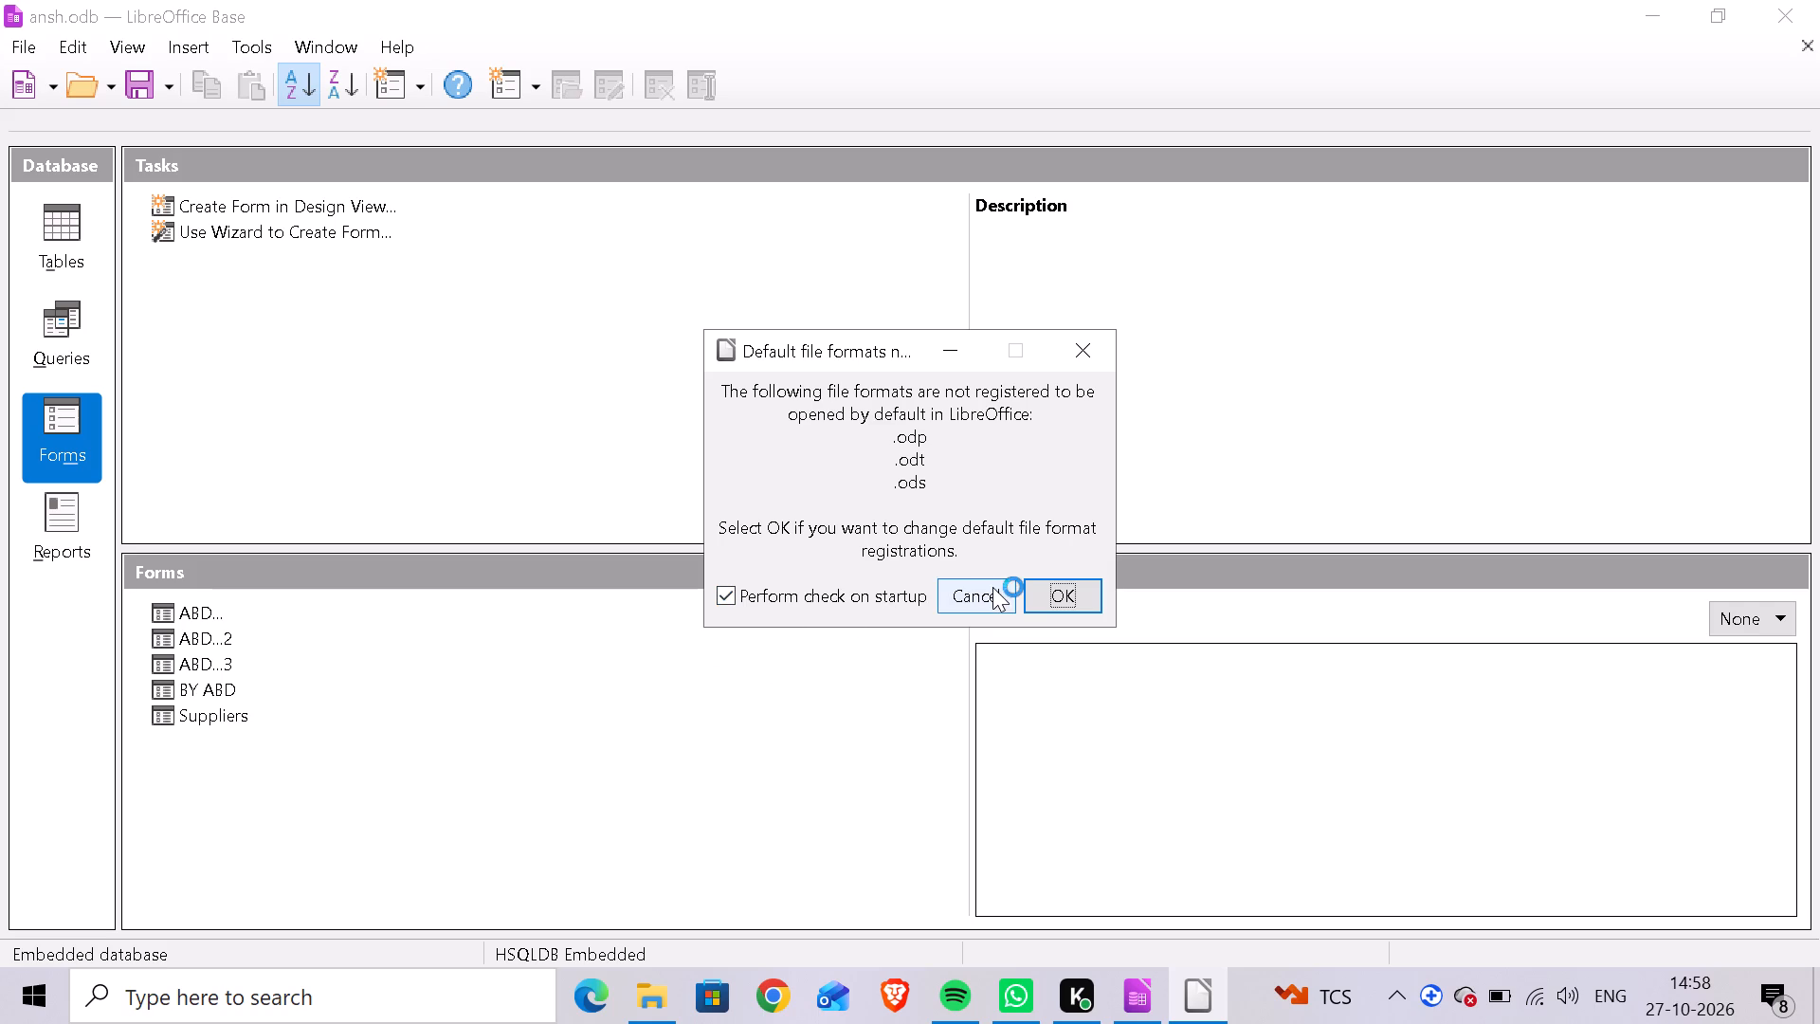
left_click(992, 587)
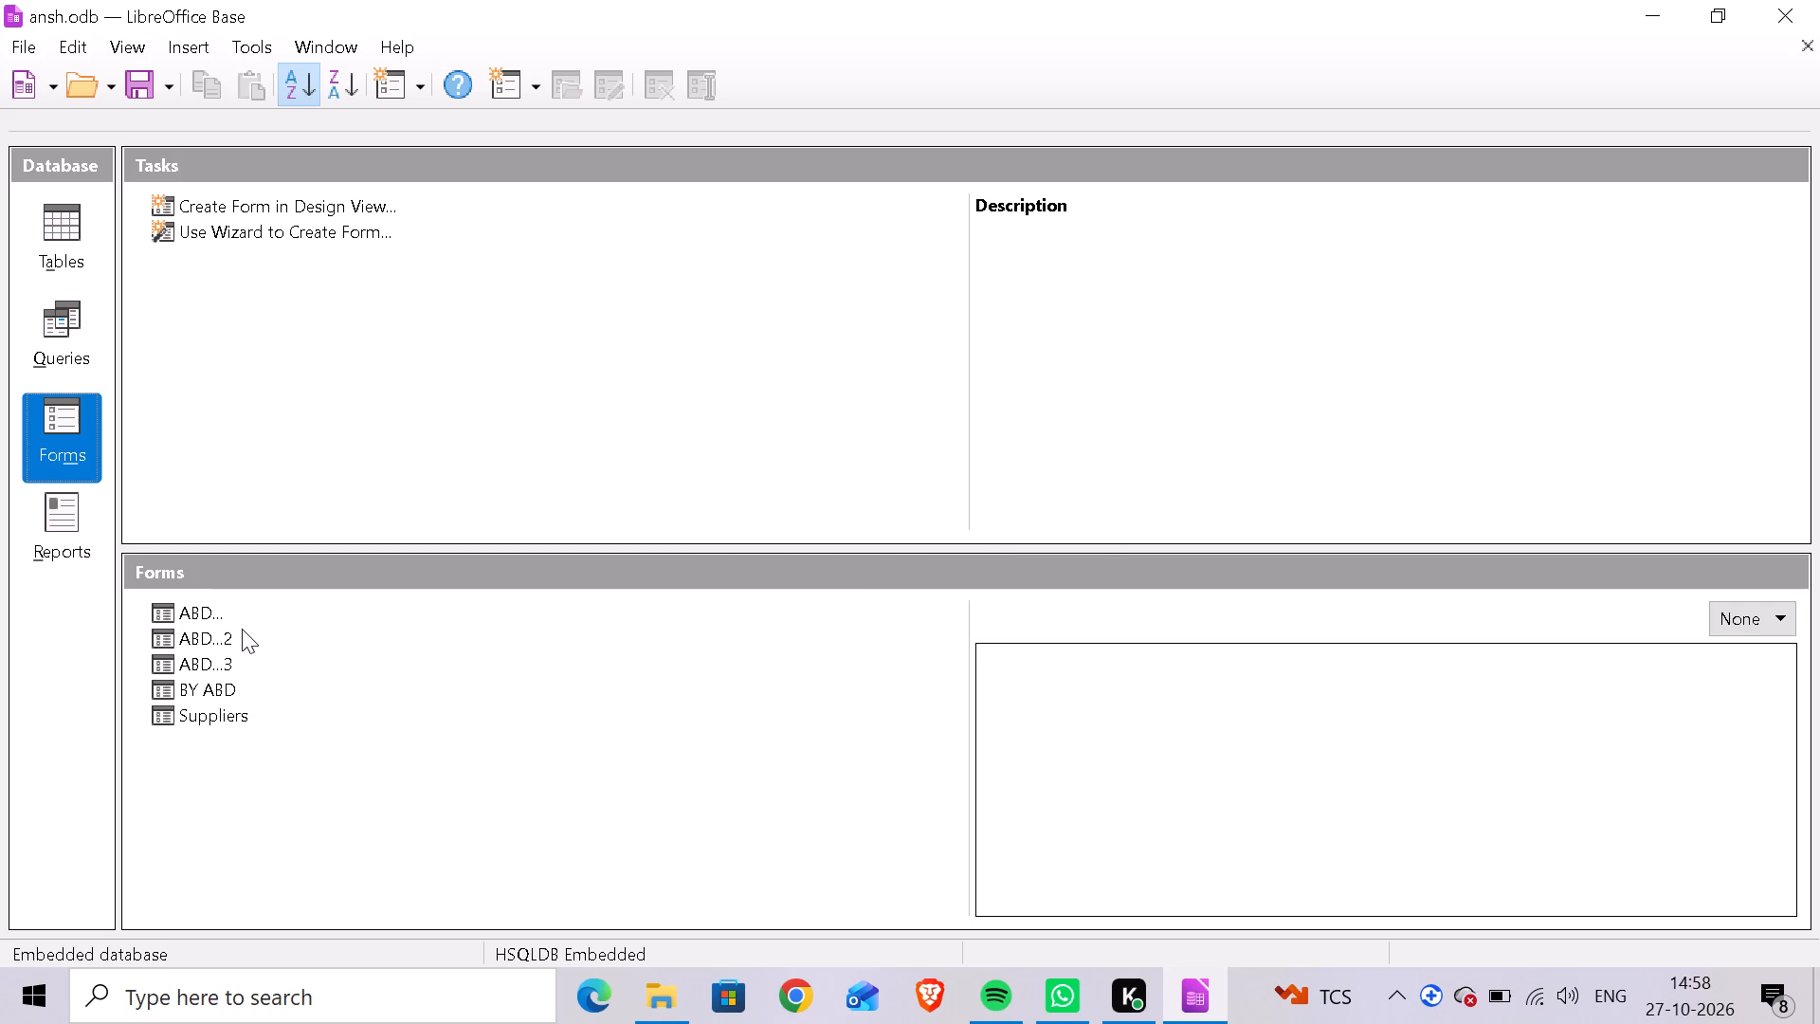
Open the BY ABD form to review its student records, and close it again.
double_click(232, 681)
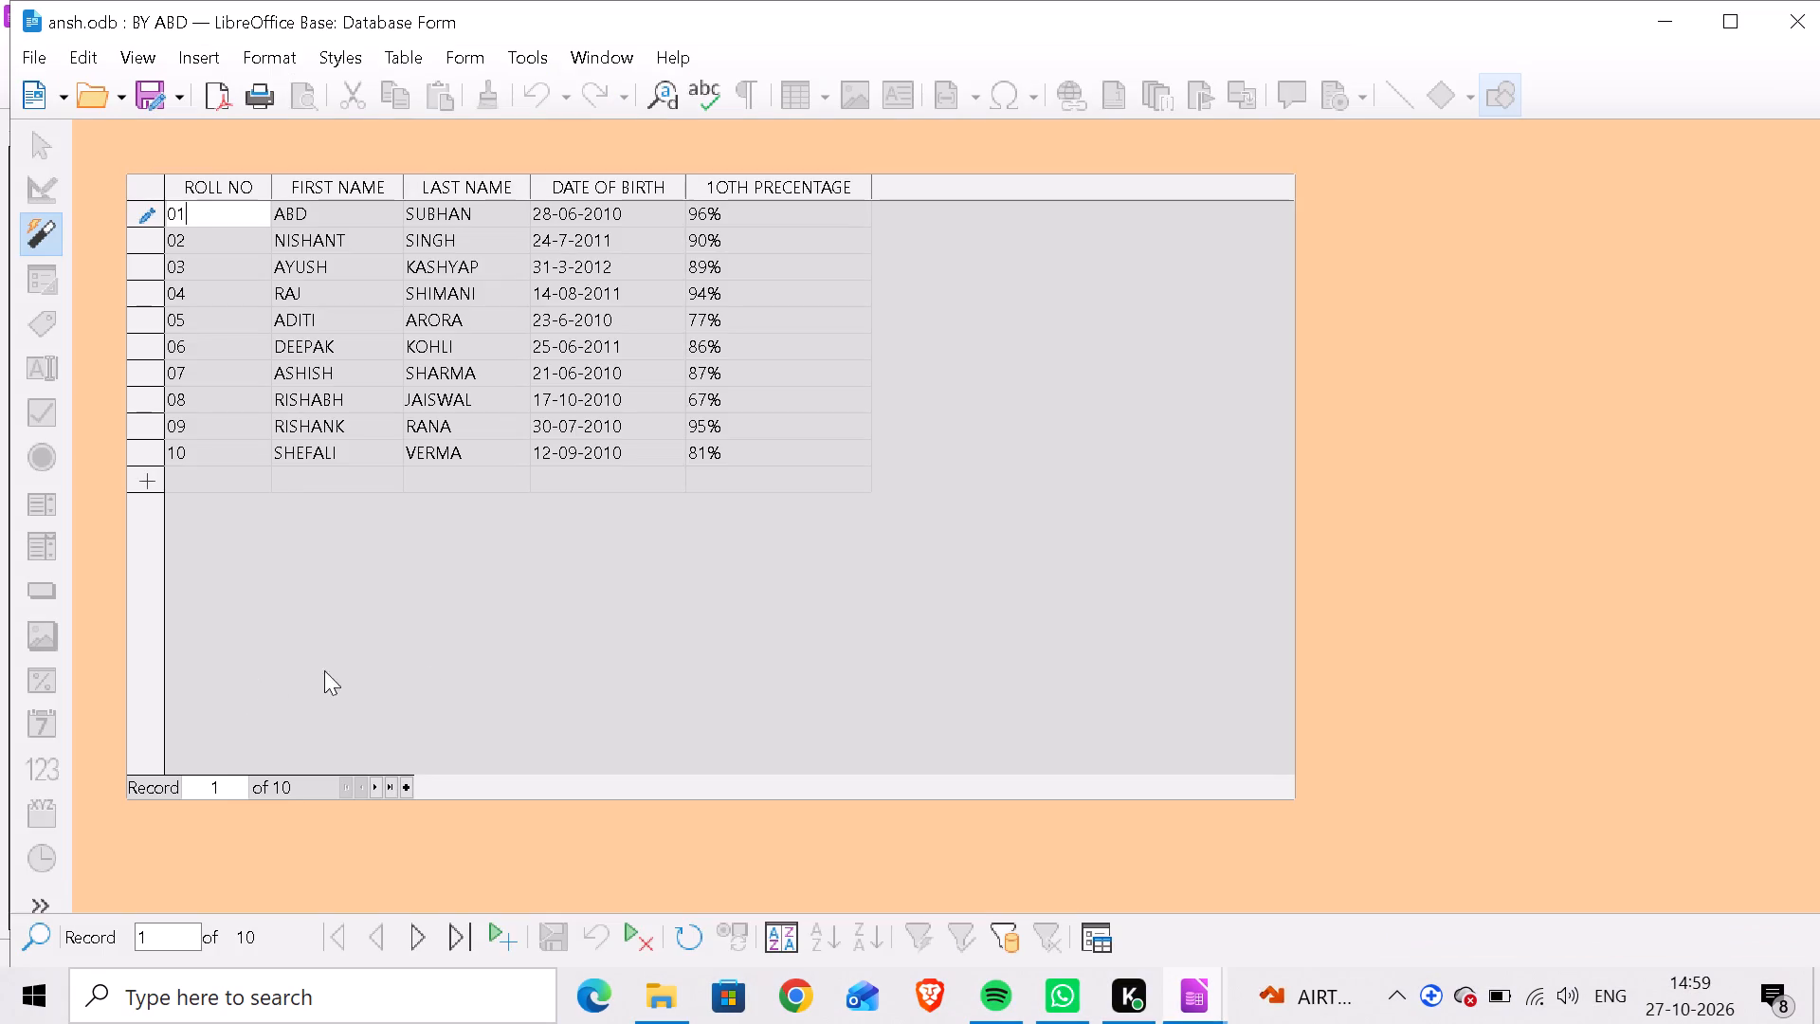
left_click(1447, 553)
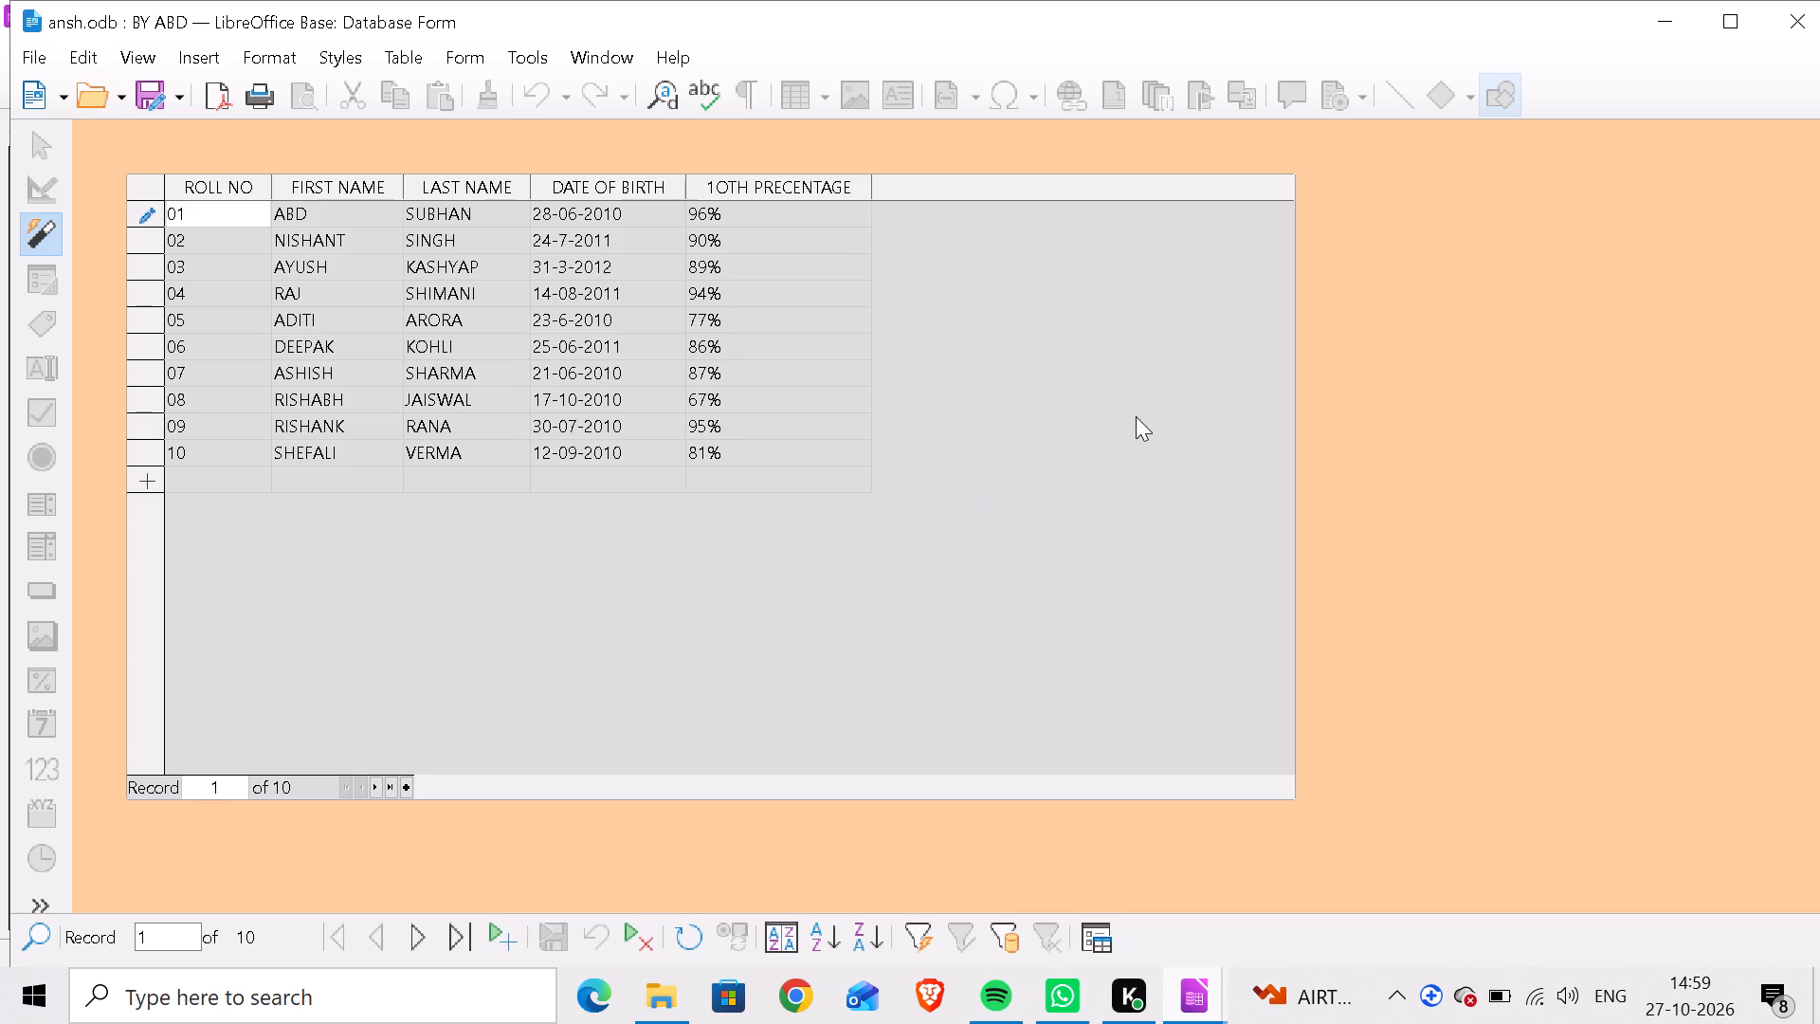
left_click_drag(1797, 32, 1805, 45)
left_click(1789, 14)
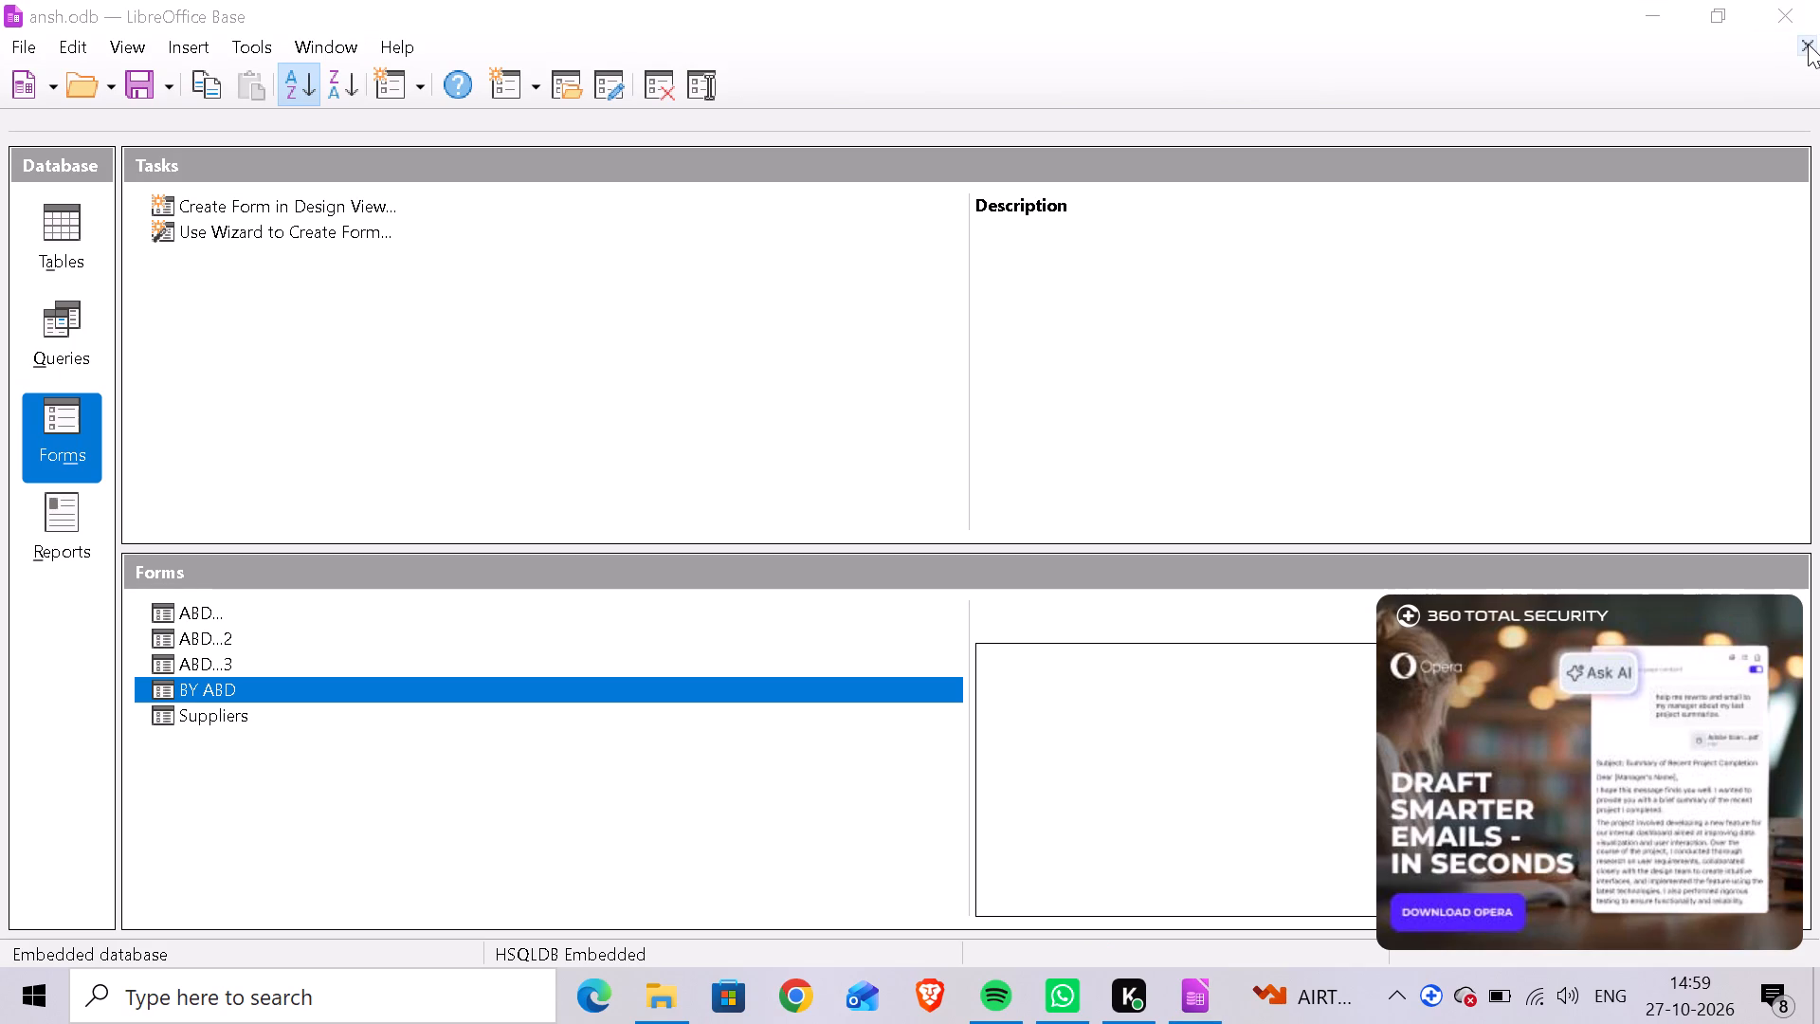
Show the database's tables and save the database as a new ODF Database file under the student's full name.
left_click(55, 213)
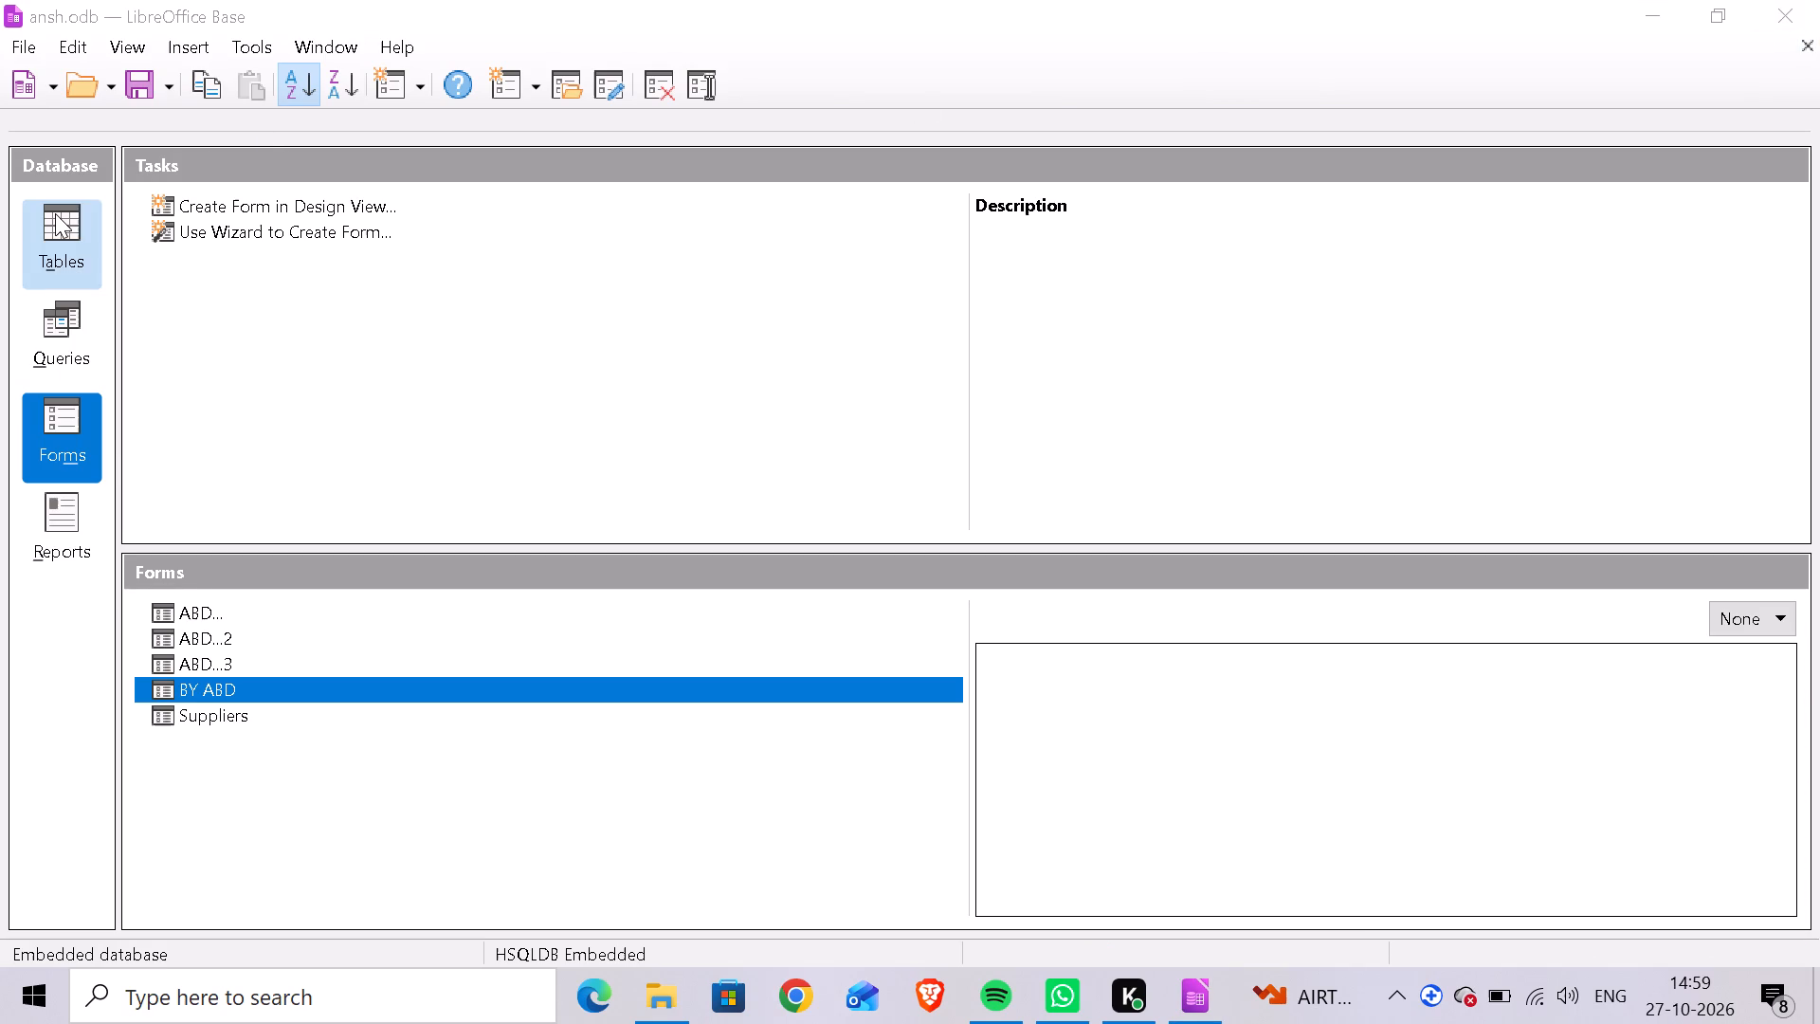
left_click(18, 35)
left_click(157, 255)
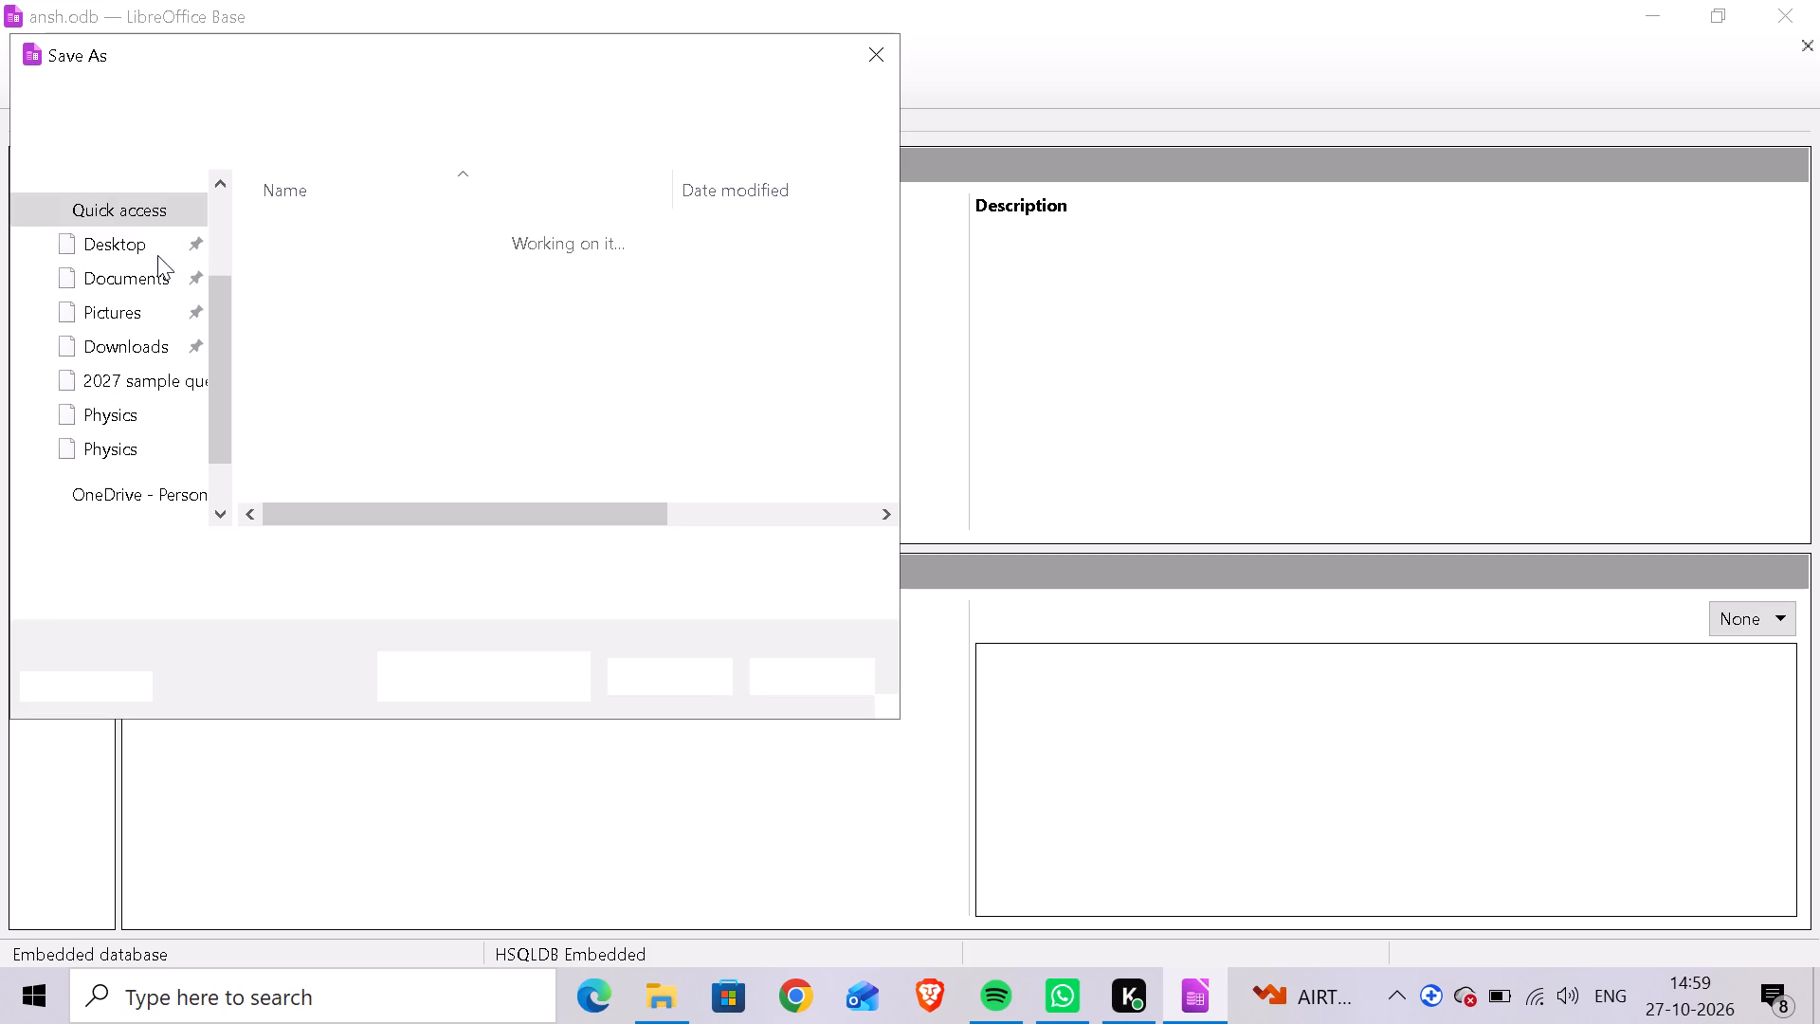
key("a")
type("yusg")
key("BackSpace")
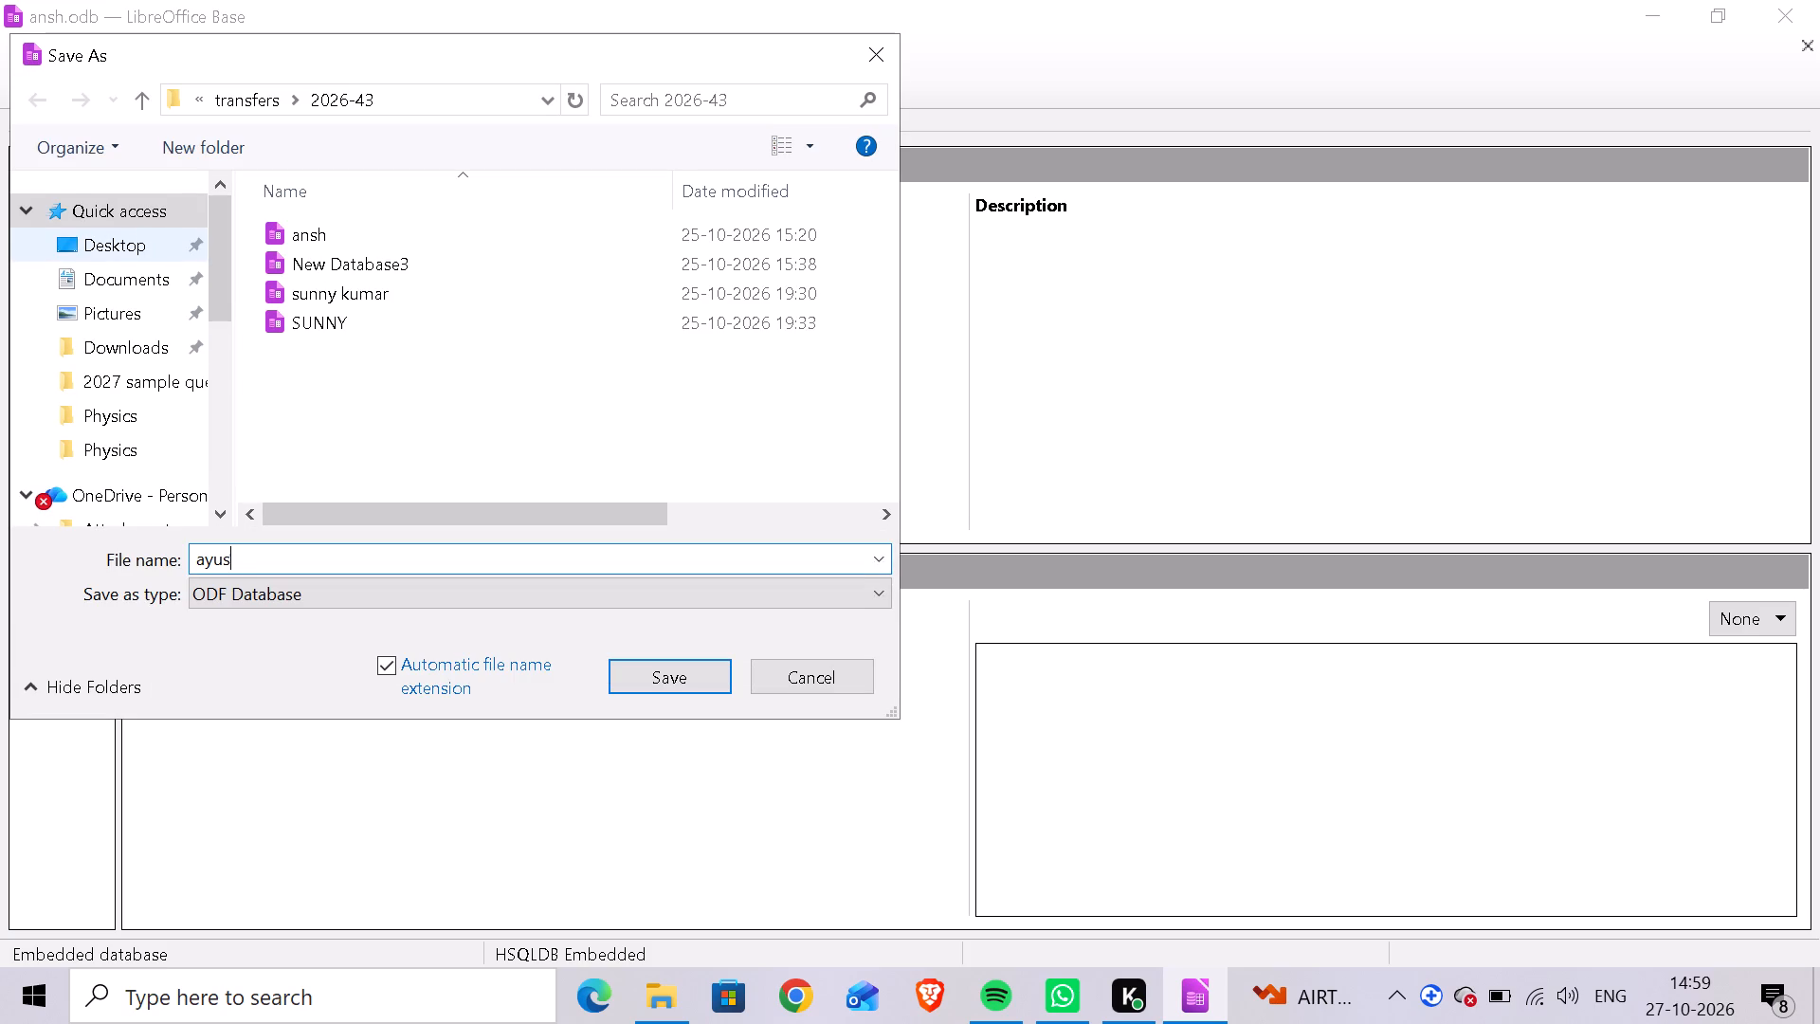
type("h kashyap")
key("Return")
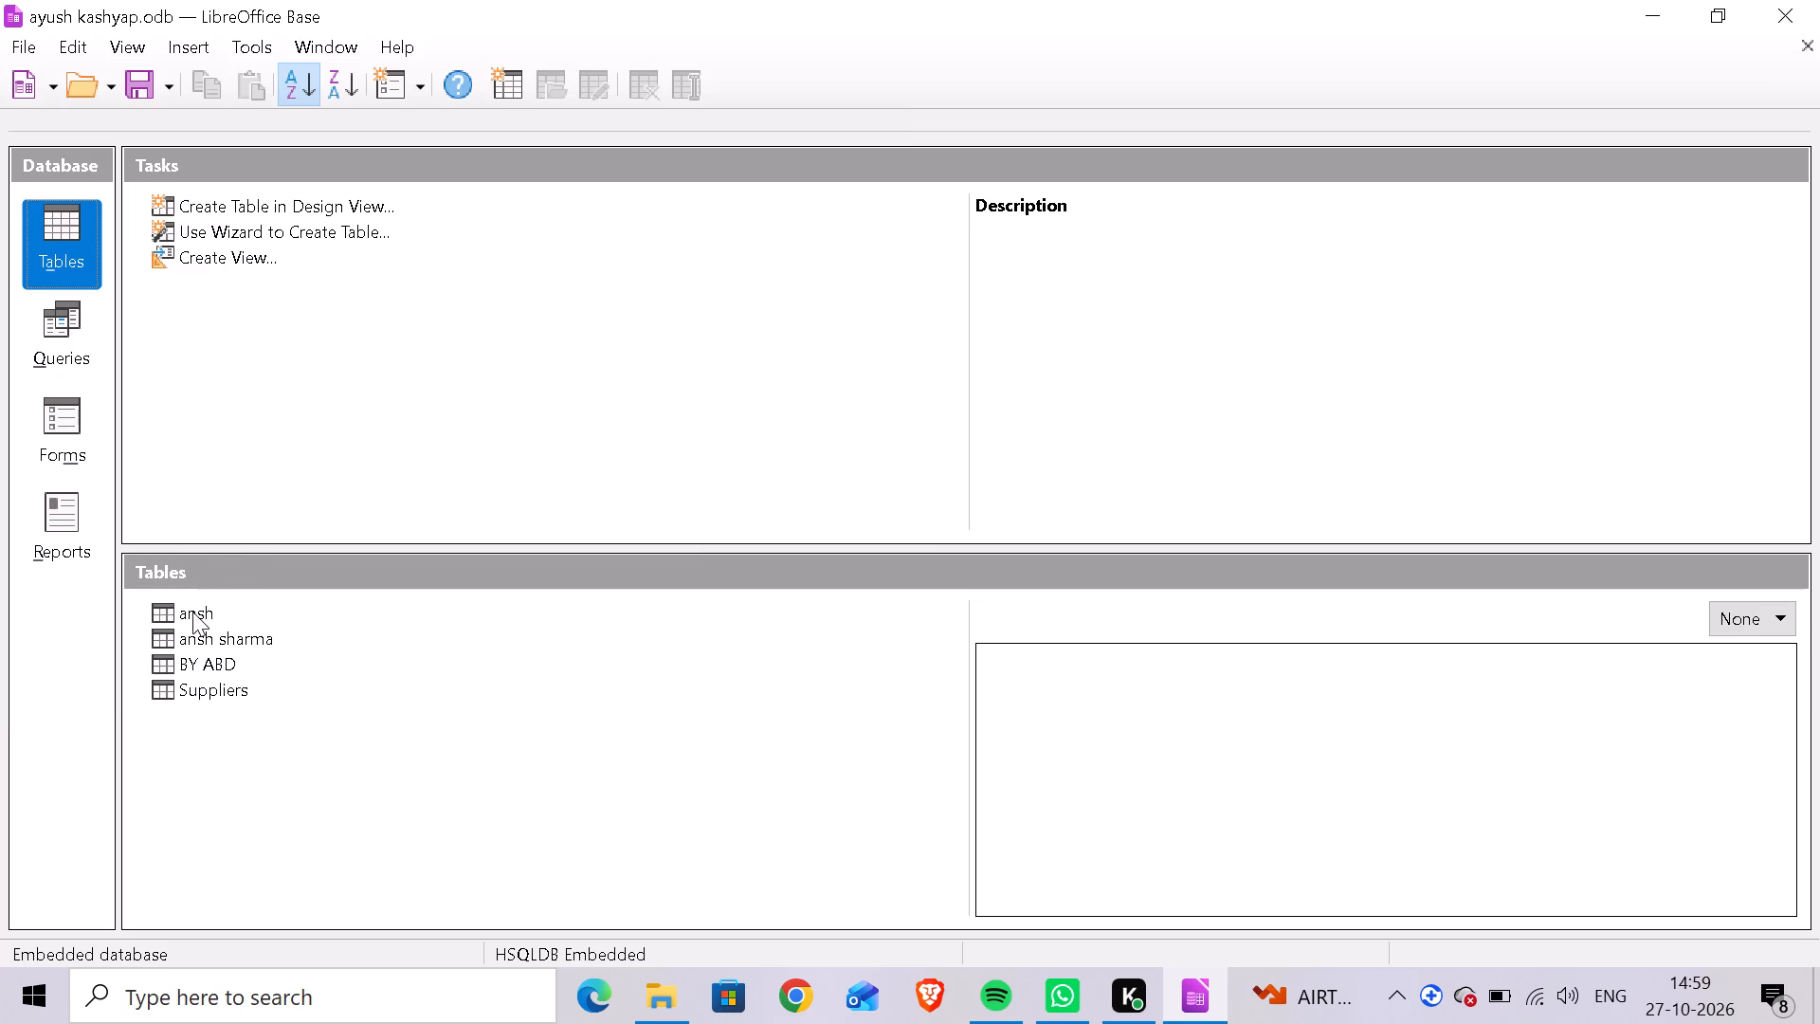
Open the ansh table to review its employee records, and close it again.
double_click(192, 612)
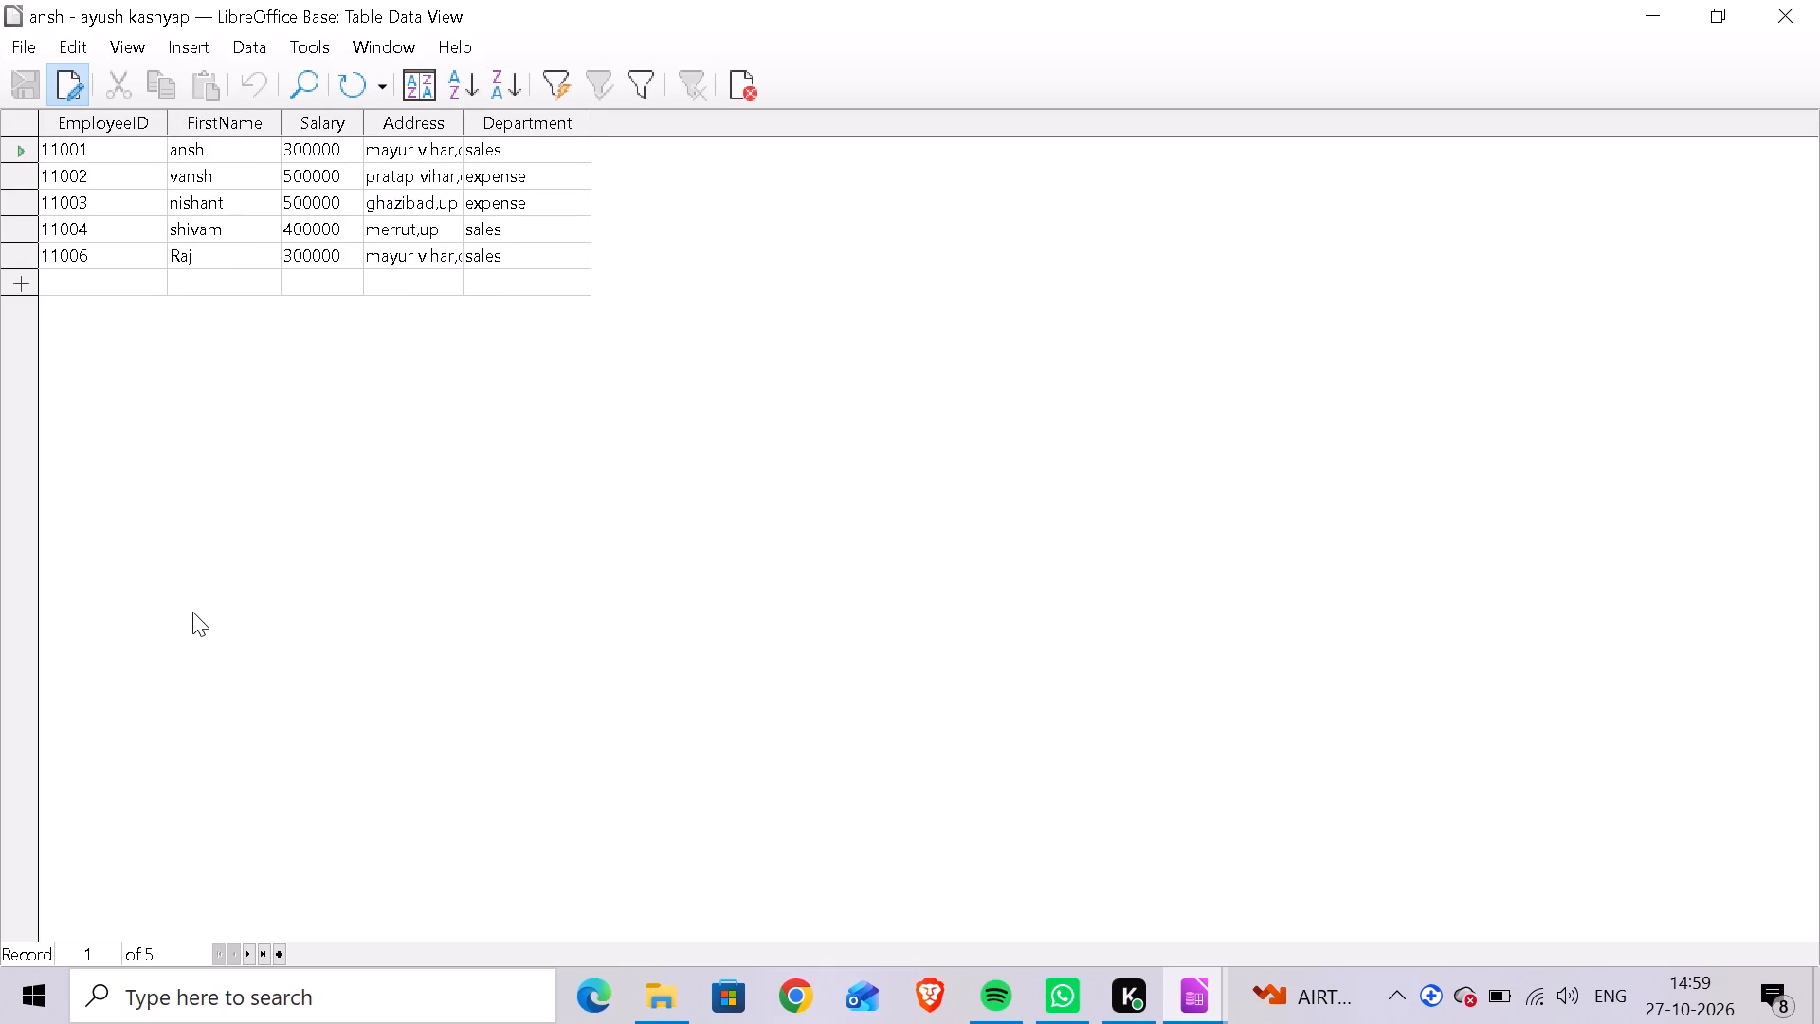
left_click(192, 612)
left_click(1819, 0)
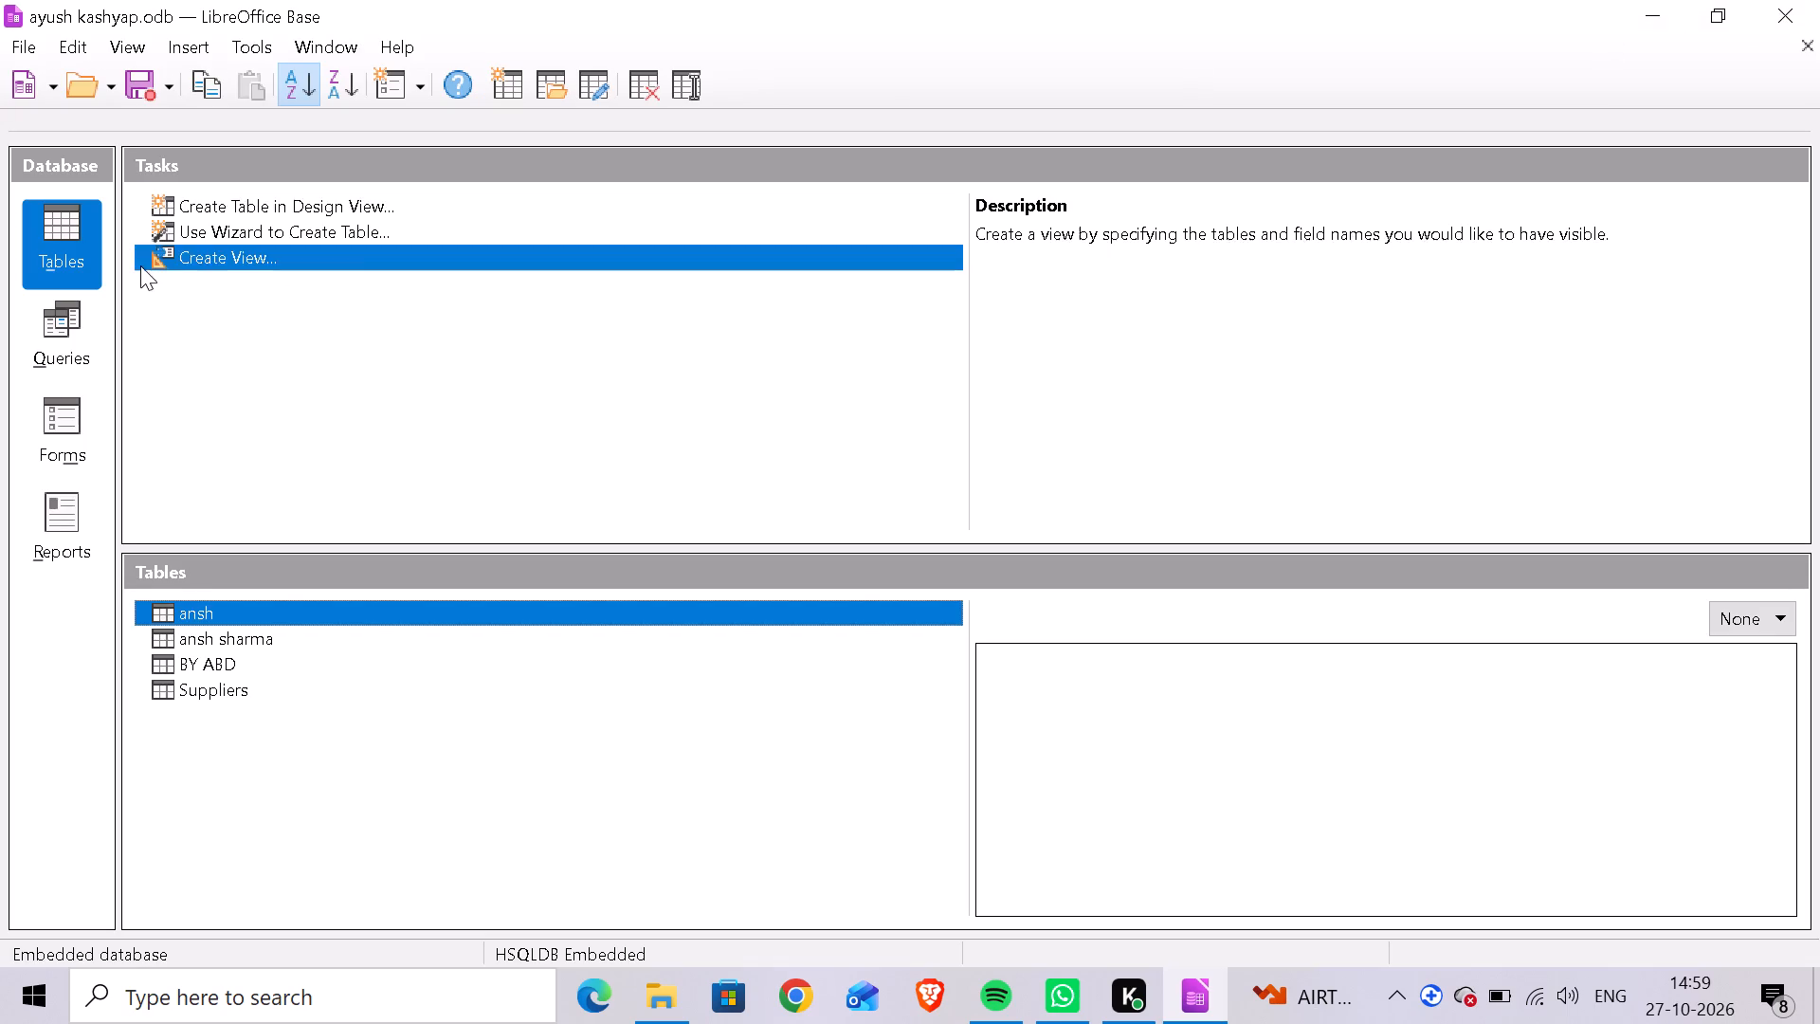
Start a new table in Design View, with the first field name ready for entry.
left_click(355, 206)
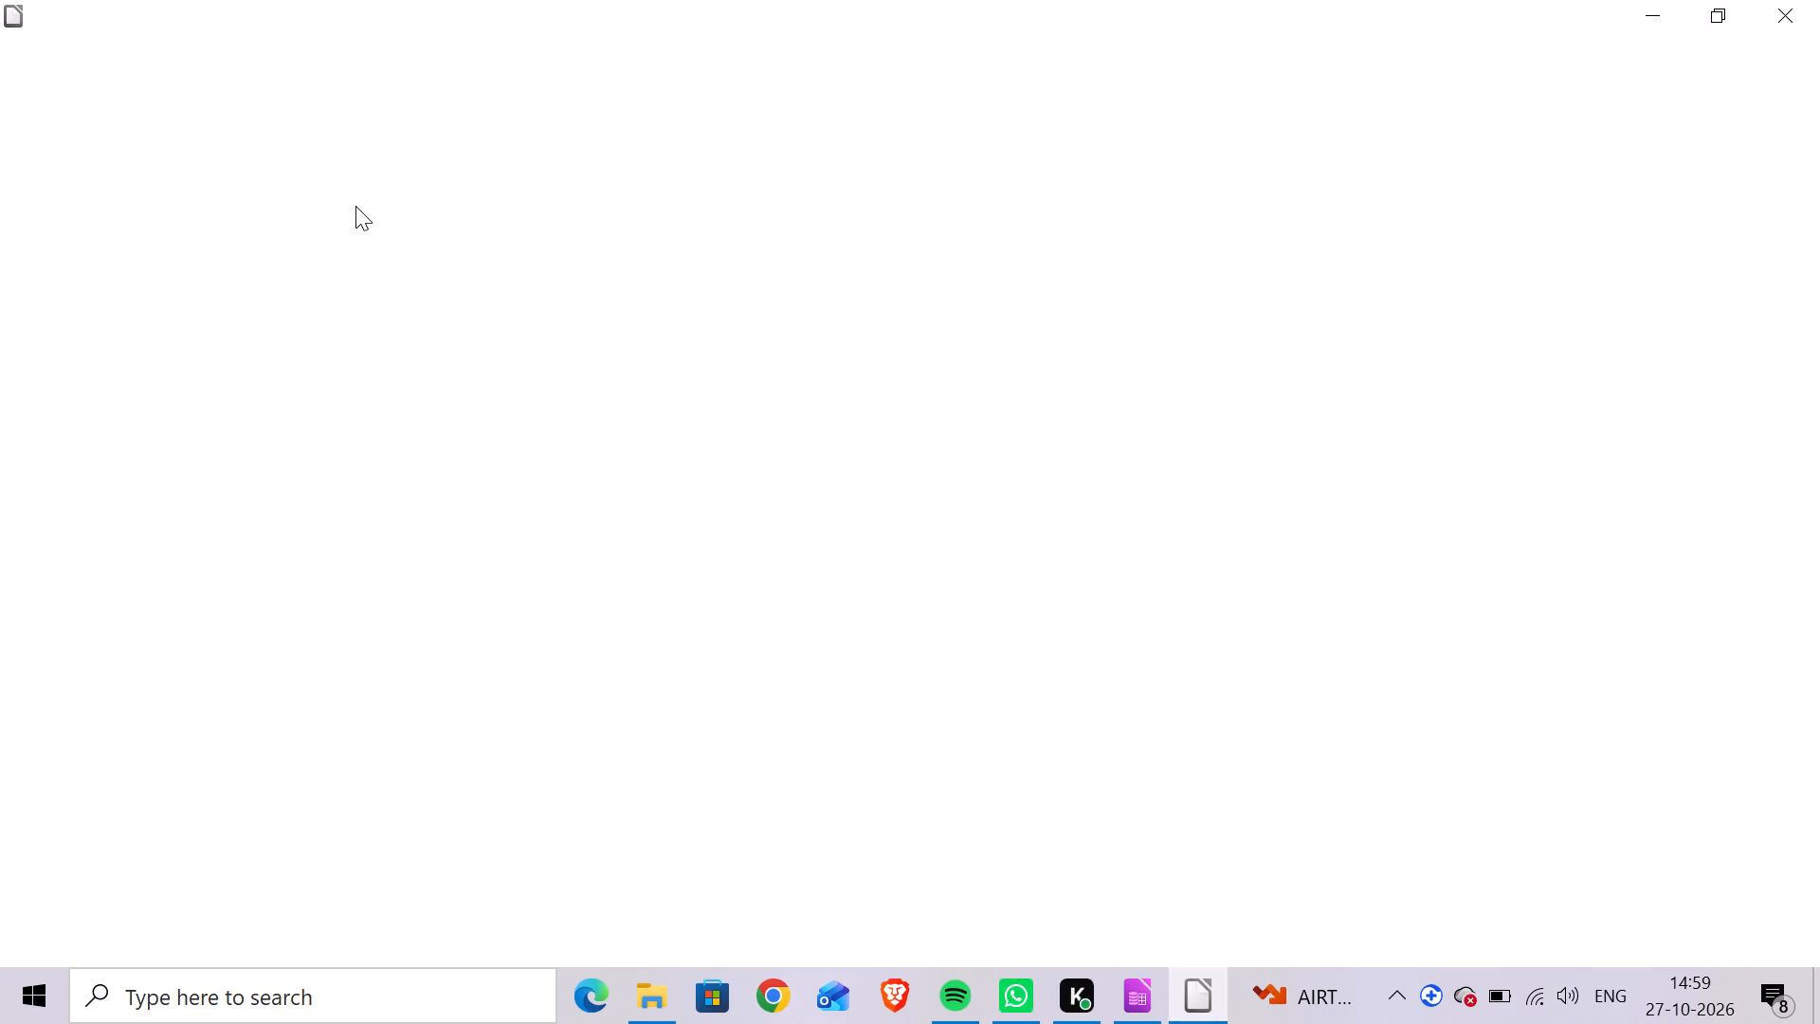
left_click(101, 176)
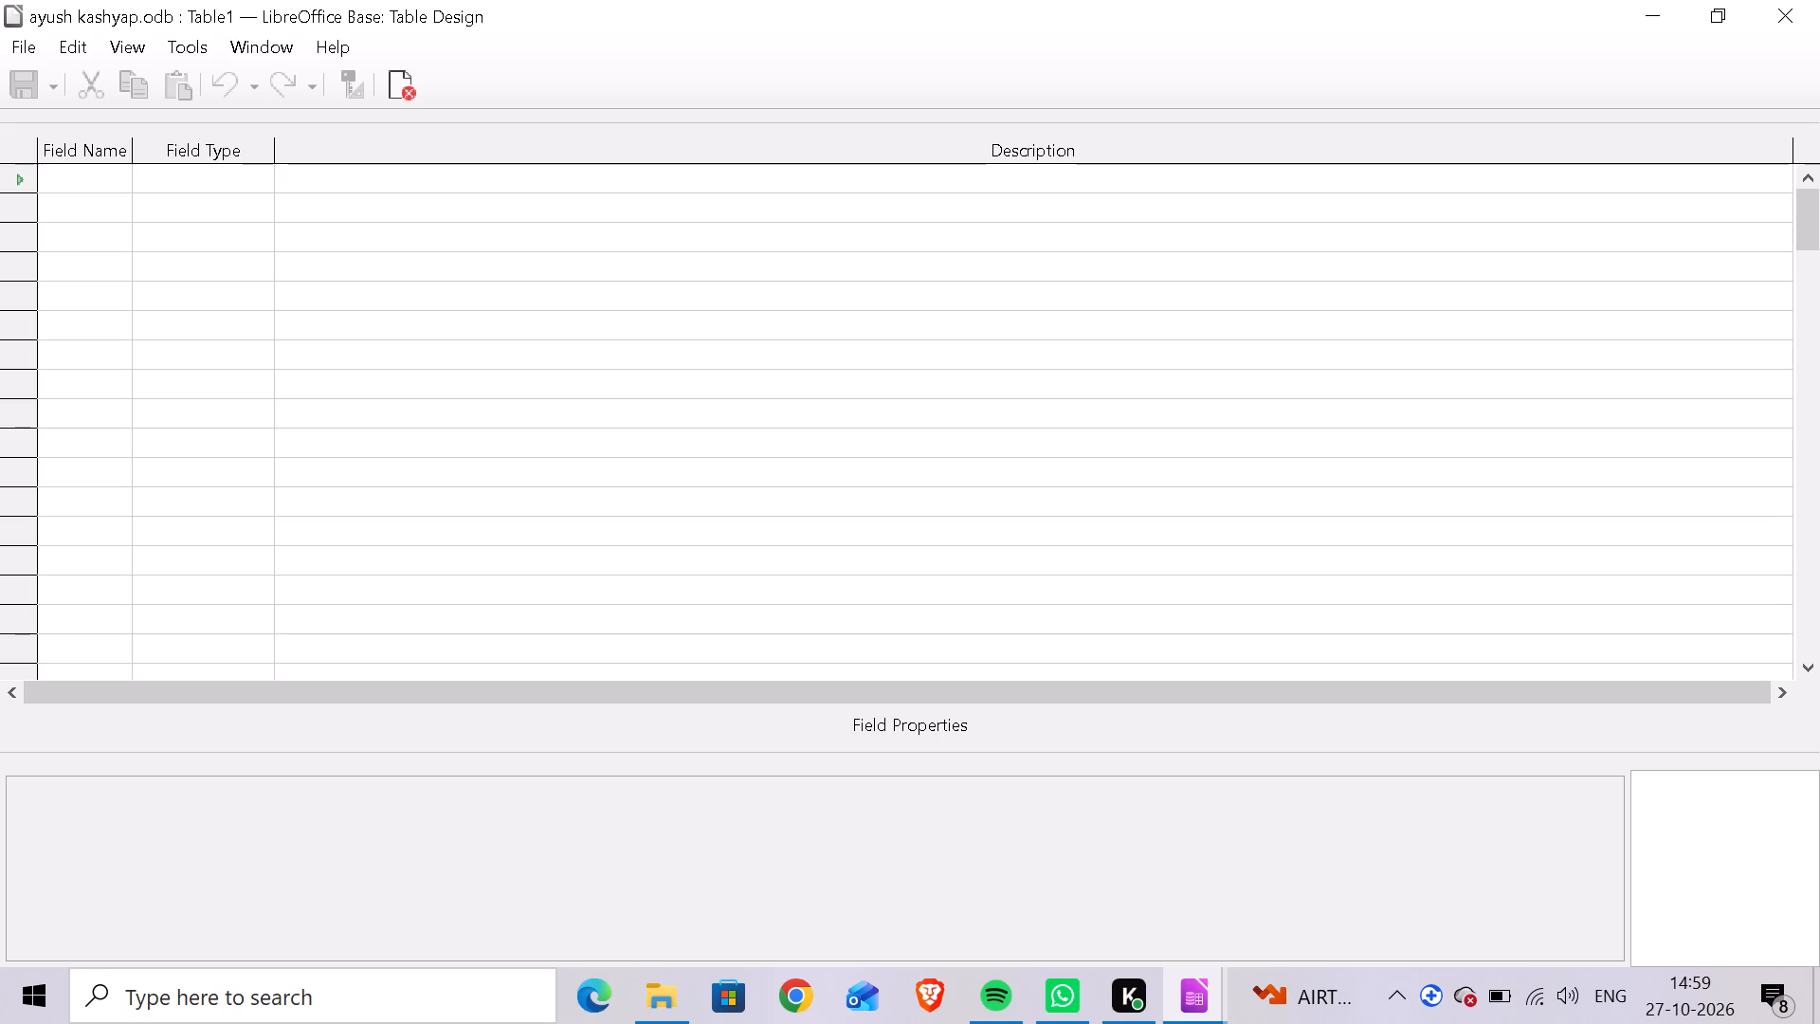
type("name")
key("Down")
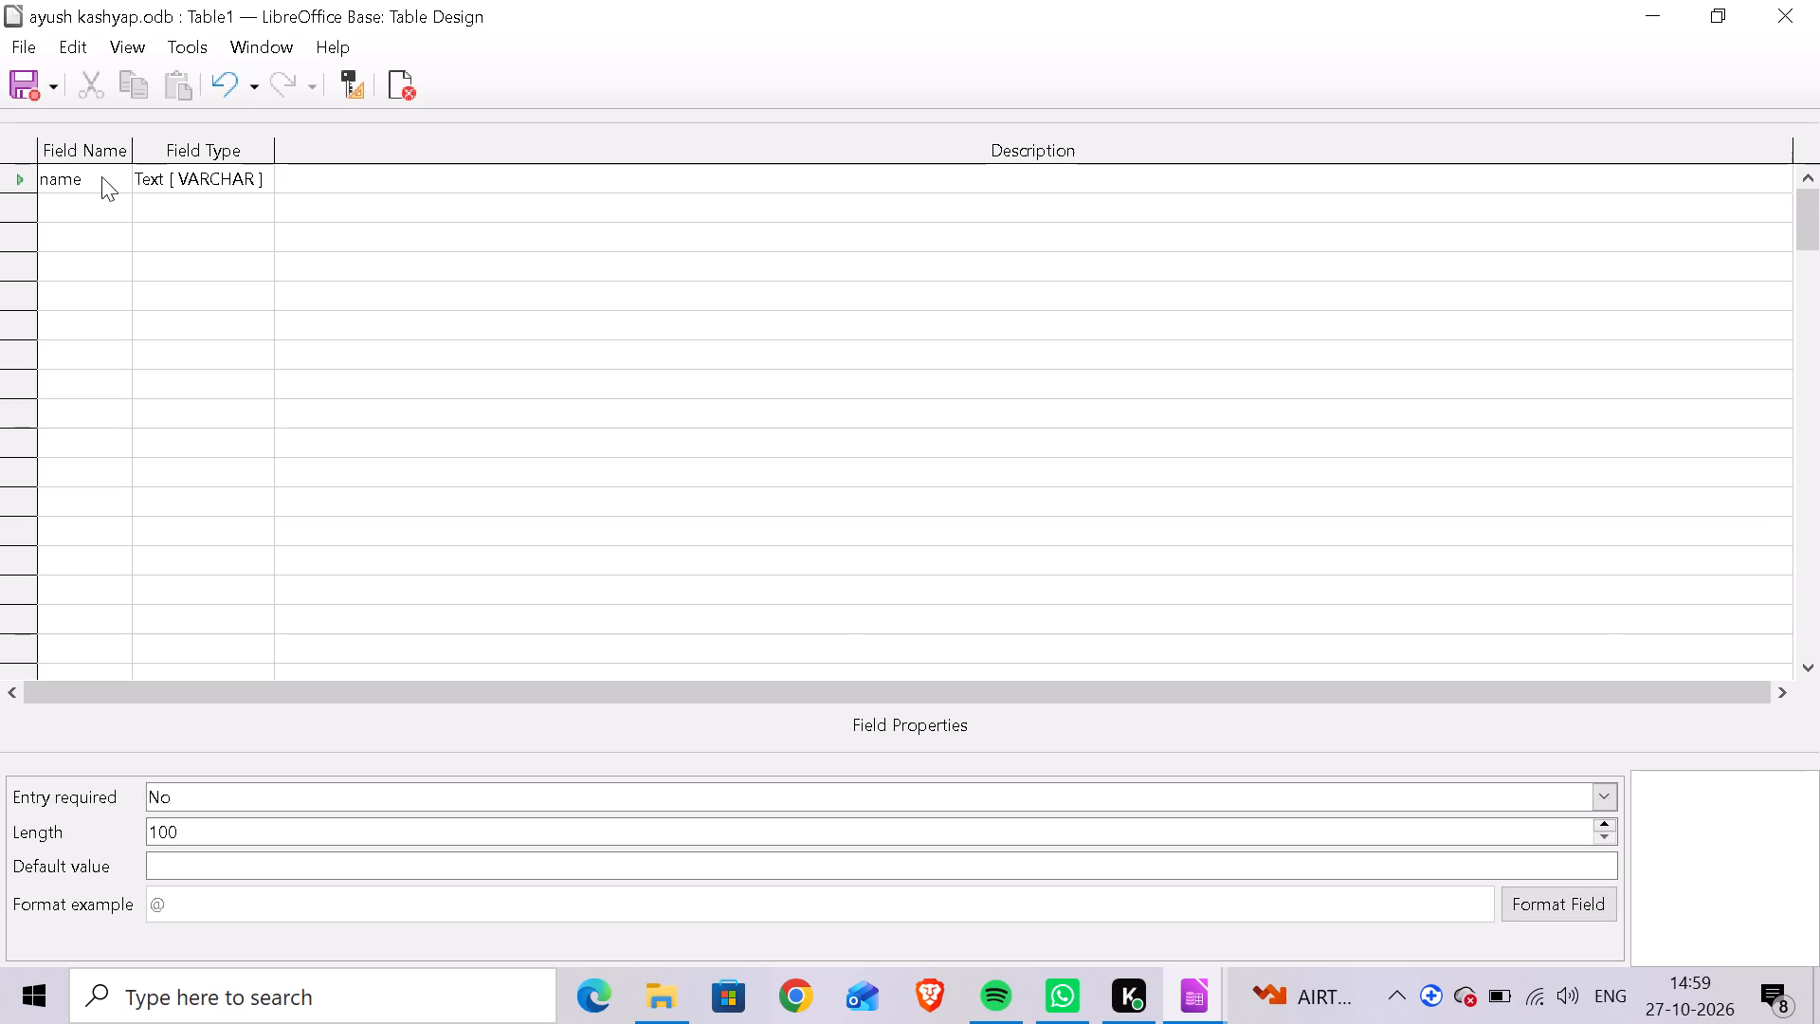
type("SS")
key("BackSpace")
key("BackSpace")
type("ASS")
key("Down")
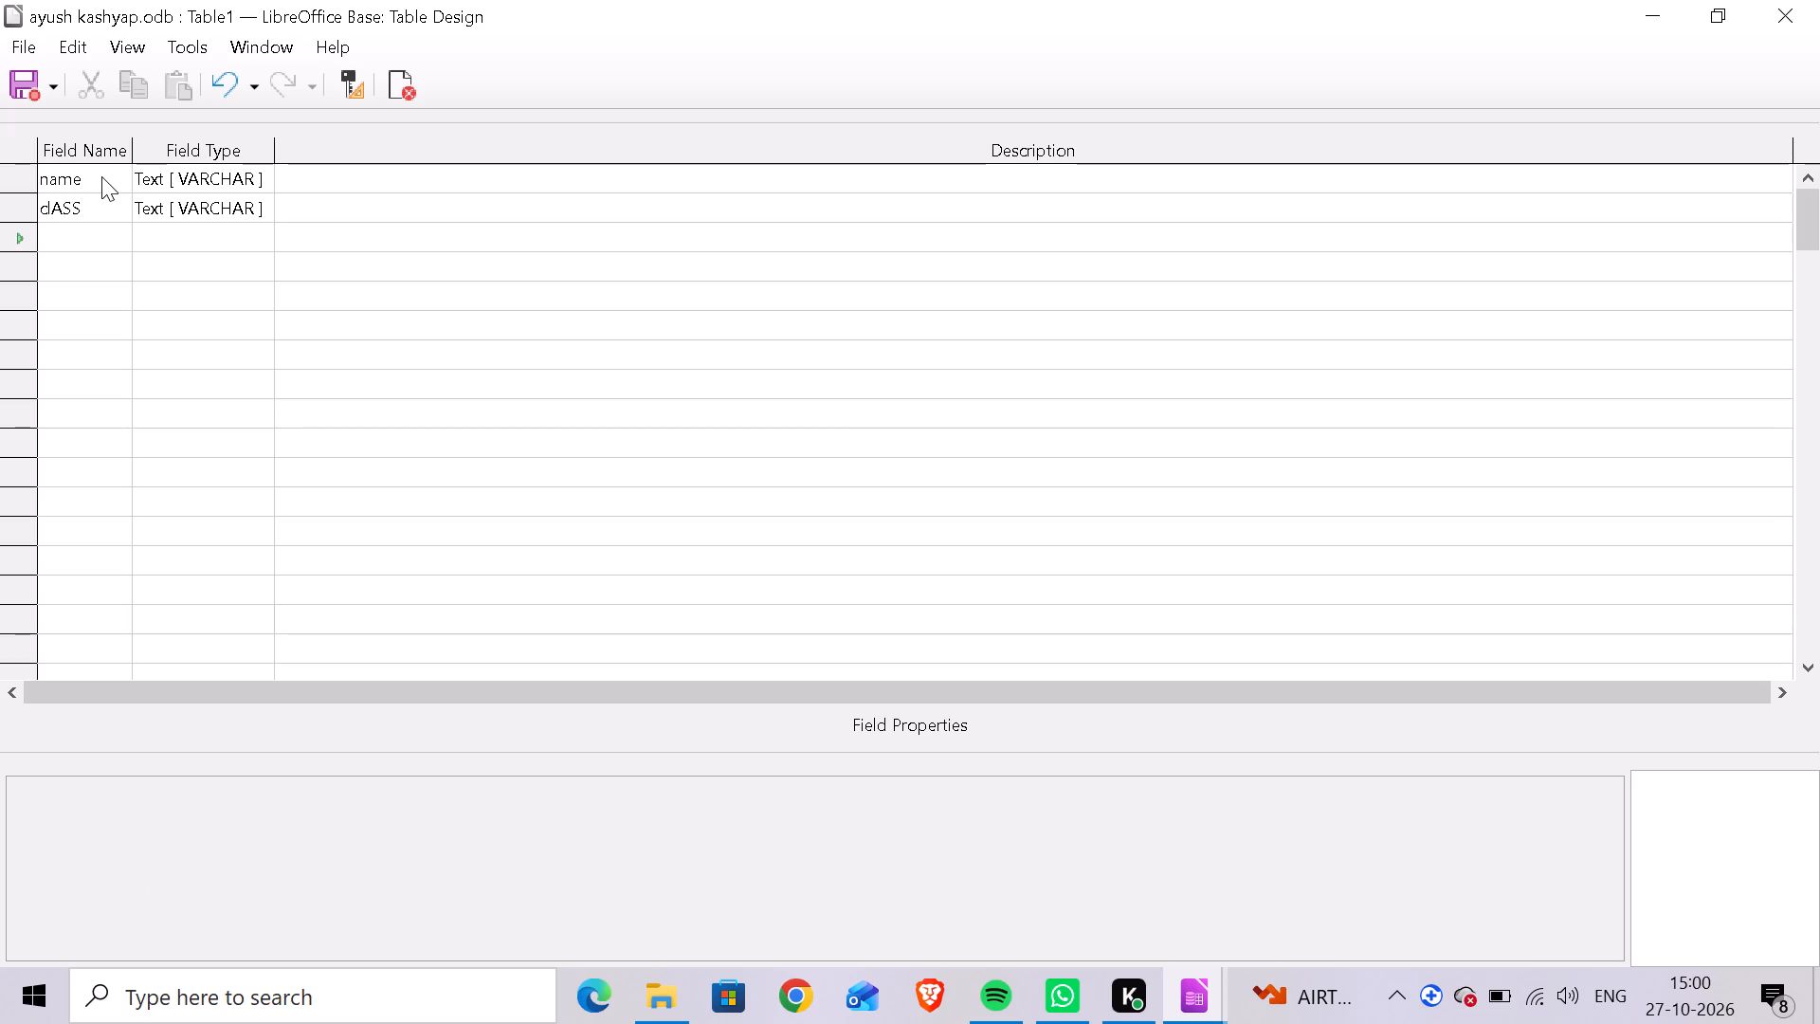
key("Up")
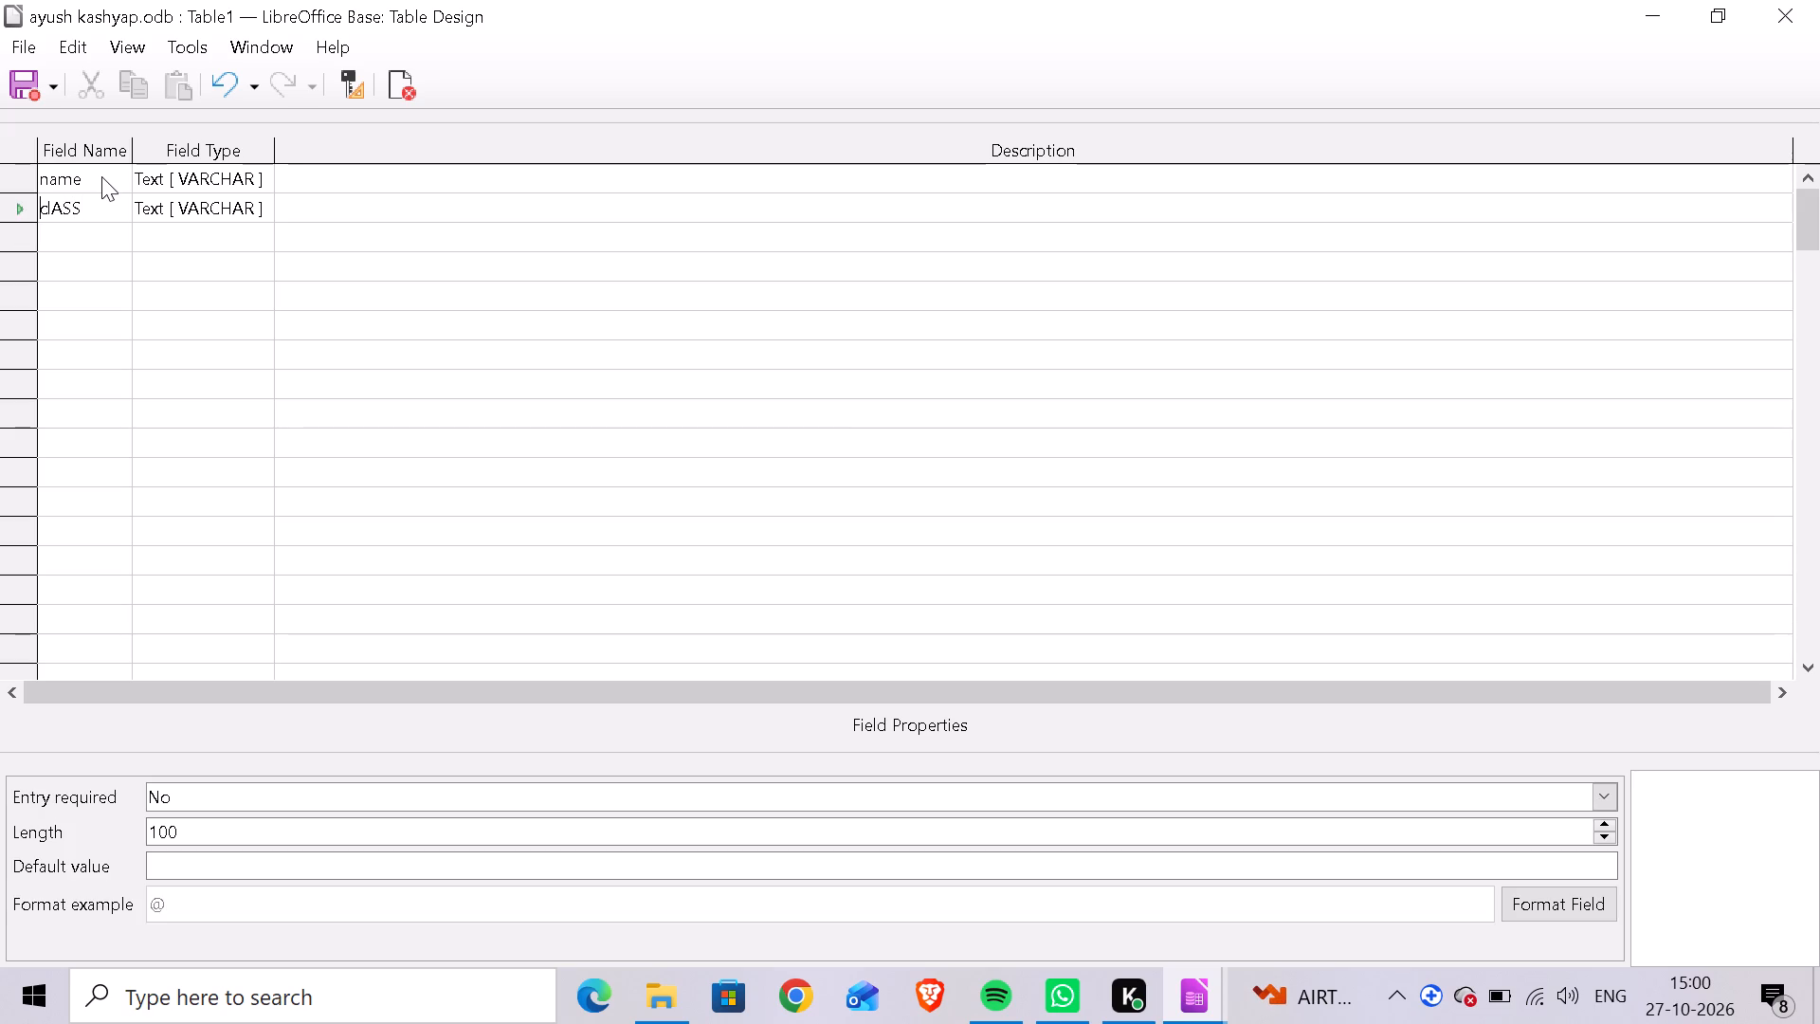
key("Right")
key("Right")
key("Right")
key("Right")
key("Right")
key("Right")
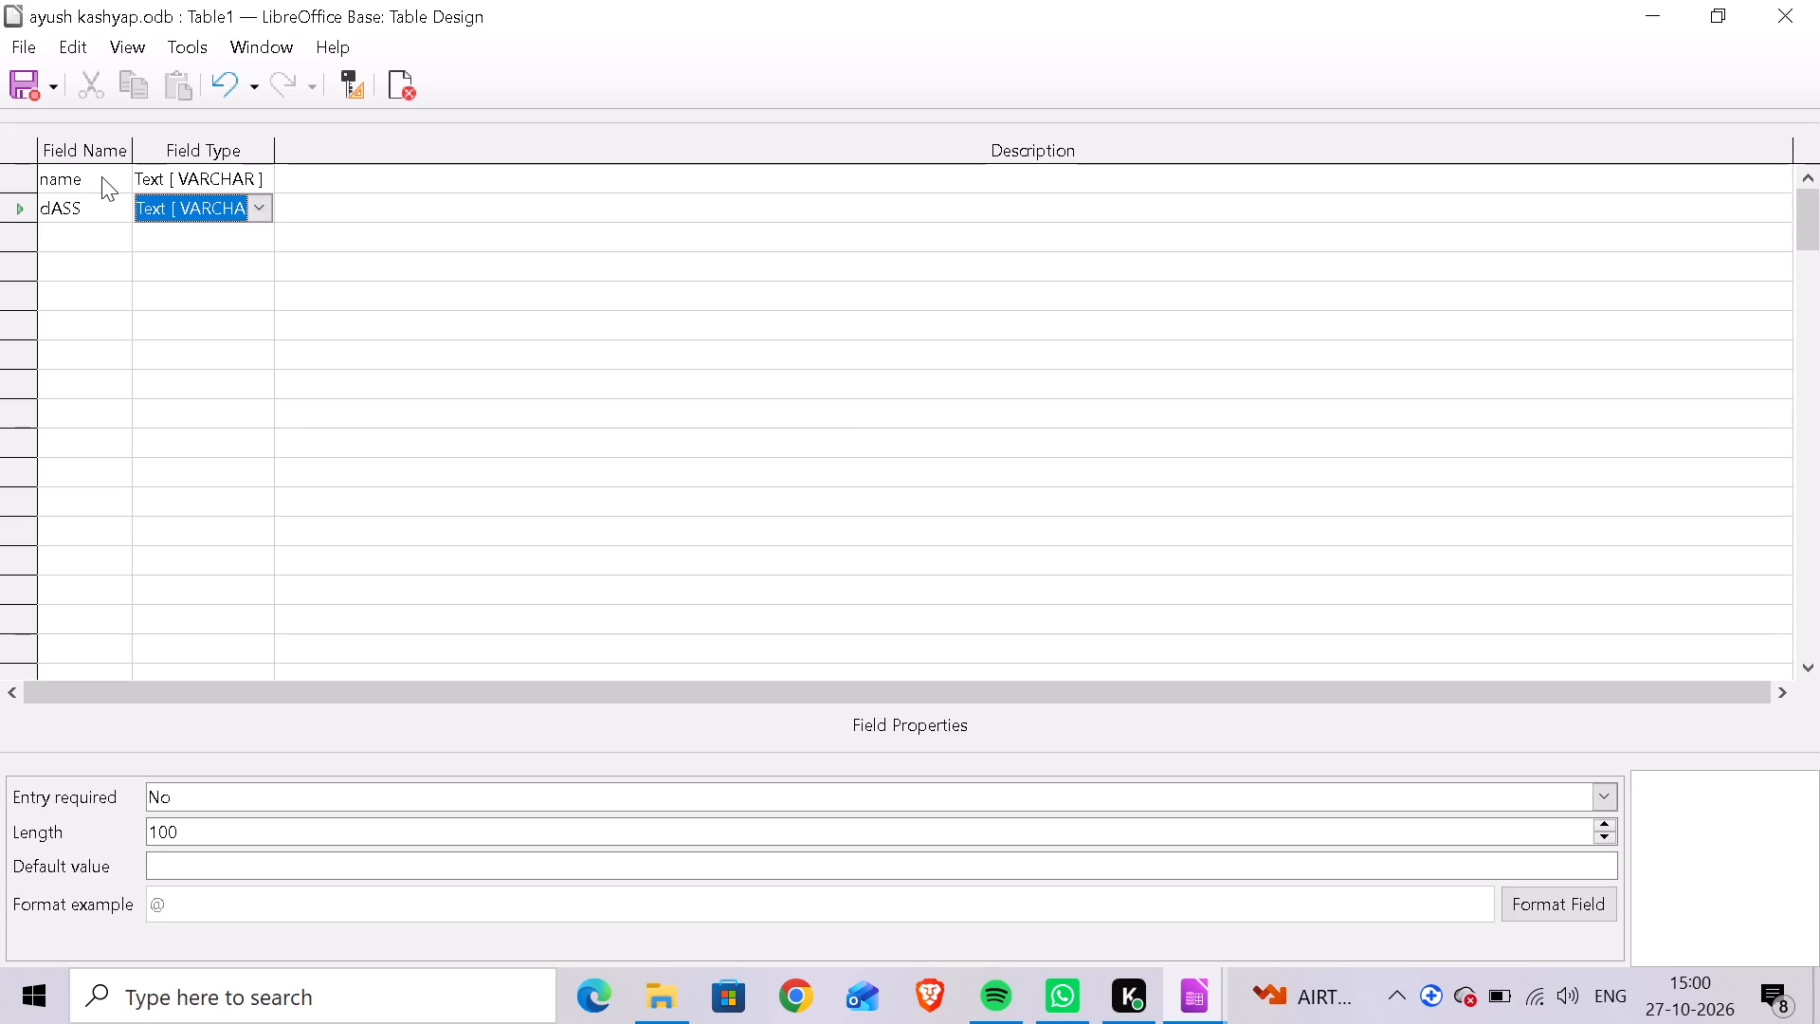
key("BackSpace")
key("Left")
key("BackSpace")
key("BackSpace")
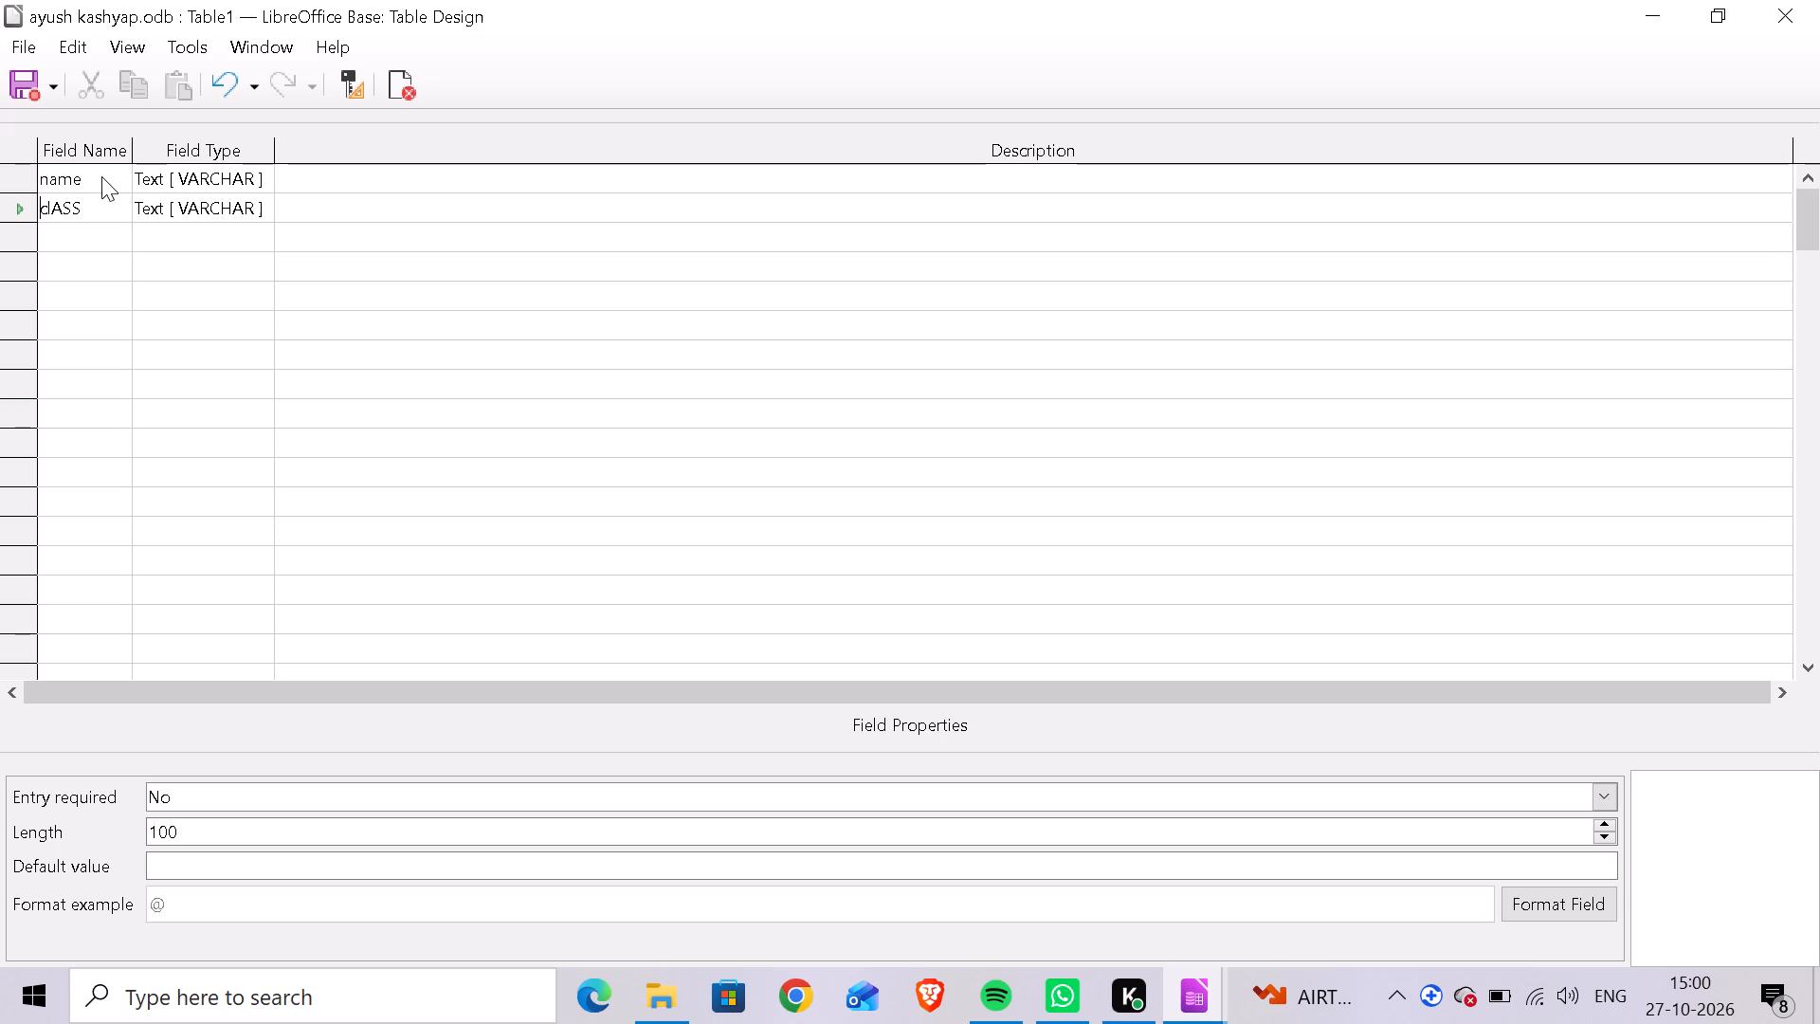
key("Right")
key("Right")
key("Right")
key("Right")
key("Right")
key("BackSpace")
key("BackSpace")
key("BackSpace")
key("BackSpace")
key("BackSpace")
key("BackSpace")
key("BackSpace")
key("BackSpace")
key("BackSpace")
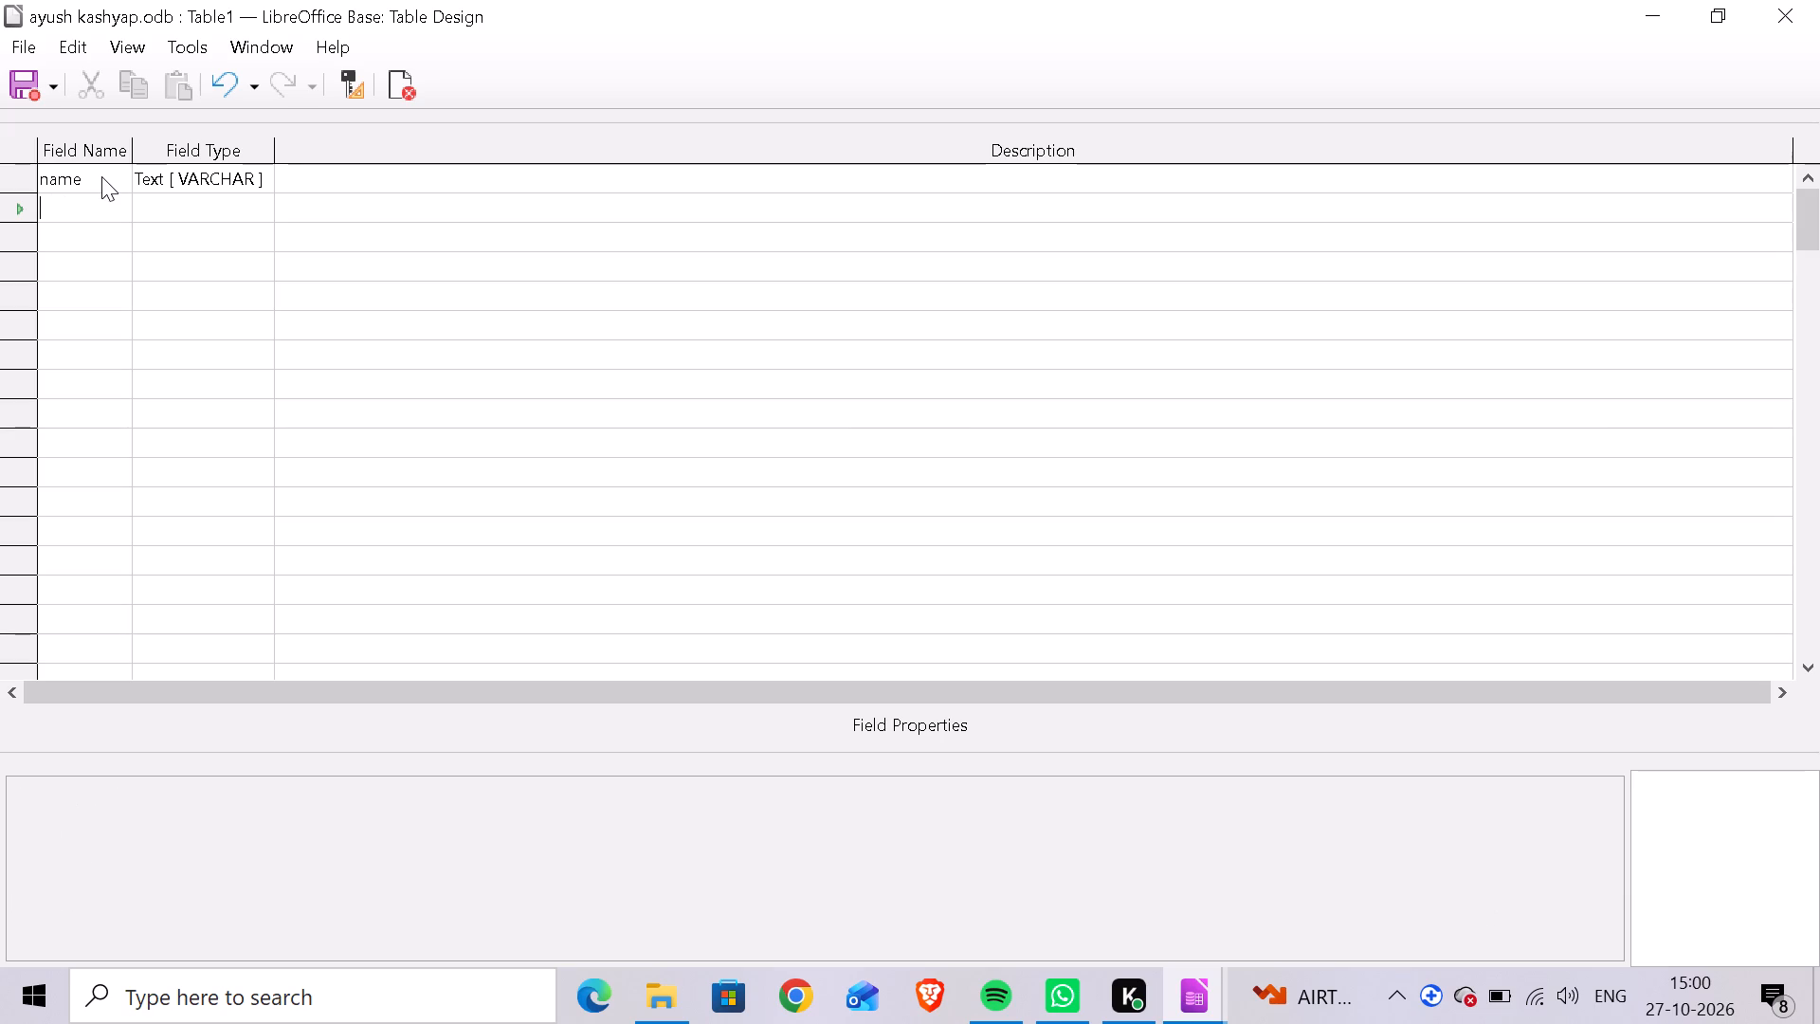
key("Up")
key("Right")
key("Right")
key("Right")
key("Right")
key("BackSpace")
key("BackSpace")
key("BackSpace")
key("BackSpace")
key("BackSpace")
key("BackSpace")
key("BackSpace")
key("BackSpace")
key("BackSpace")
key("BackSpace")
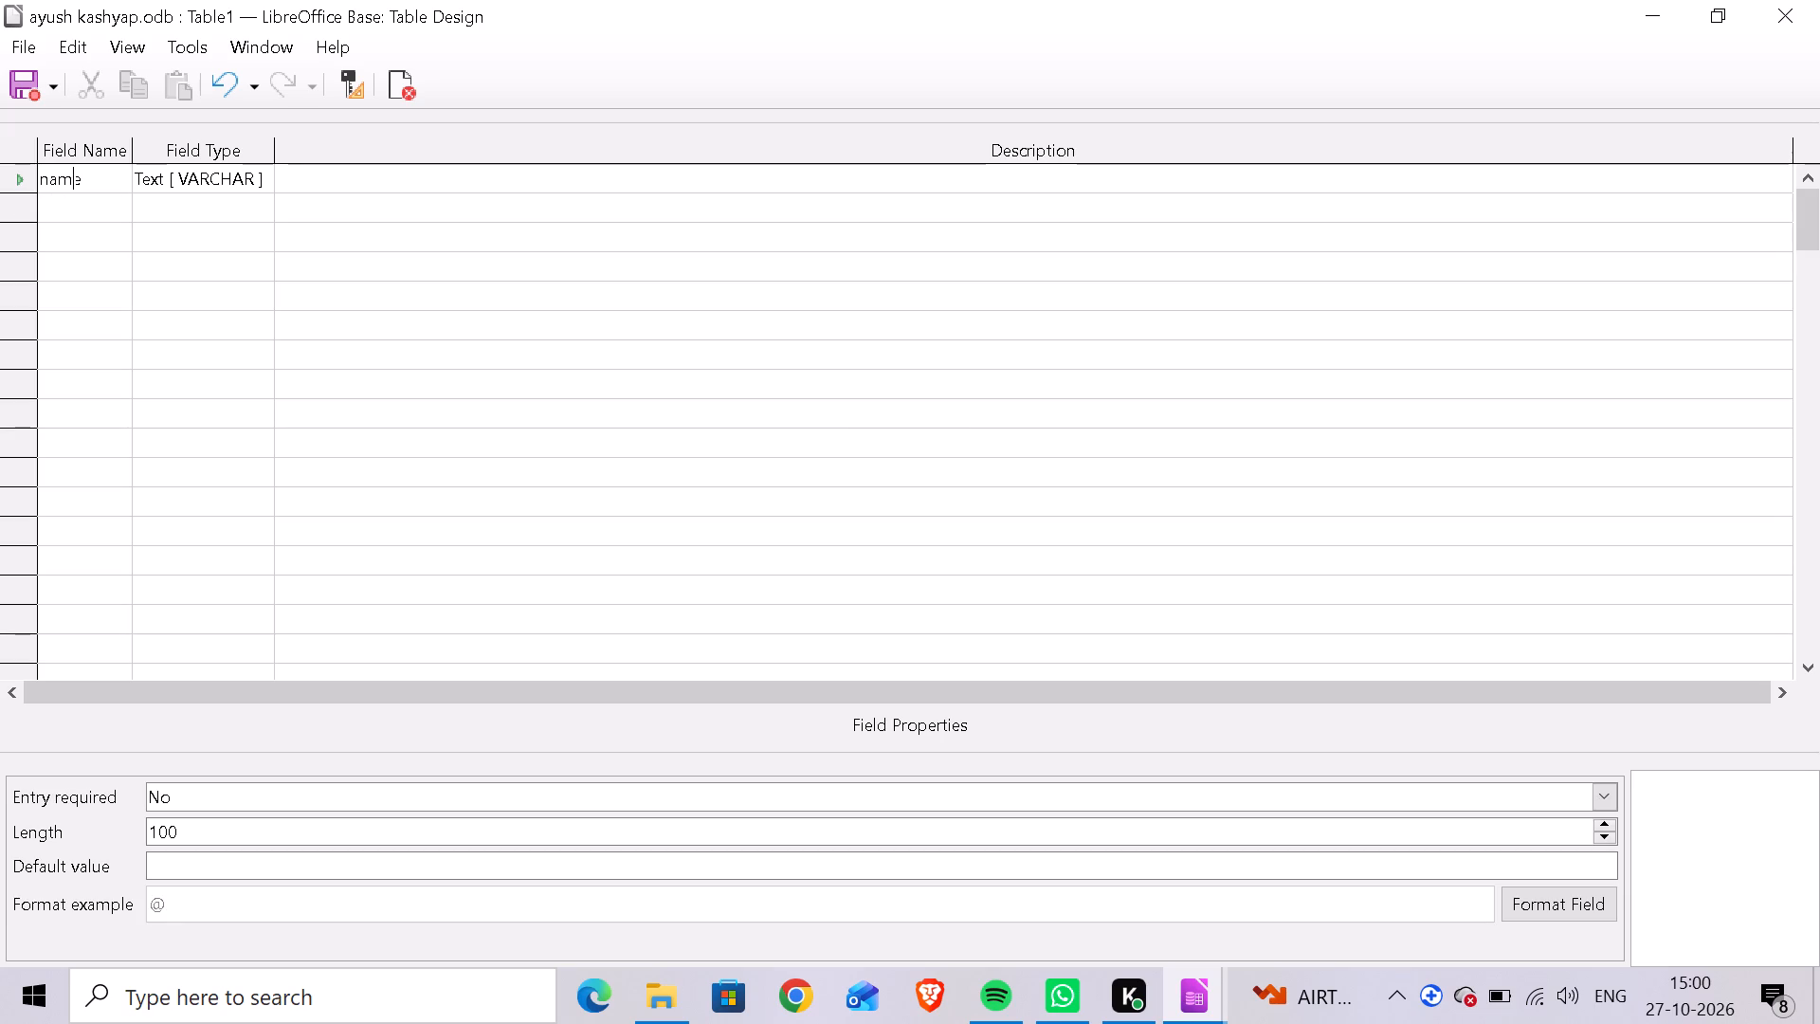
Enter the new table's field names in capitals: NAME, CLASS, SECTION, SUBJECT and MARKS.
type("NAME")
key("Down")
type("CLASS")
key("Down")
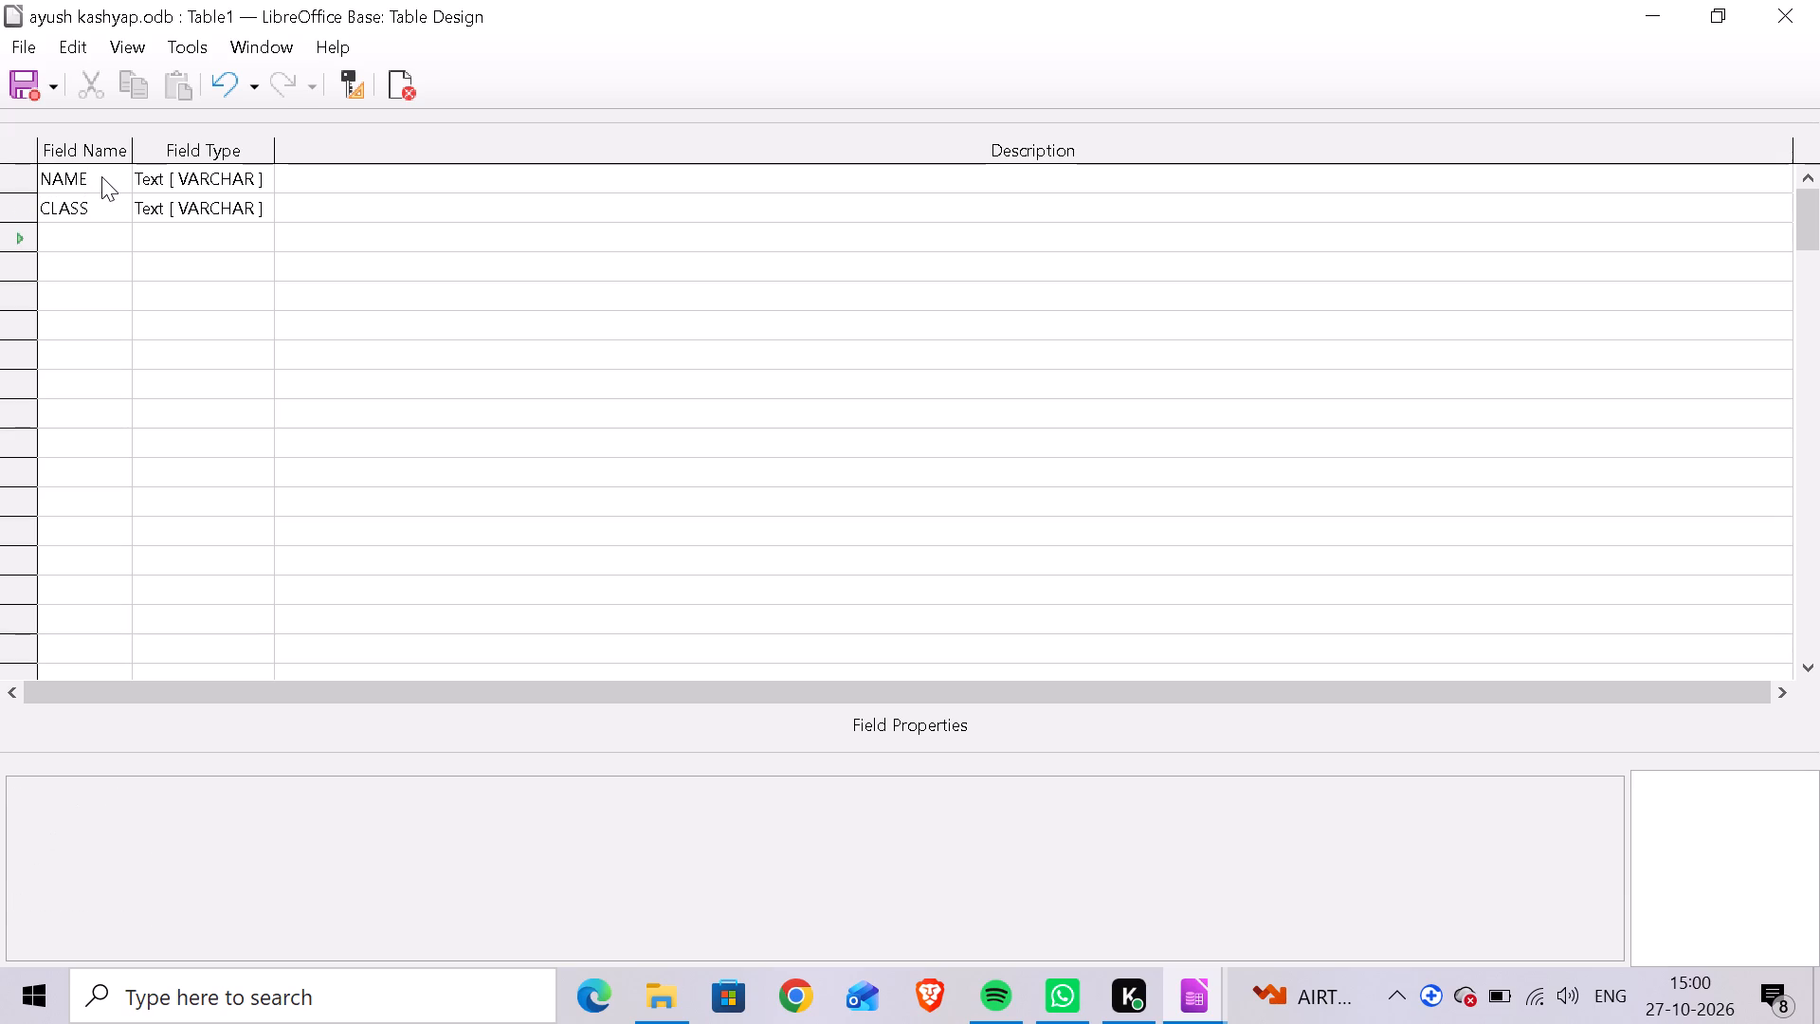
type("SECTIO")
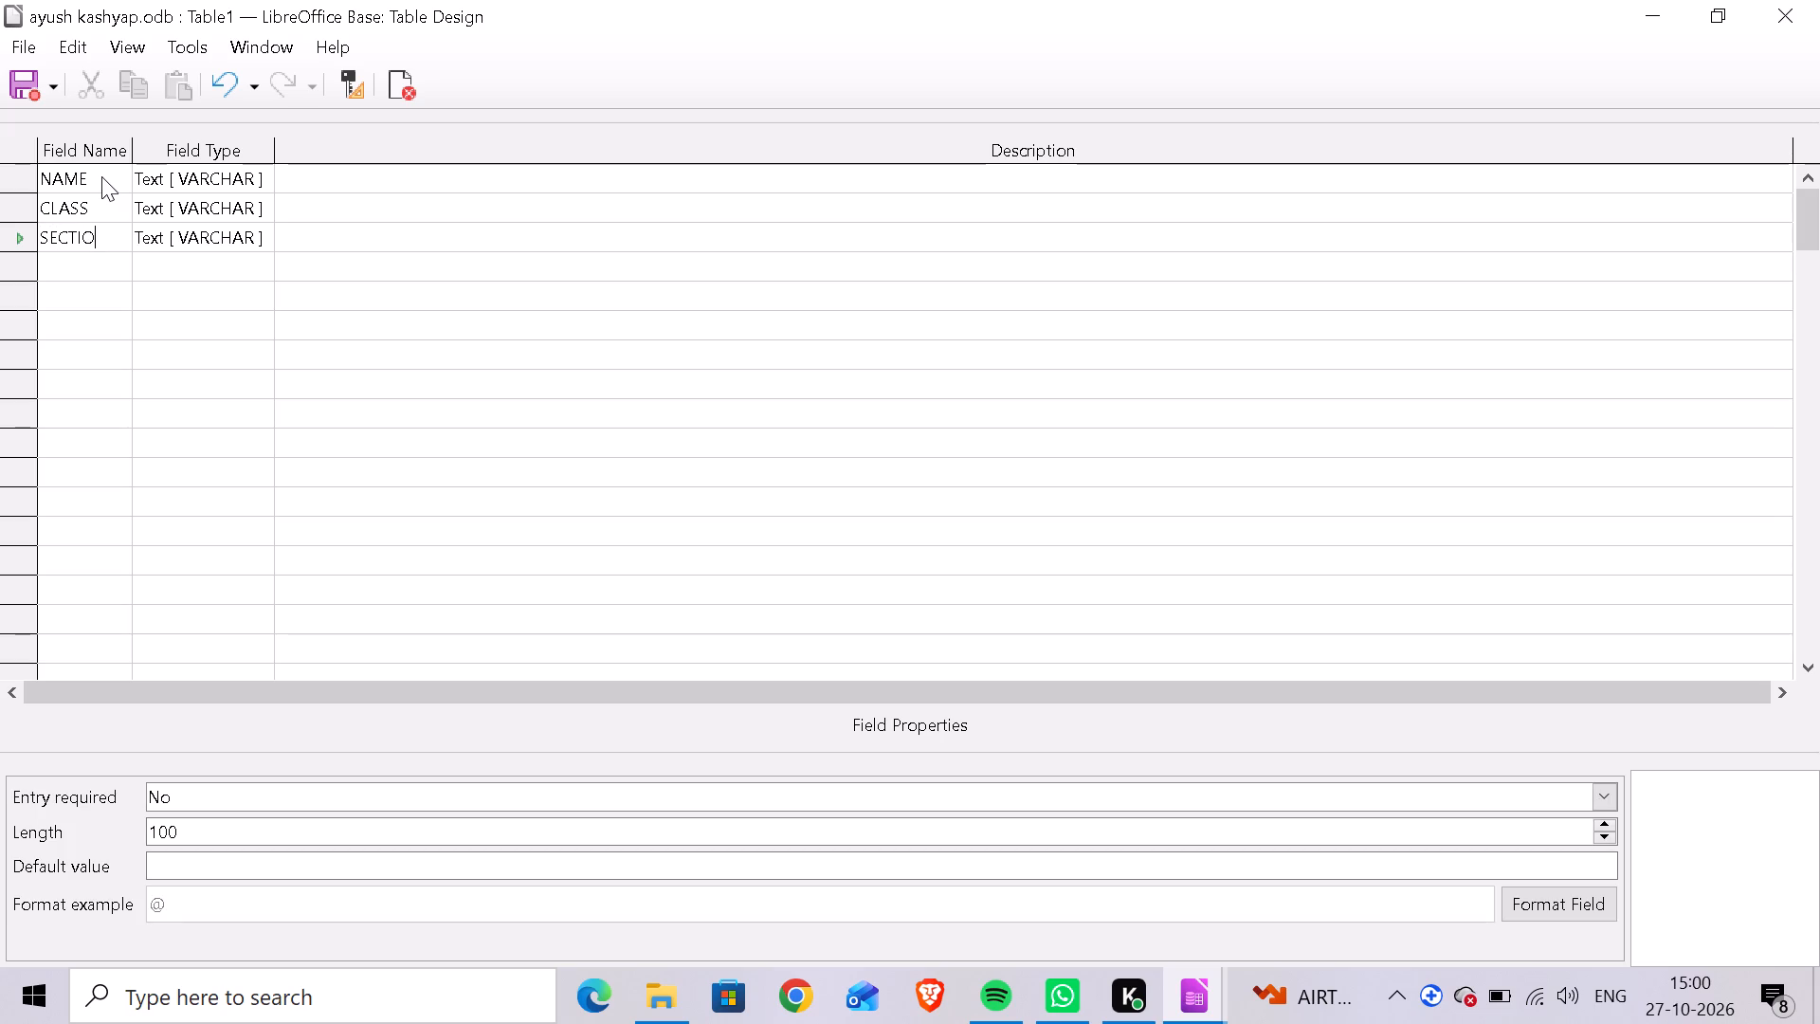
key("n")
key("Down")
type("SUBJECT")
key("Down")
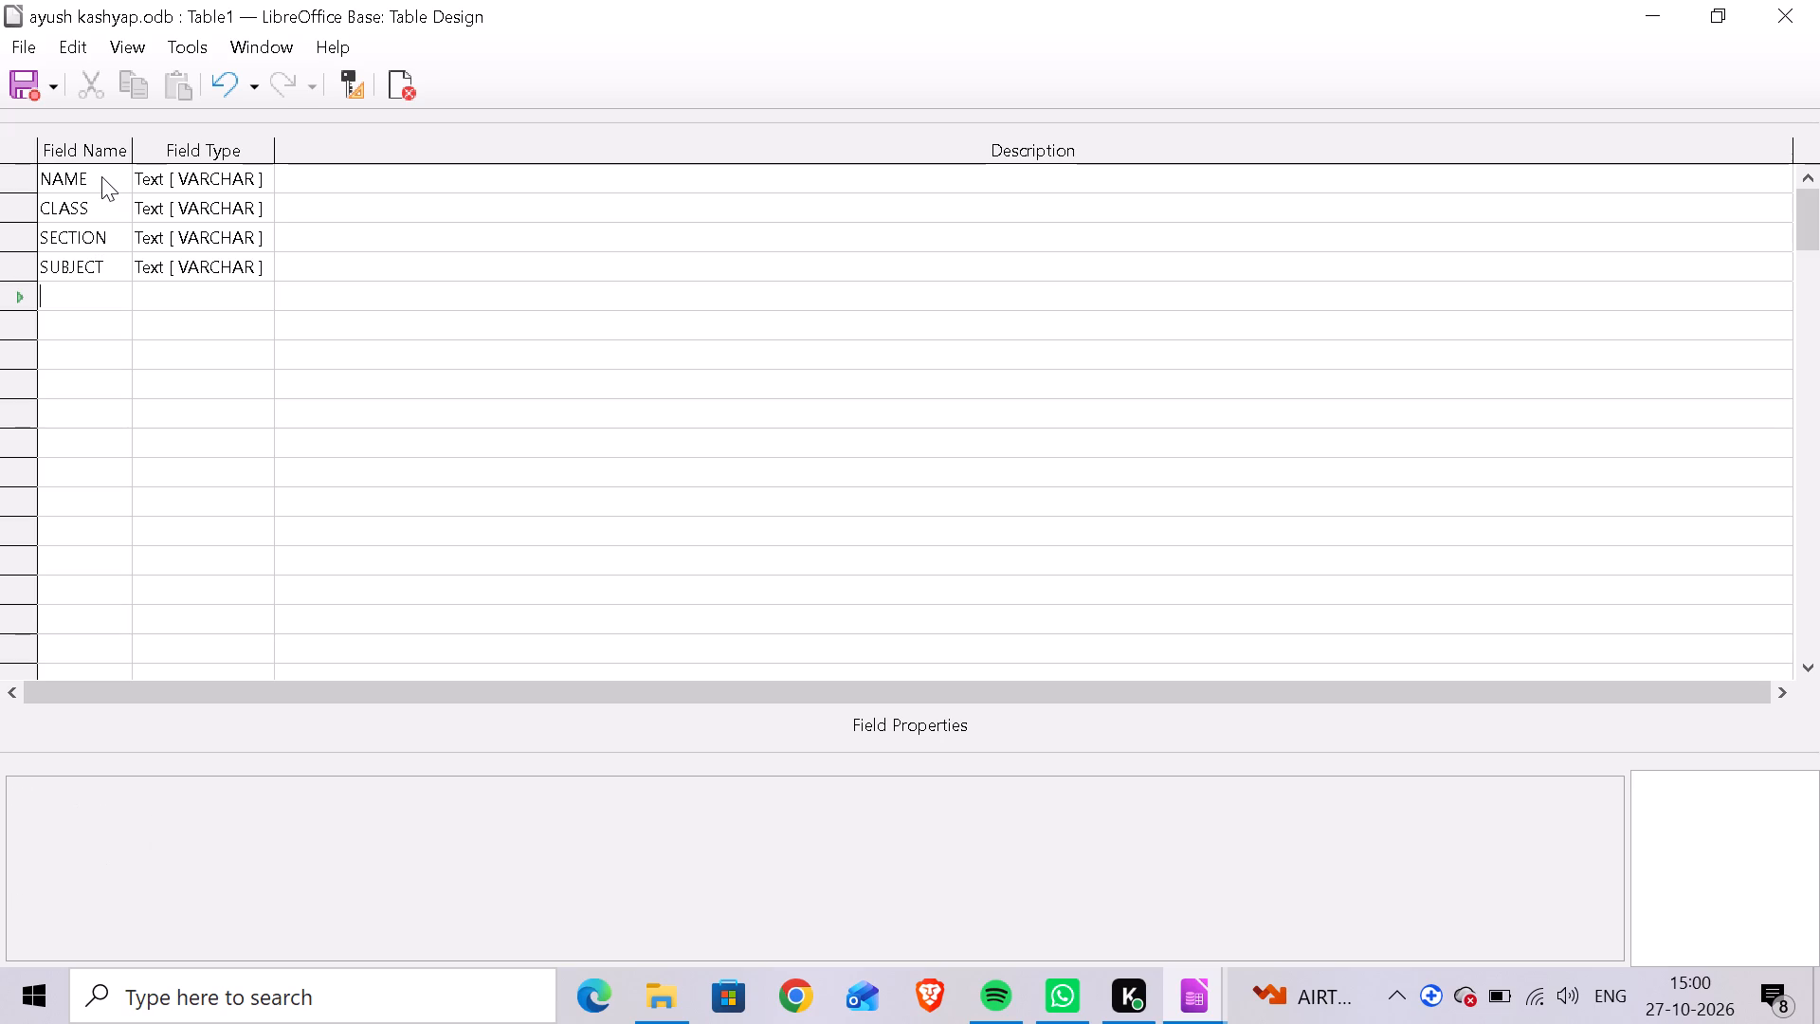
type("MARKS")
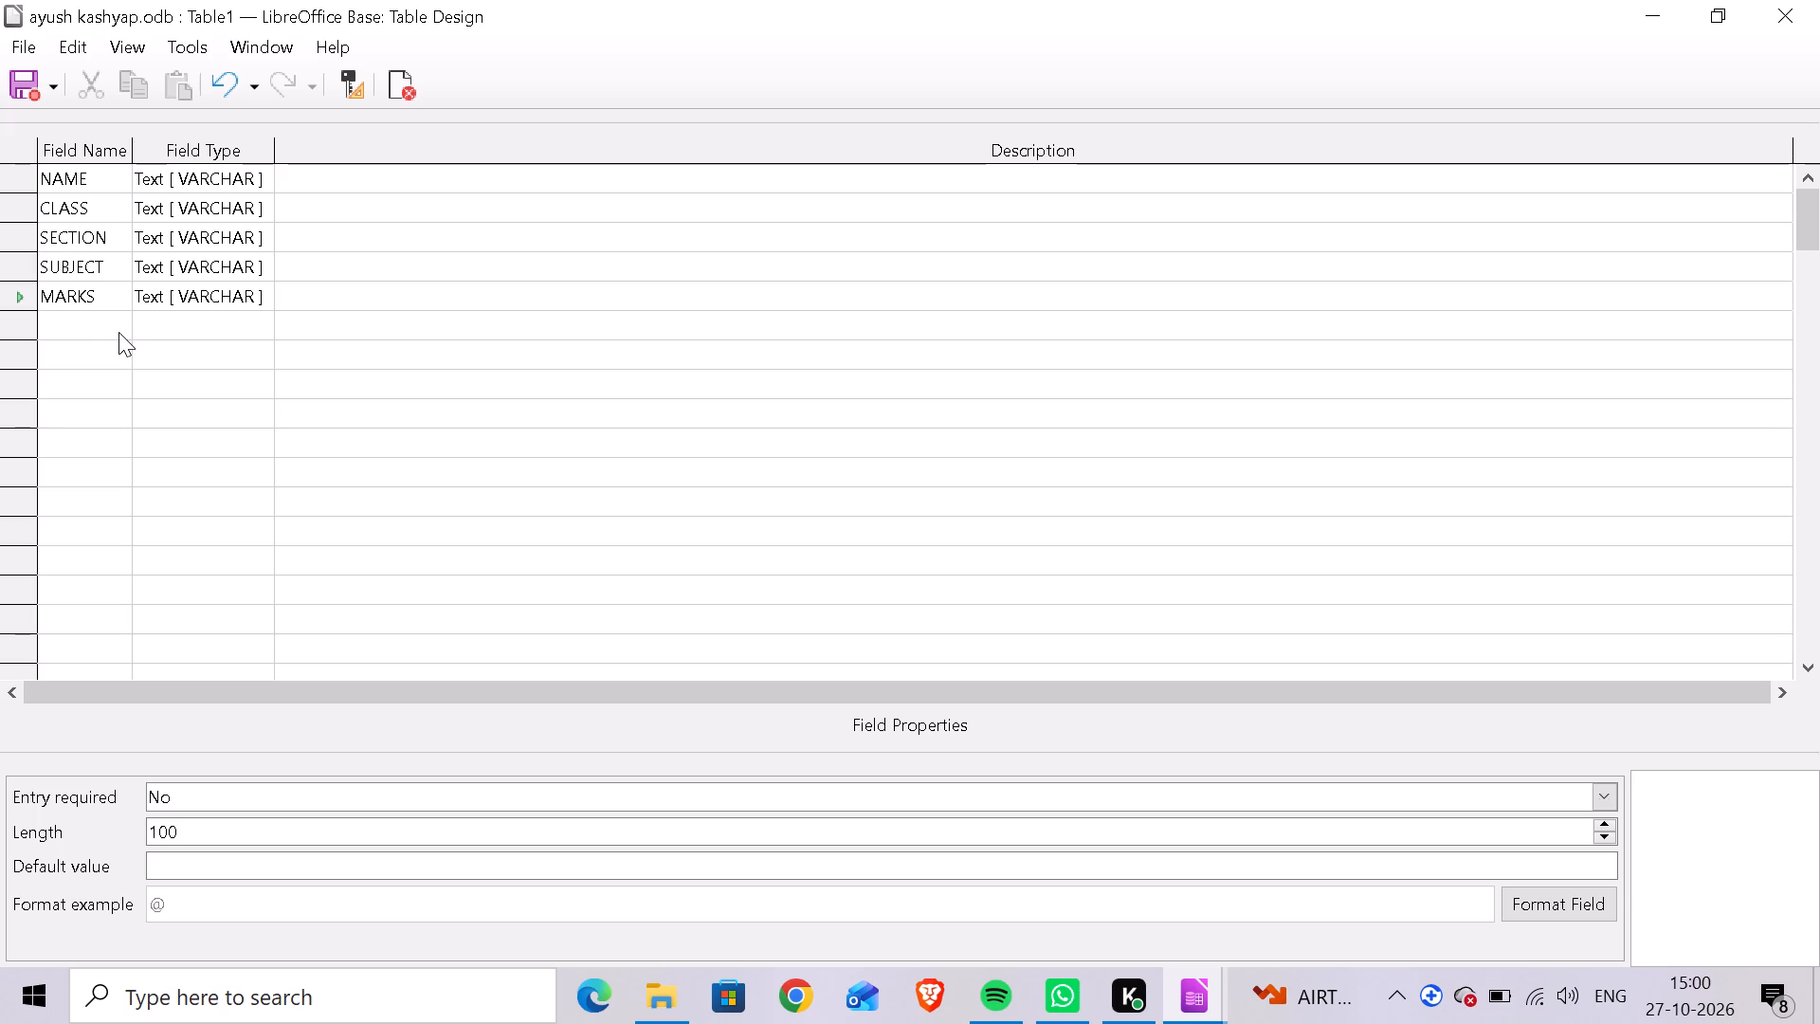
Set the CLASS field's type to Number [ NUMERIC ].
left_click(104, 182)
left_click(259, 205)
left_click(259, 206)
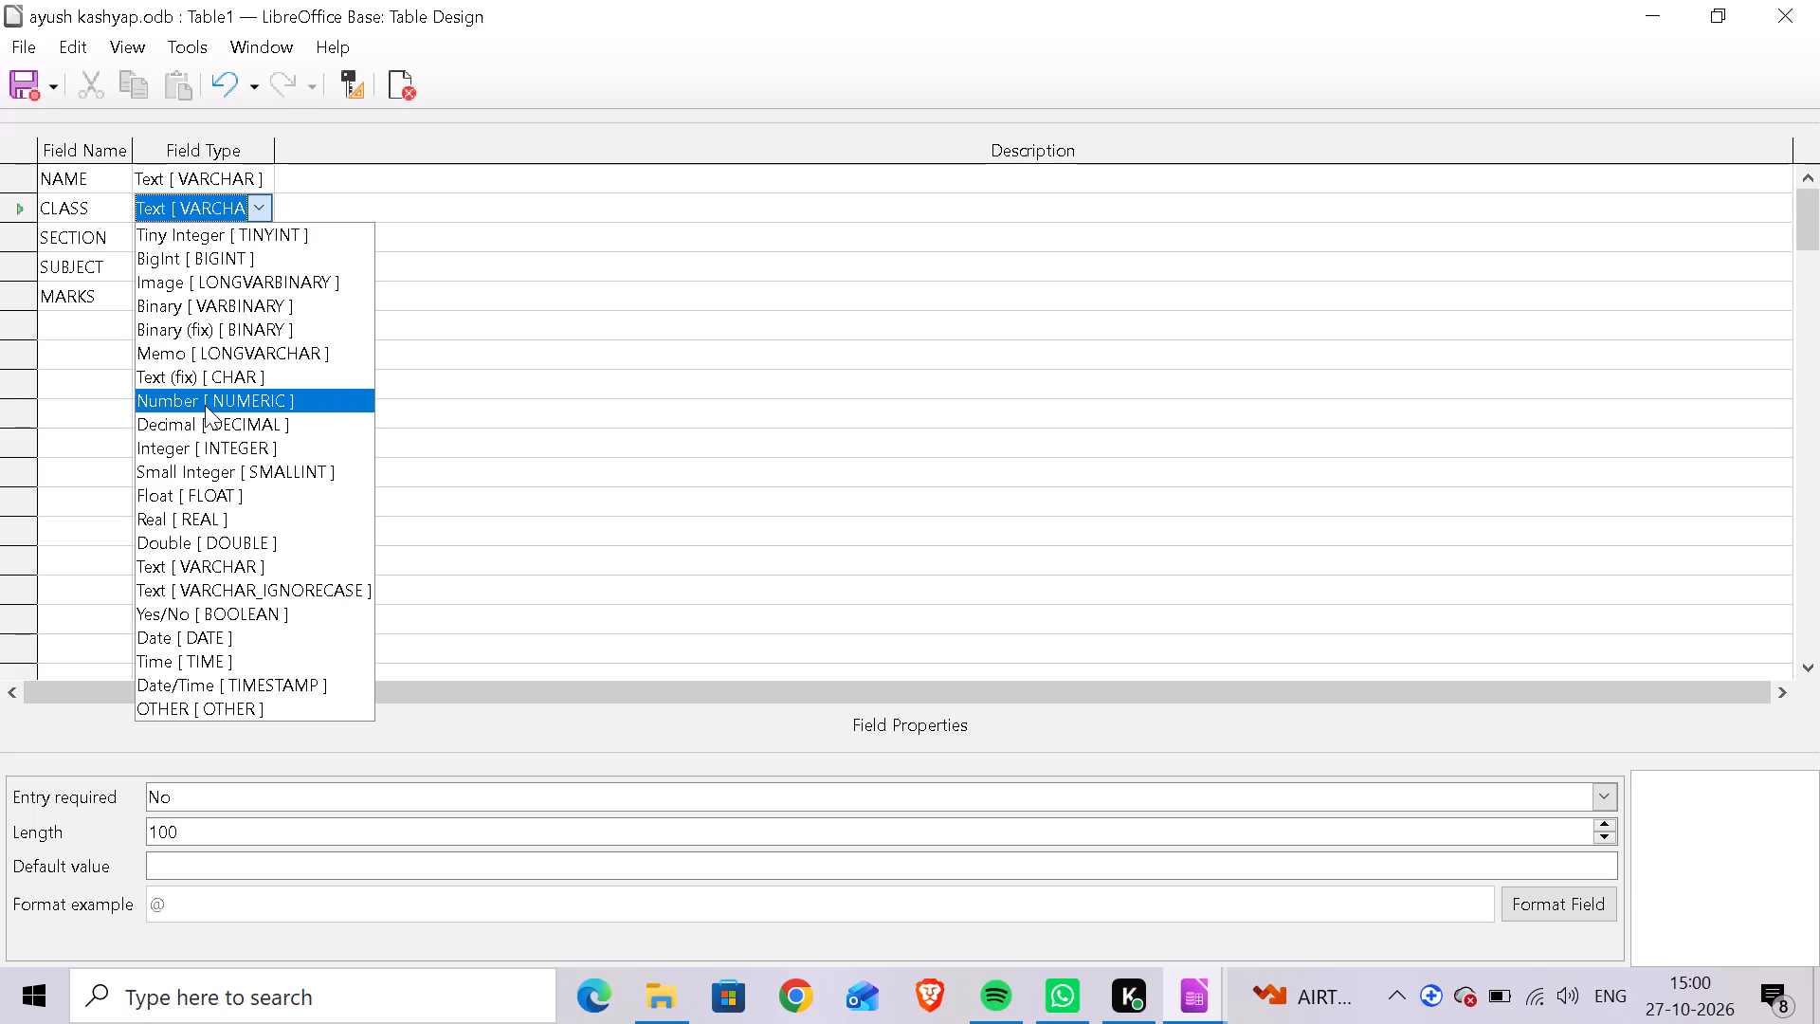
left_click(205, 405)
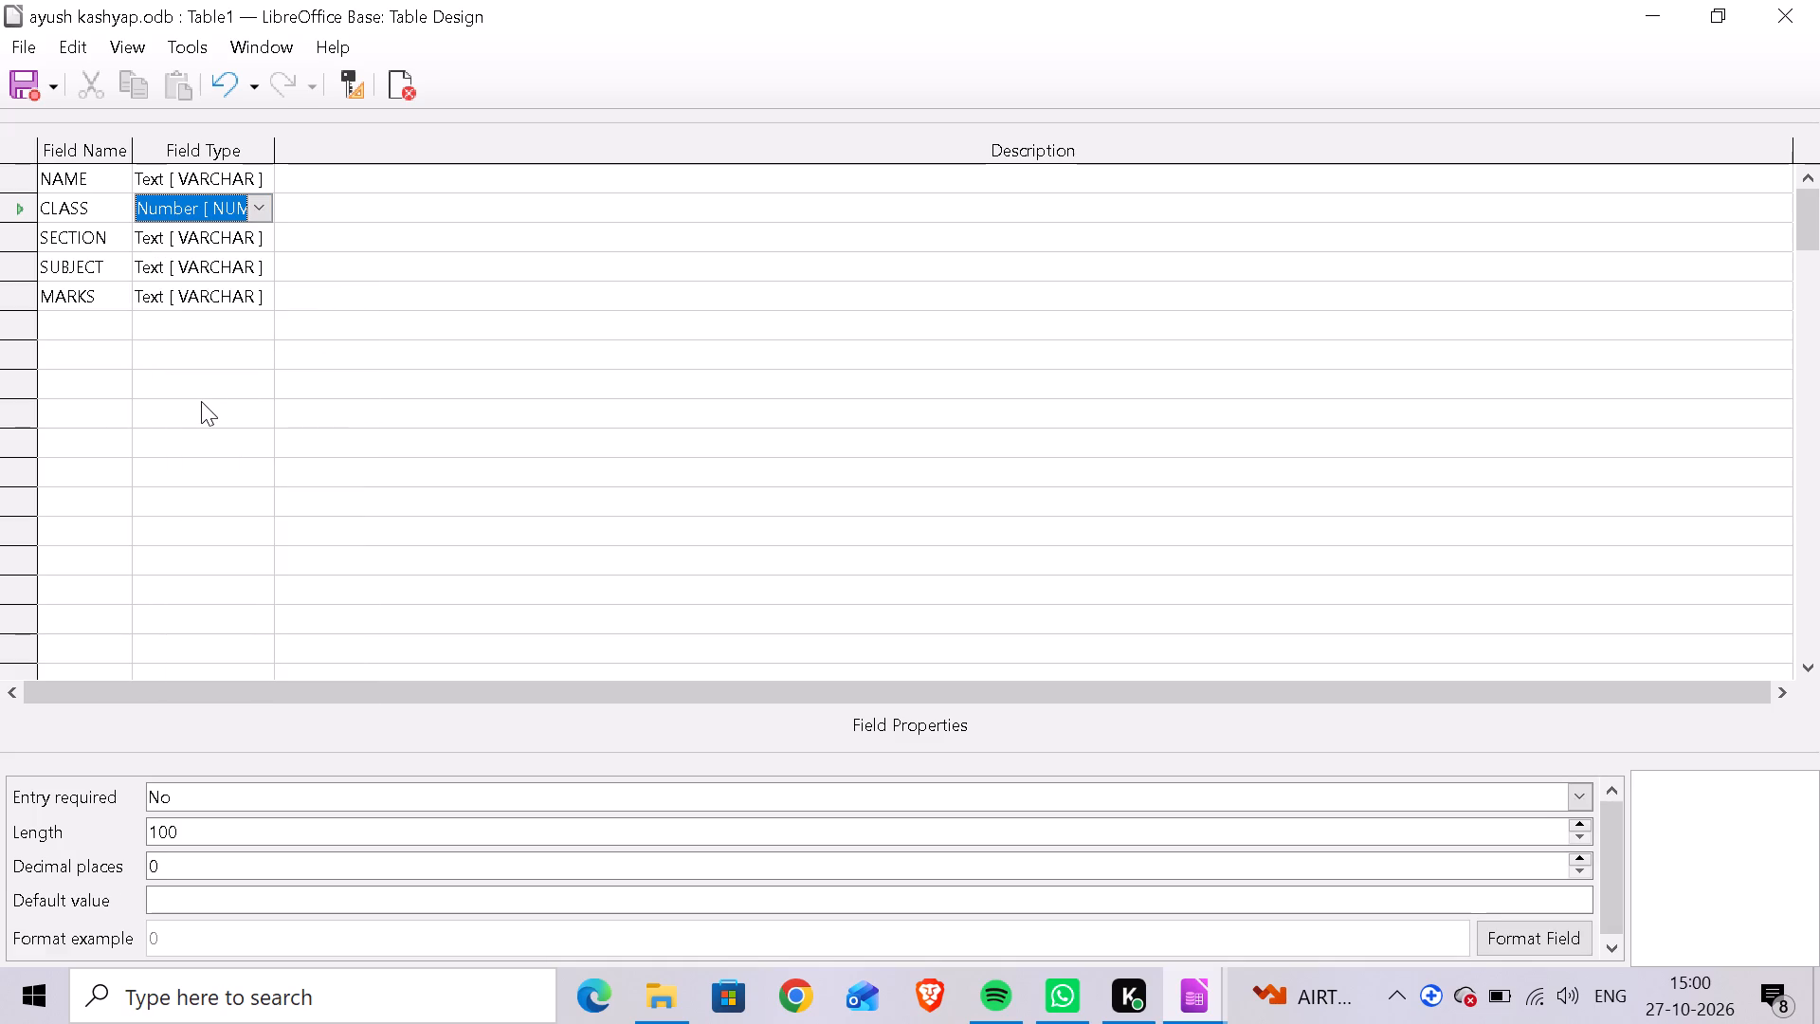
Set the MARKS field's type to Number [ NUMERIC ].
left_click_drag(177, 288, 189, 298)
left_click(255, 292)
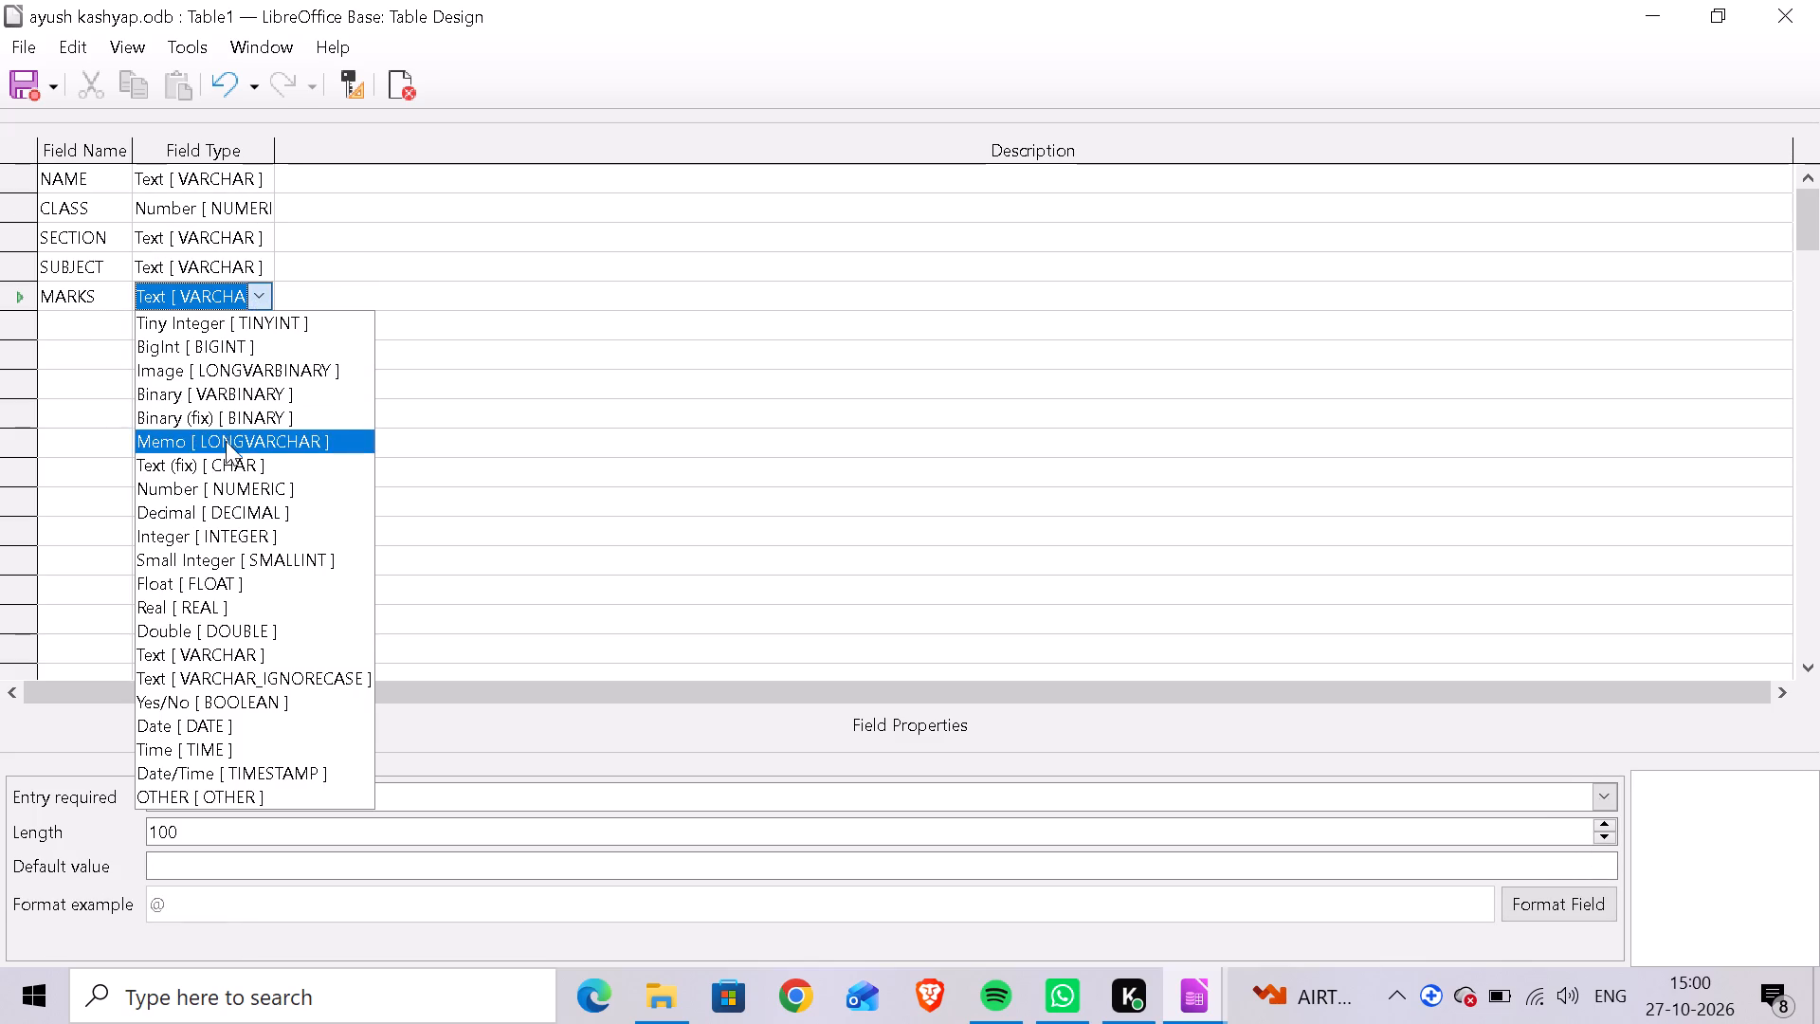
left_click(203, 490)
left_click(272, 455)
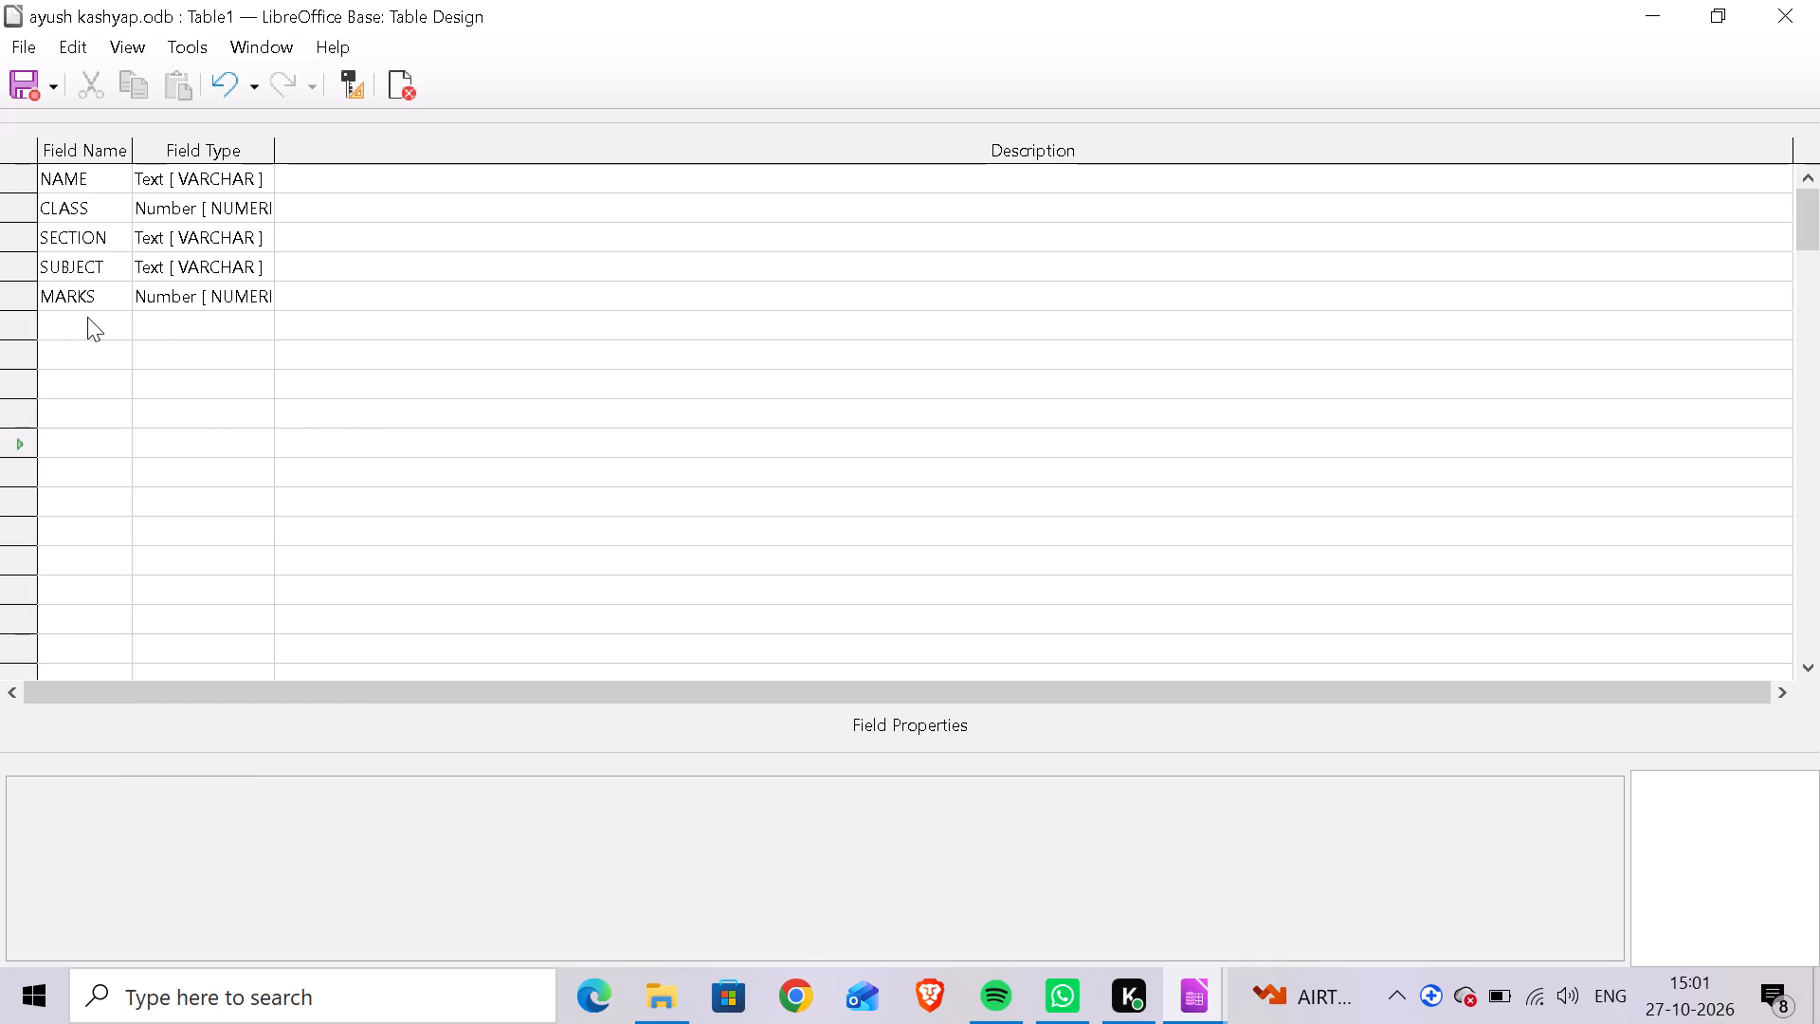
Capture a screenshot of the table design window without the taskbar and save it as AK P1 in Pictures.
key("shift+super+s")
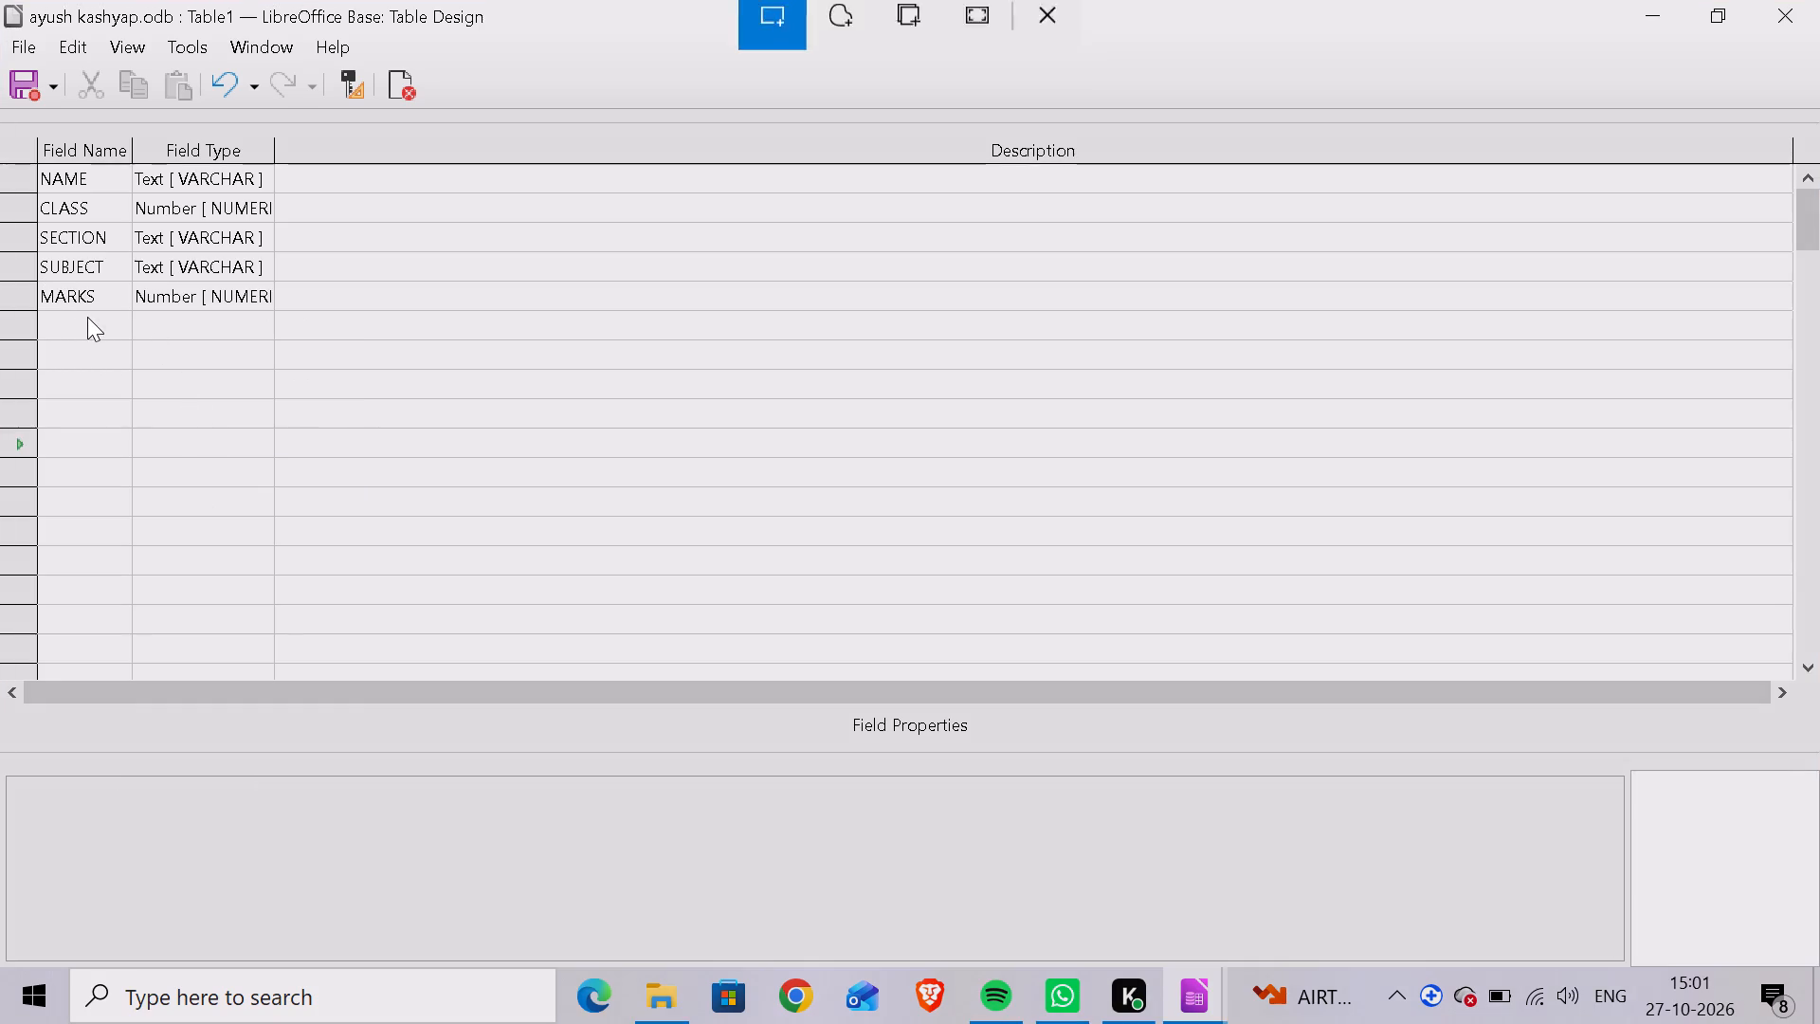
left_click_drag(0, 0, 1819, 292)
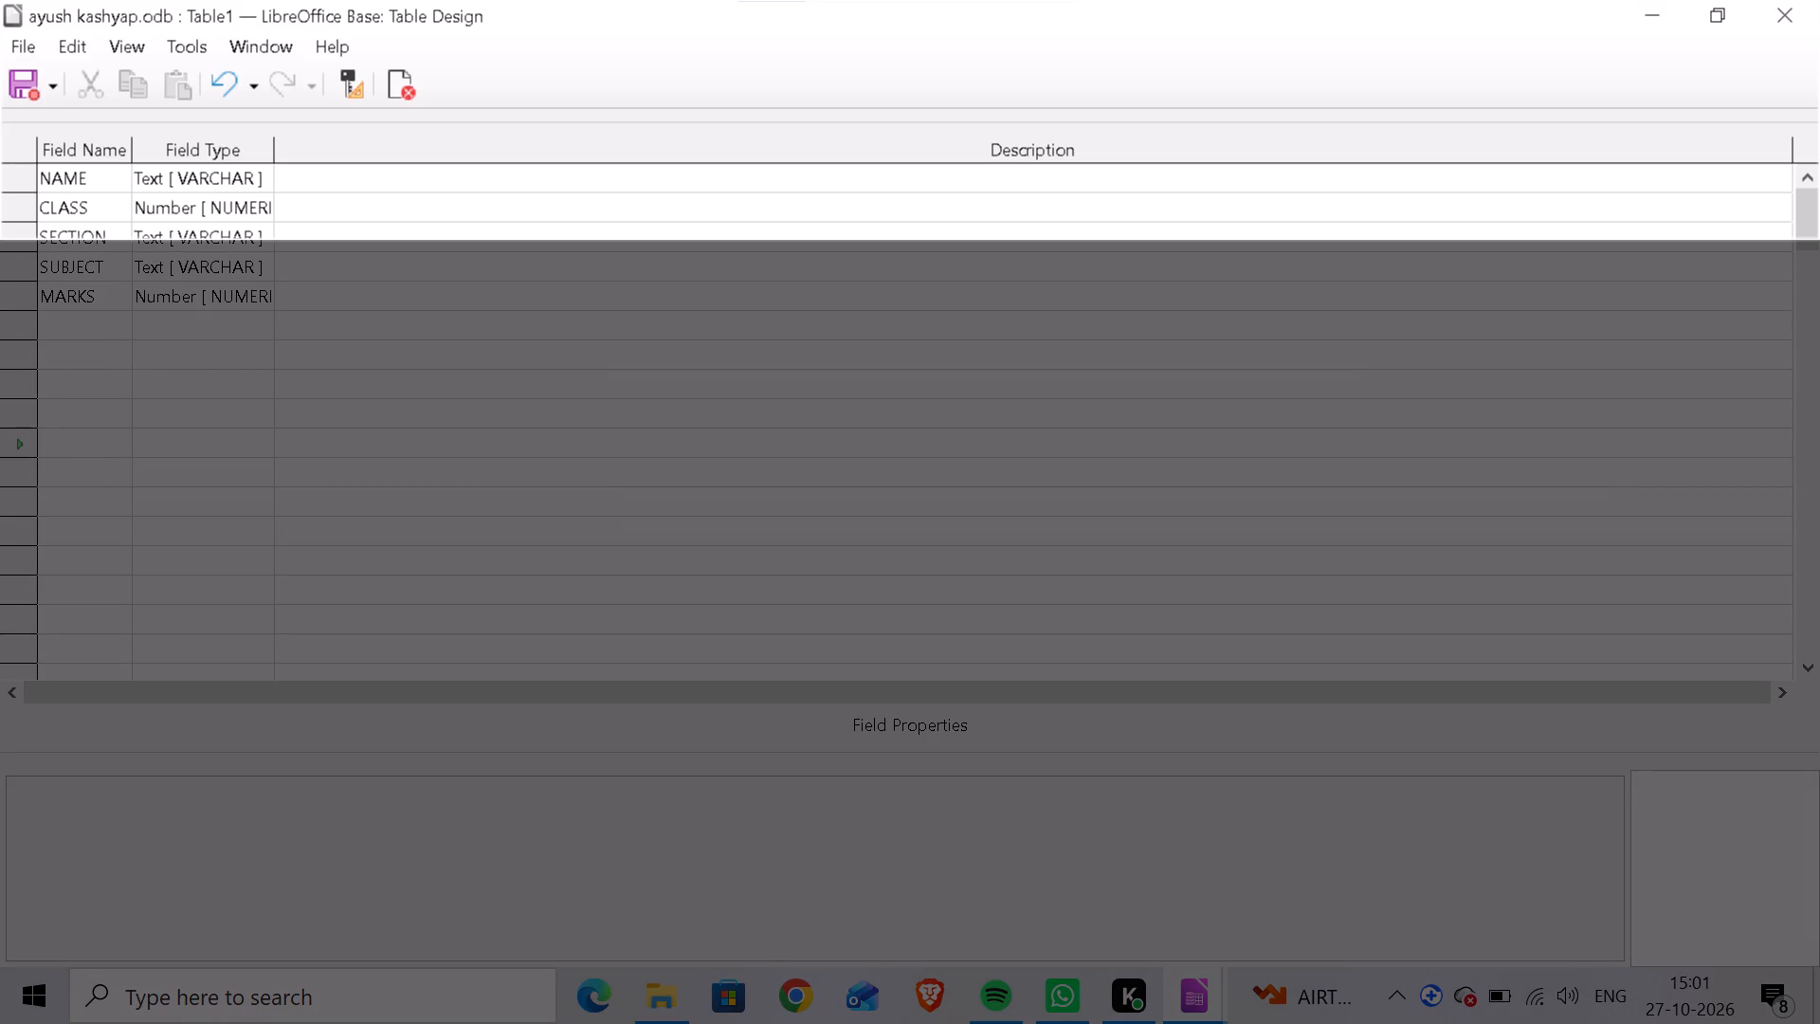
left_click_drag(1819, 292, 1819, 968)
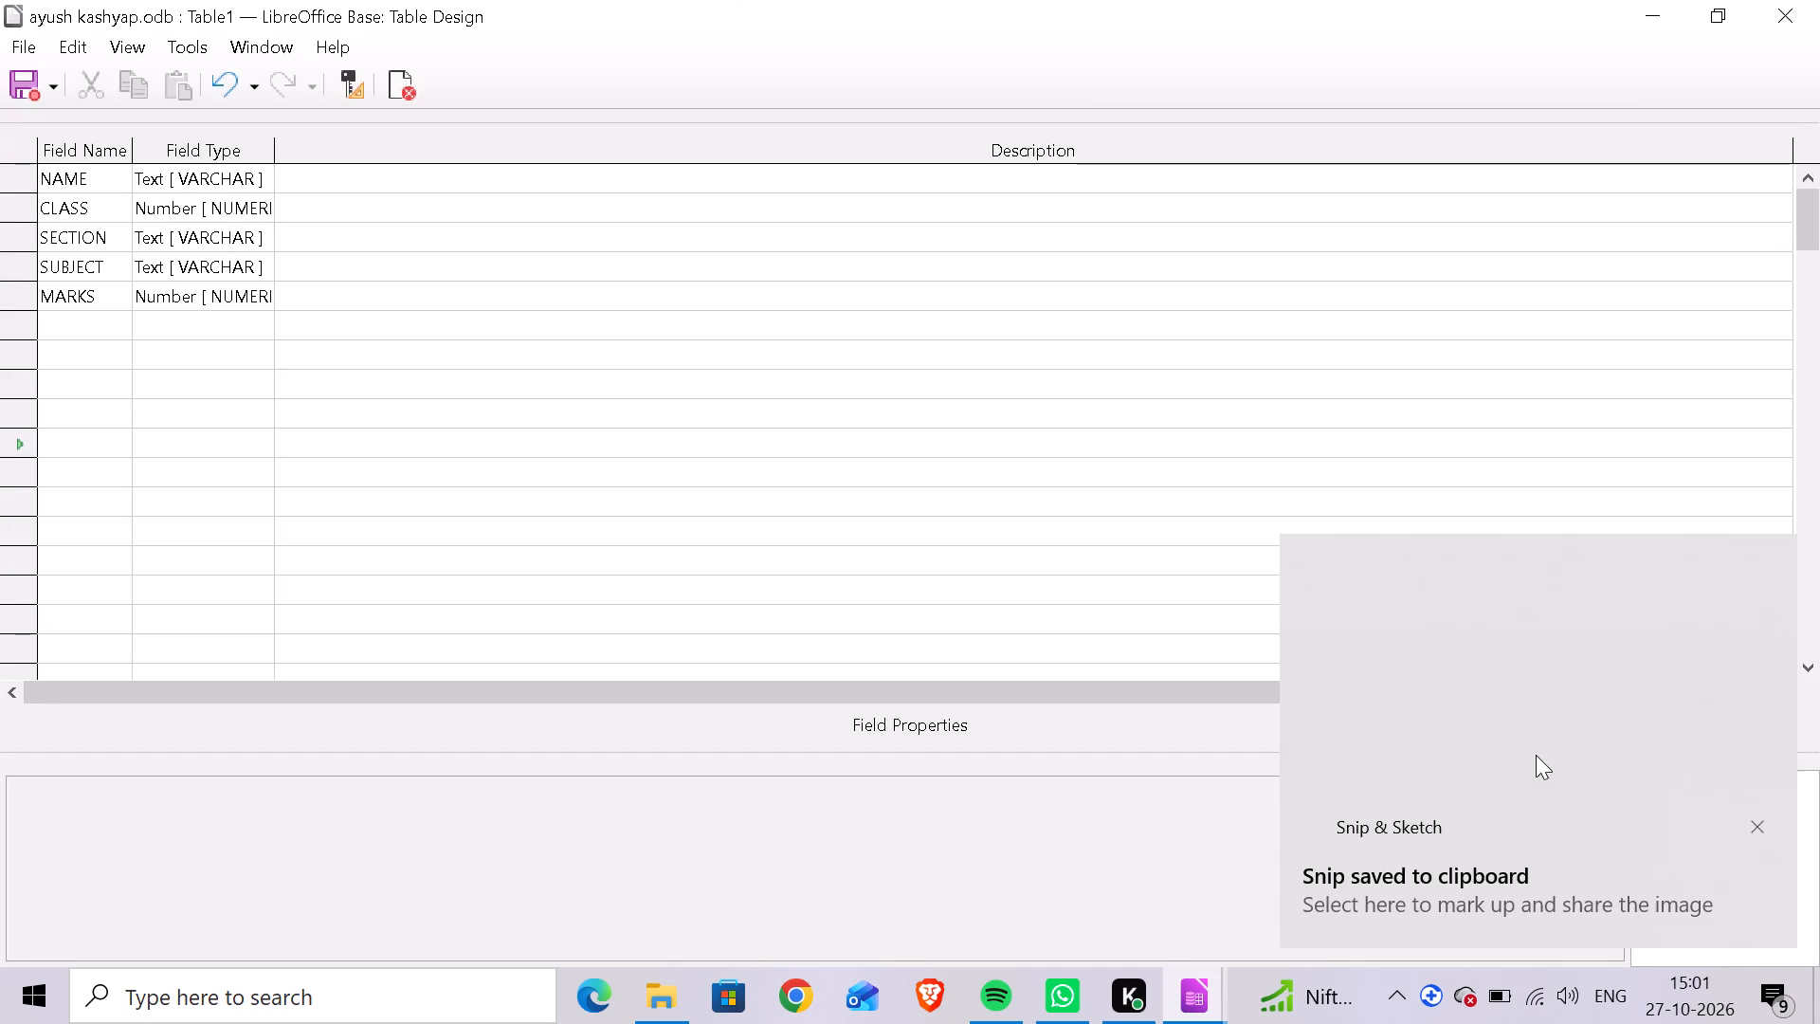
left_click(1604, 743)
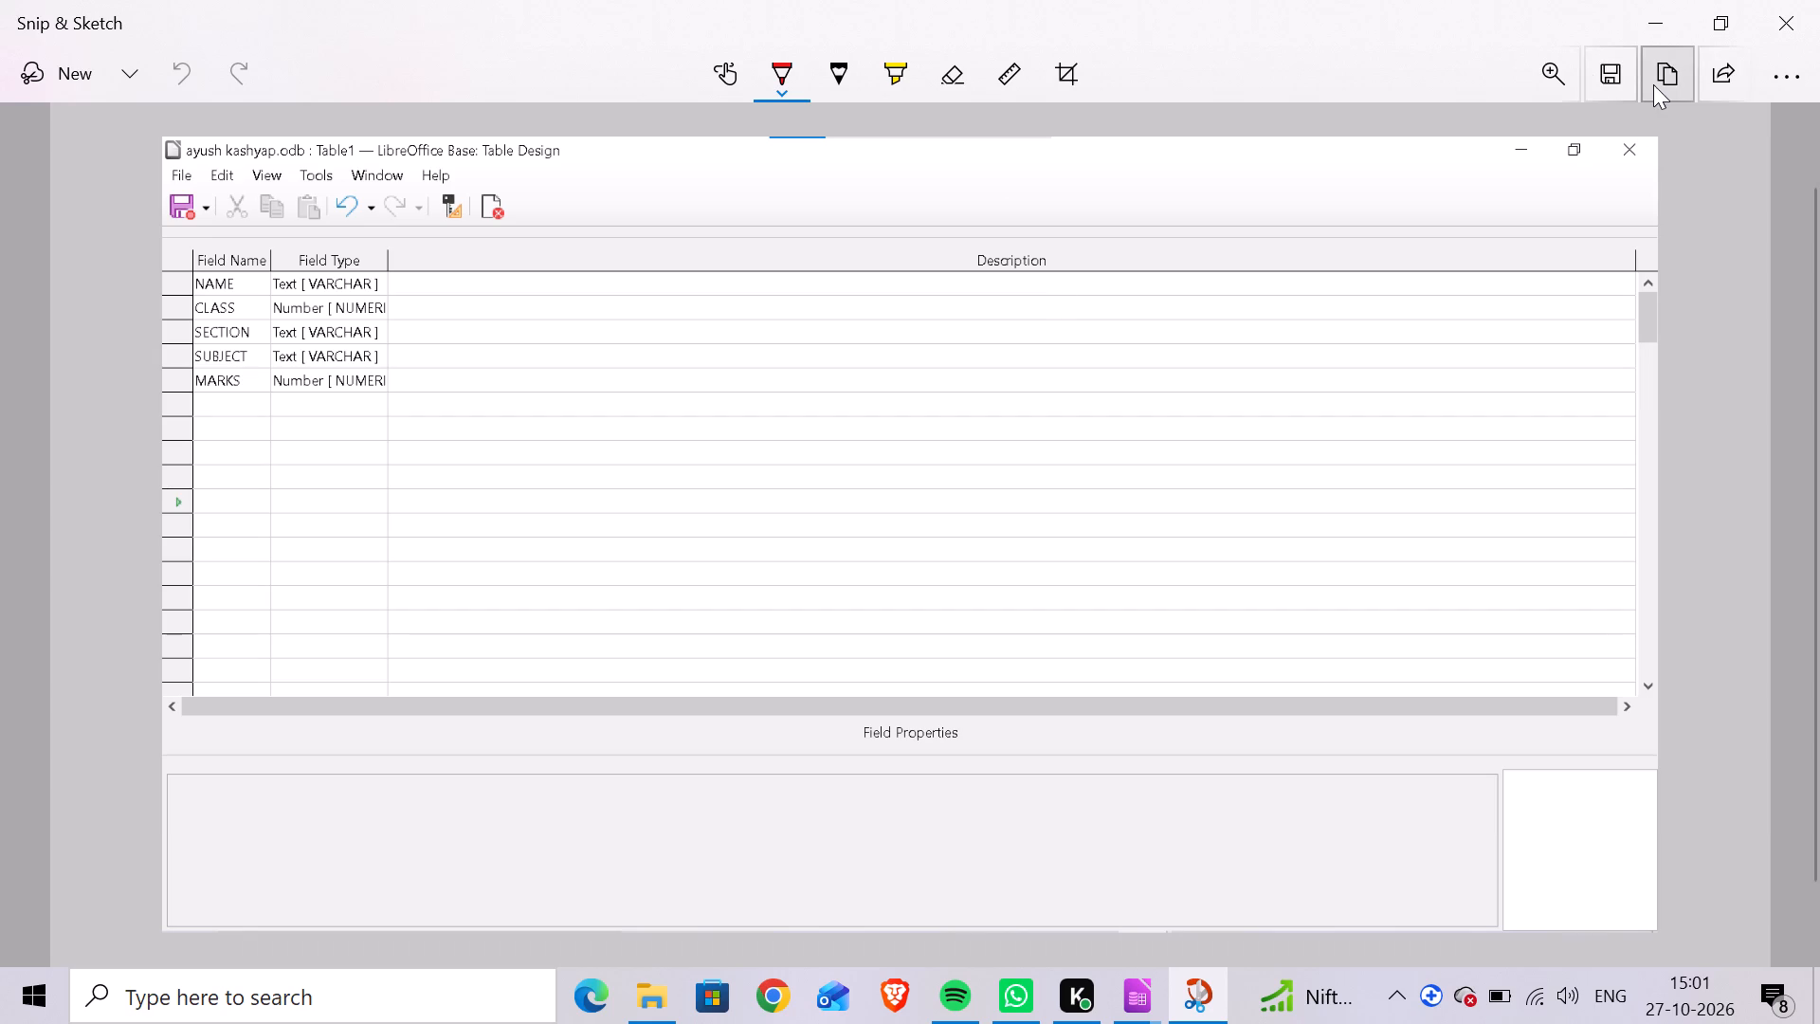
left_click(1601, 78)
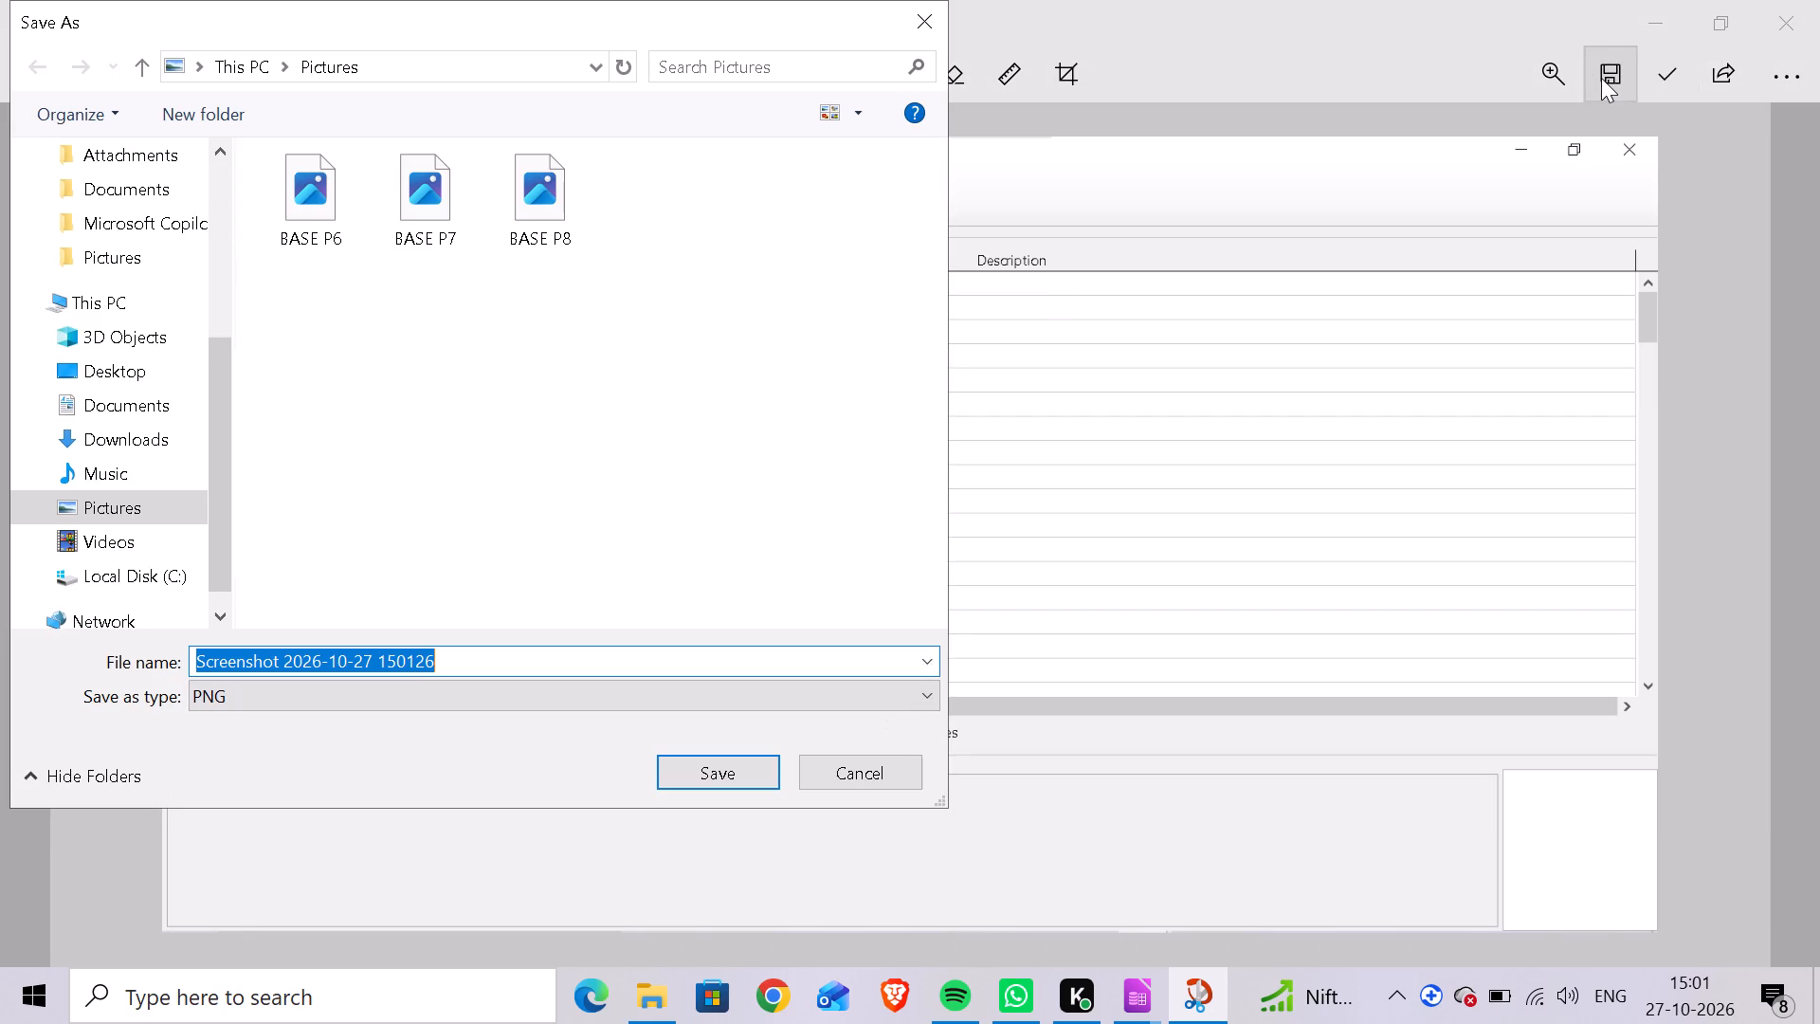
type("AK P1")
key("Return")
left_click(1819, 0)
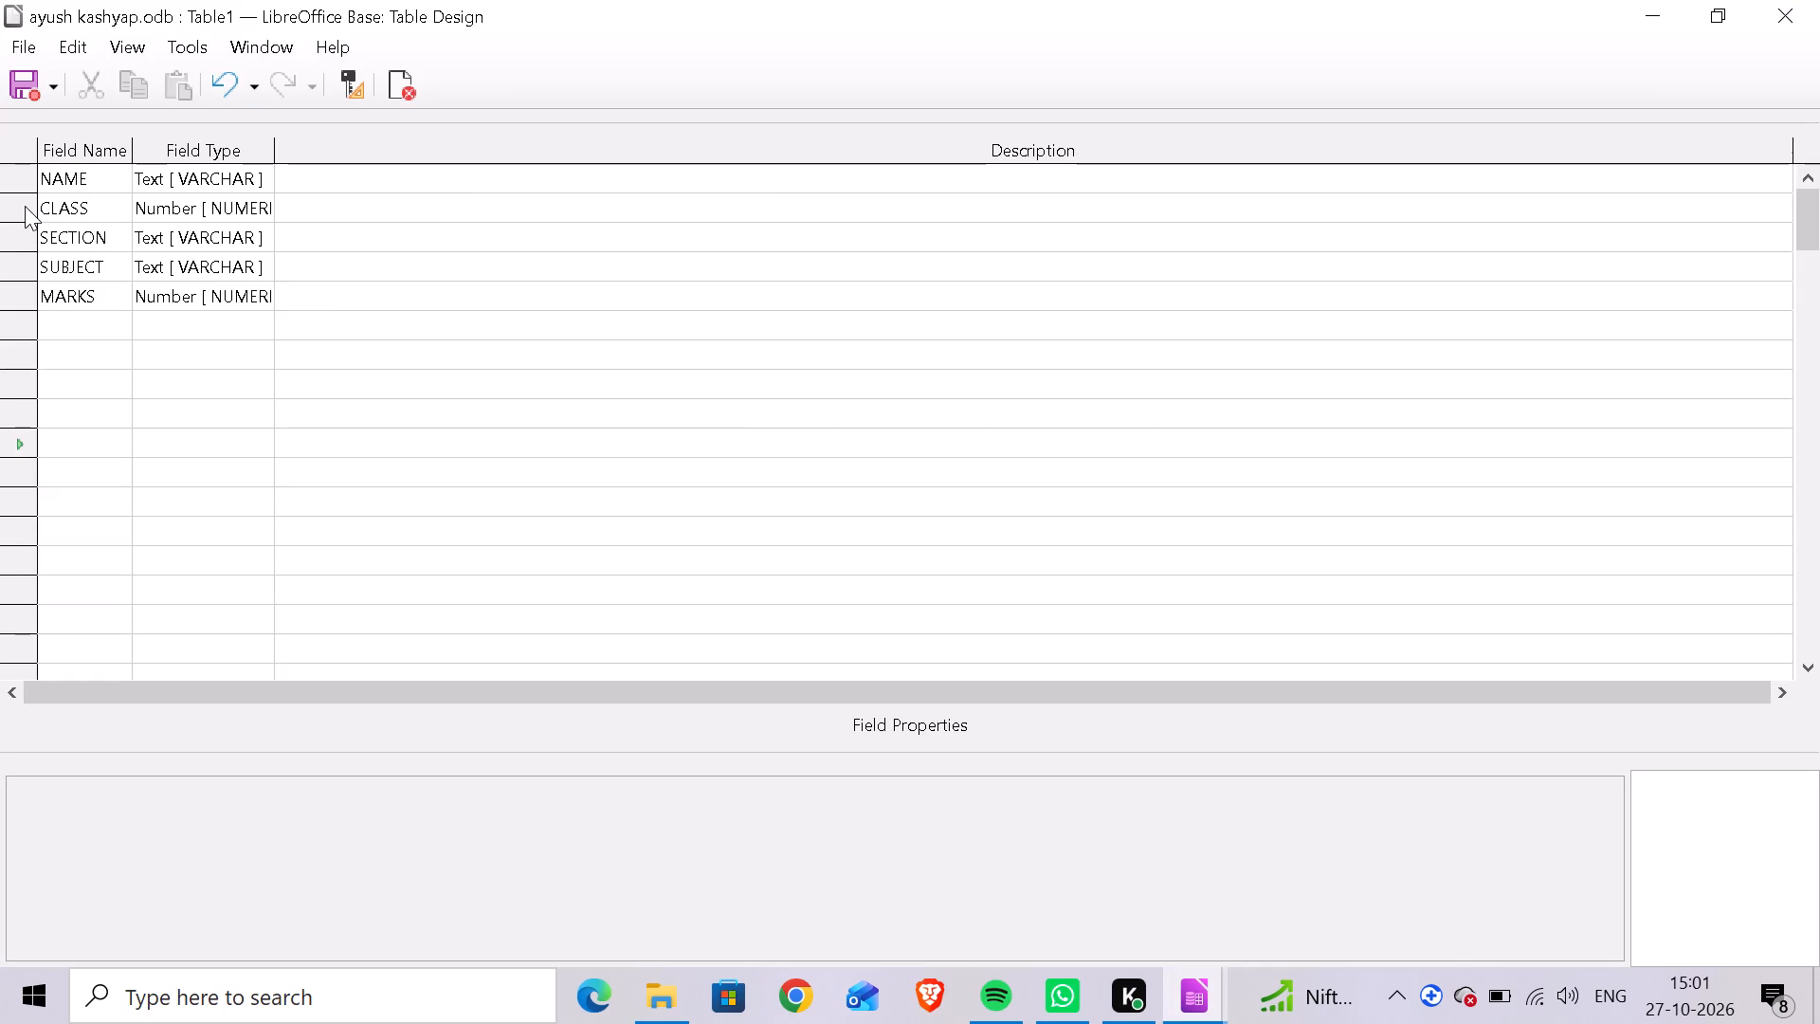
Make the MARKS field the table's primary key.
left_click(26, 206)
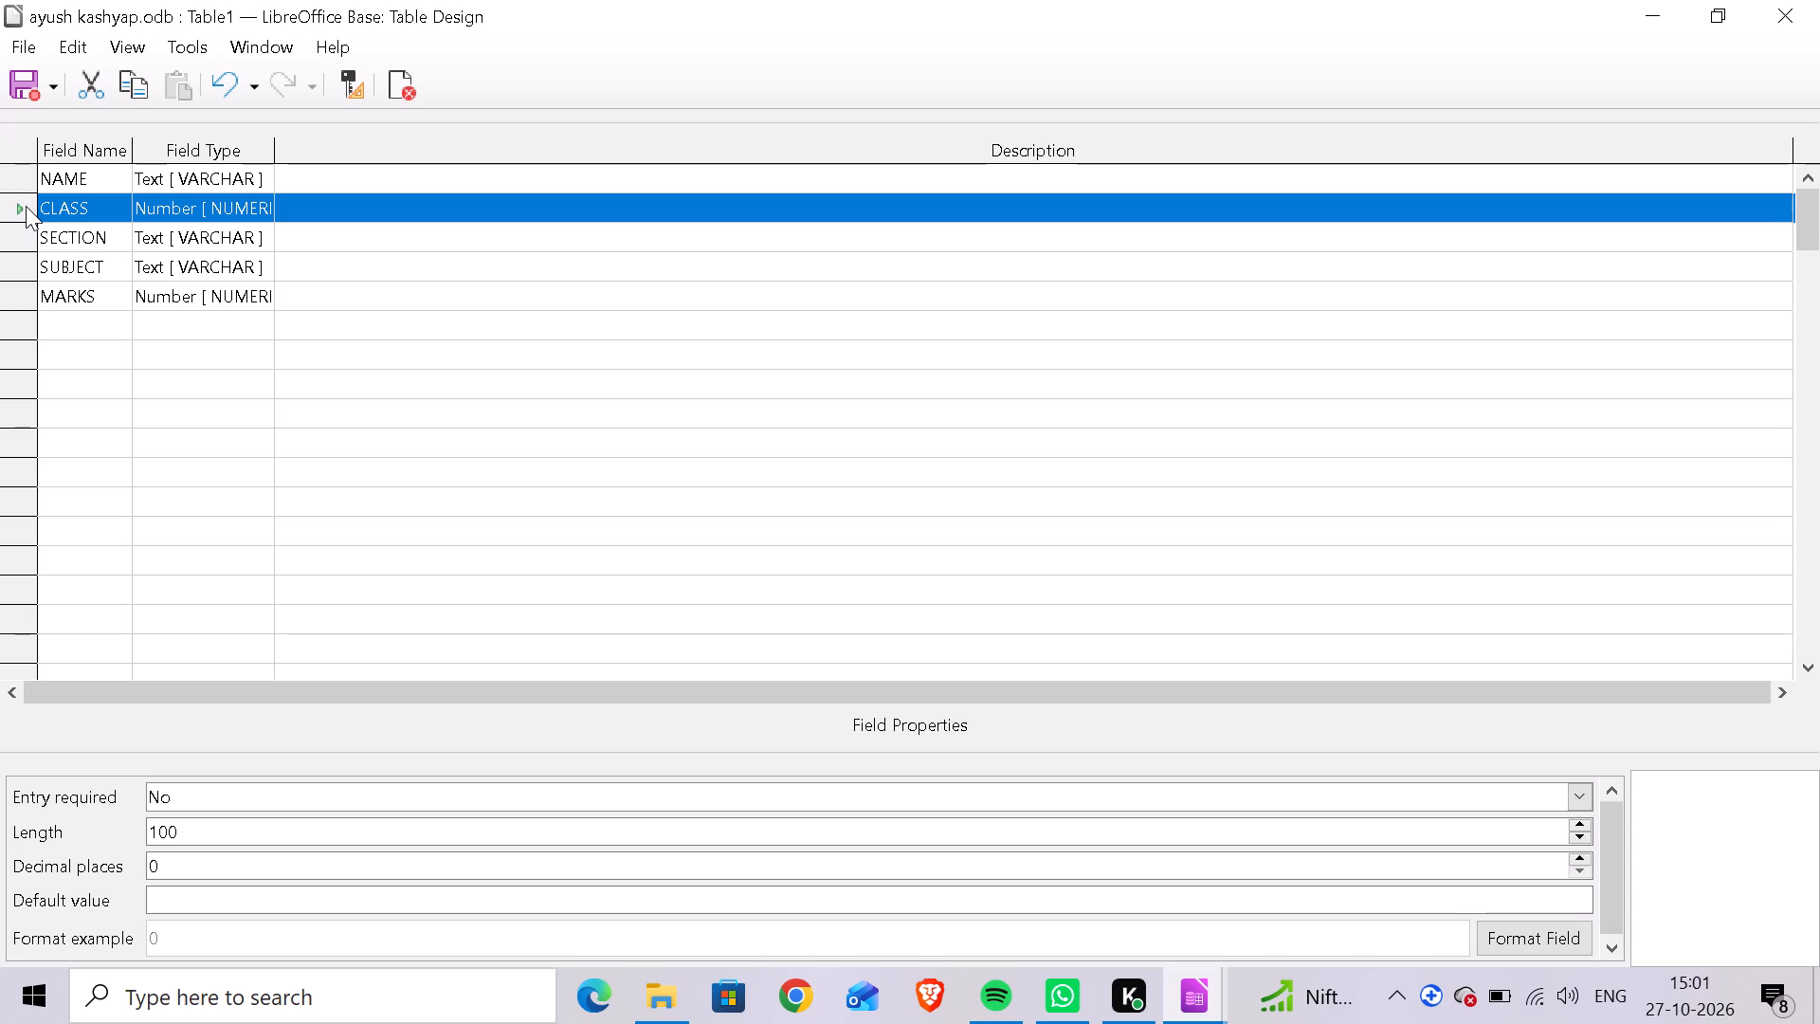
left_click(16, 236)
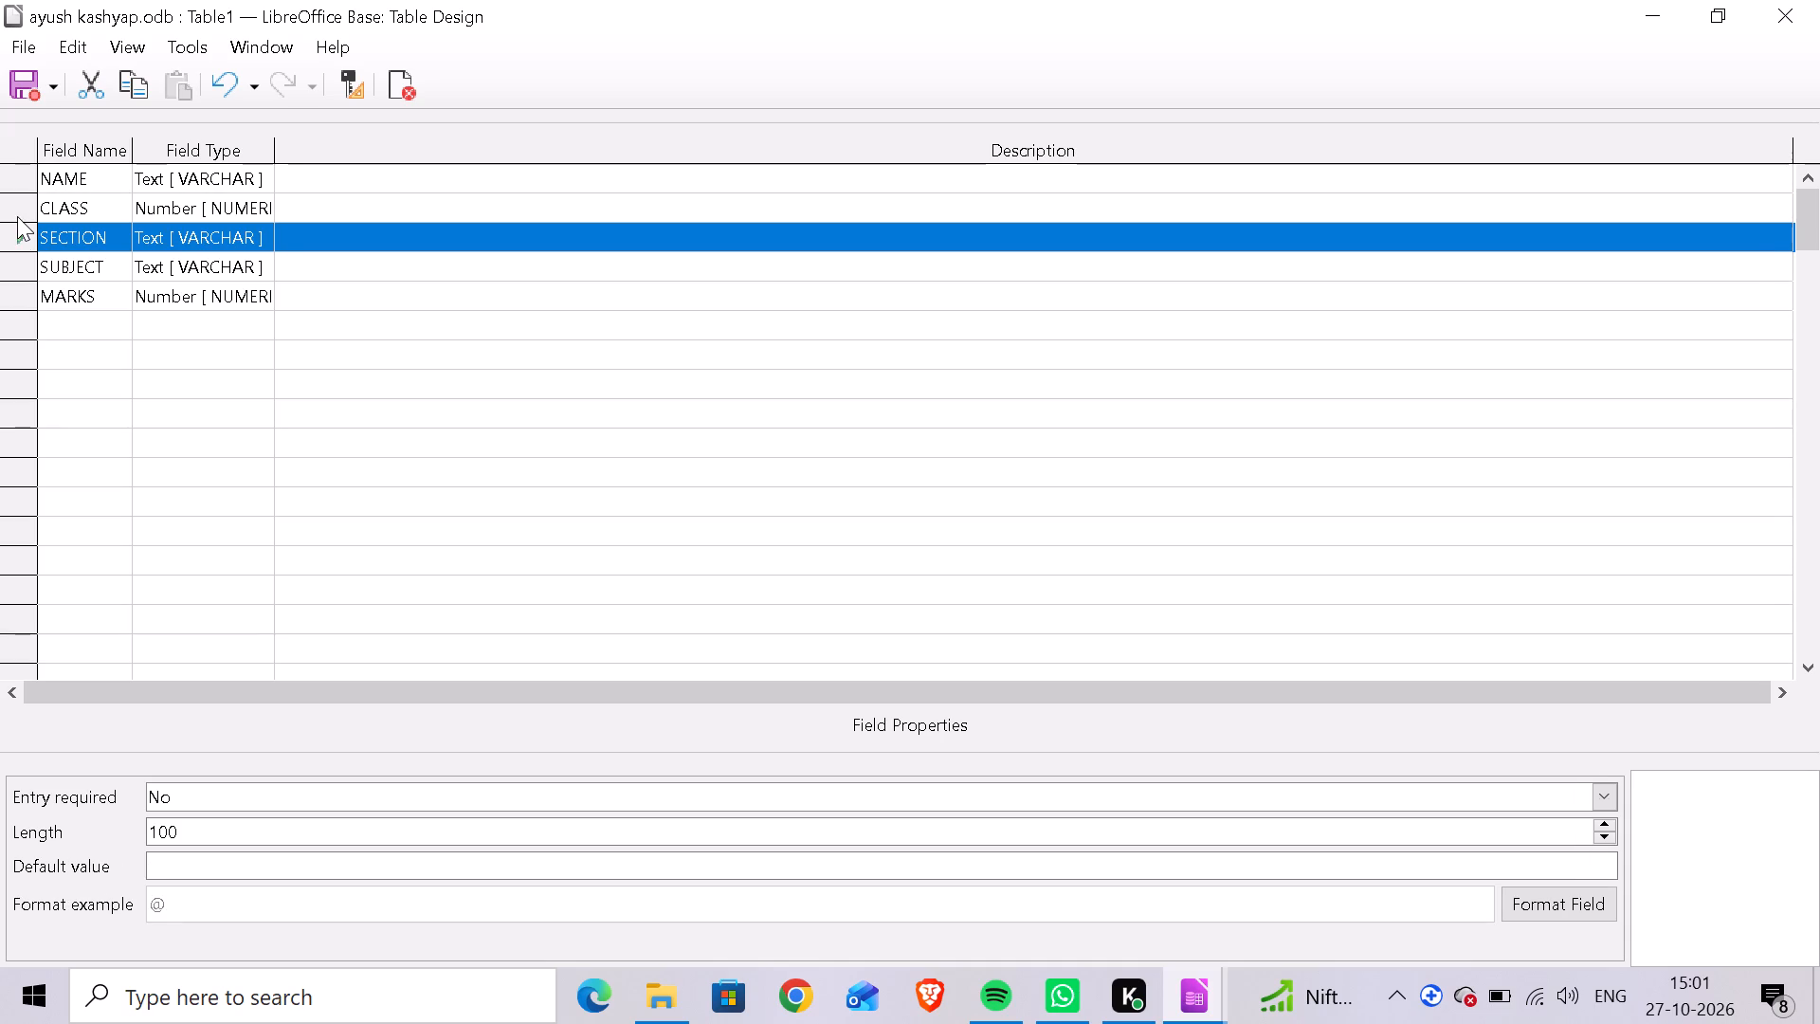
left_click(17, 216)
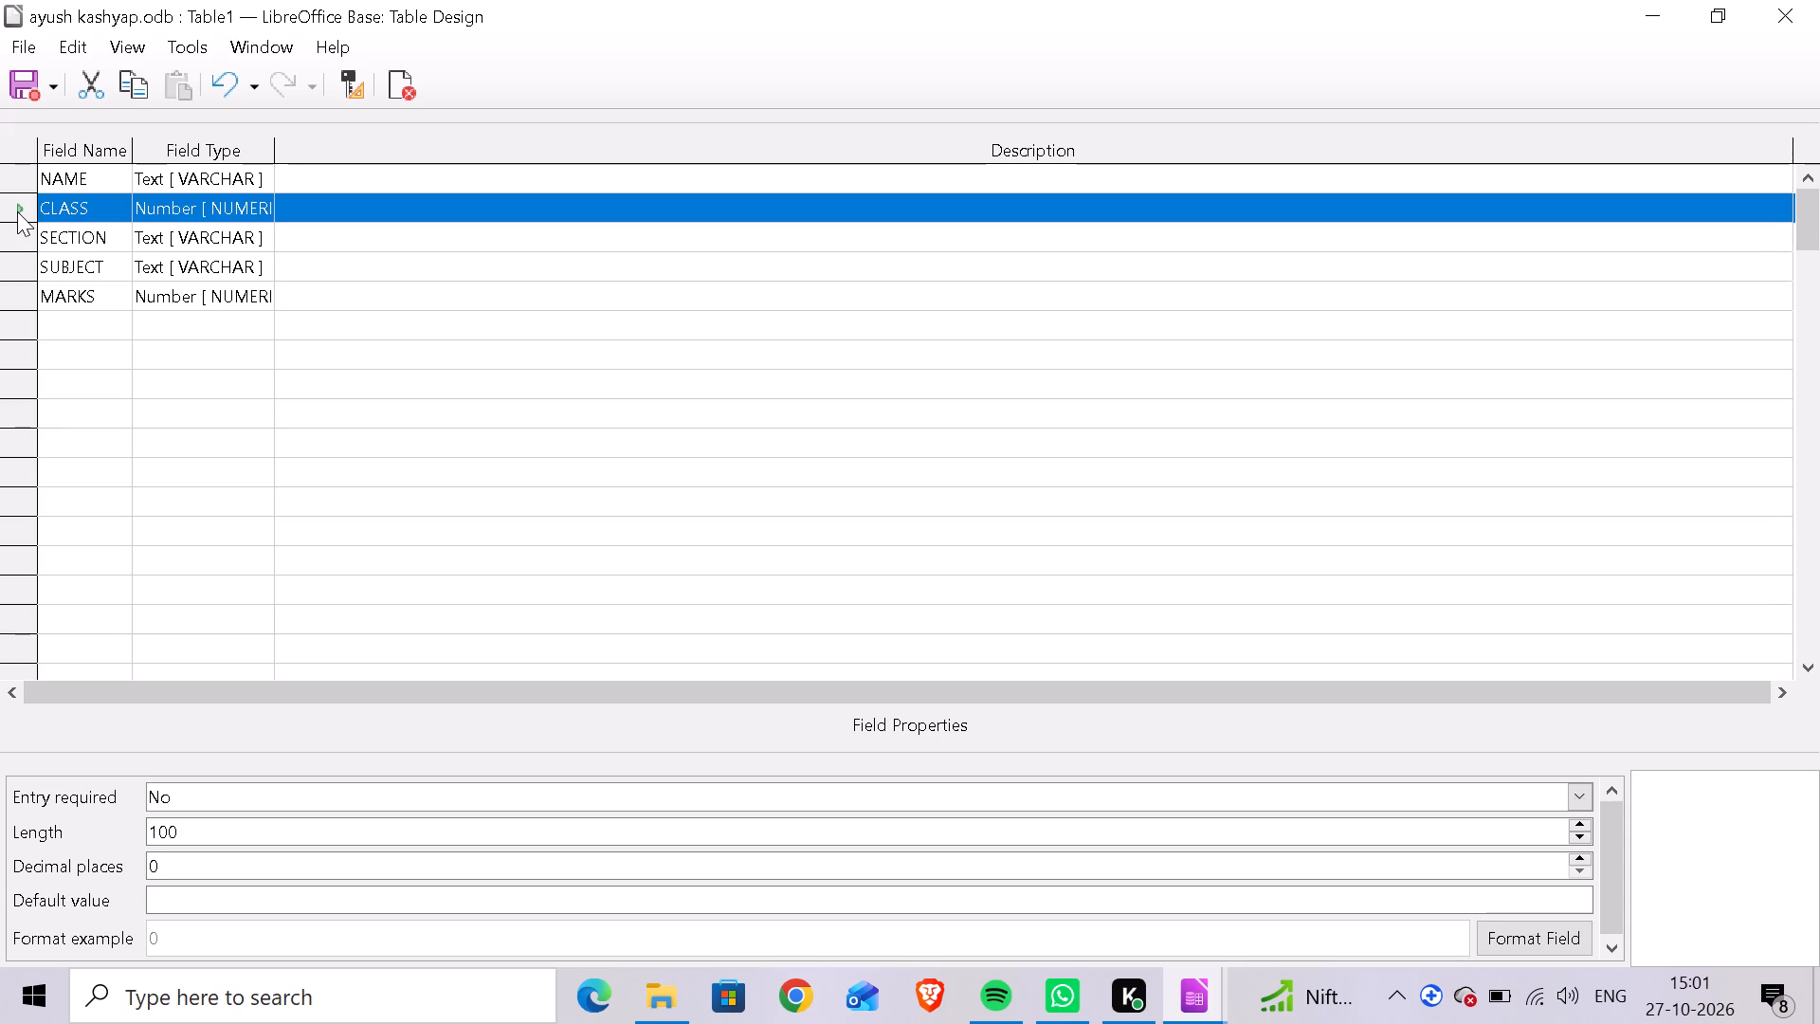
left_click(19, 294)
right_click(19, 294)
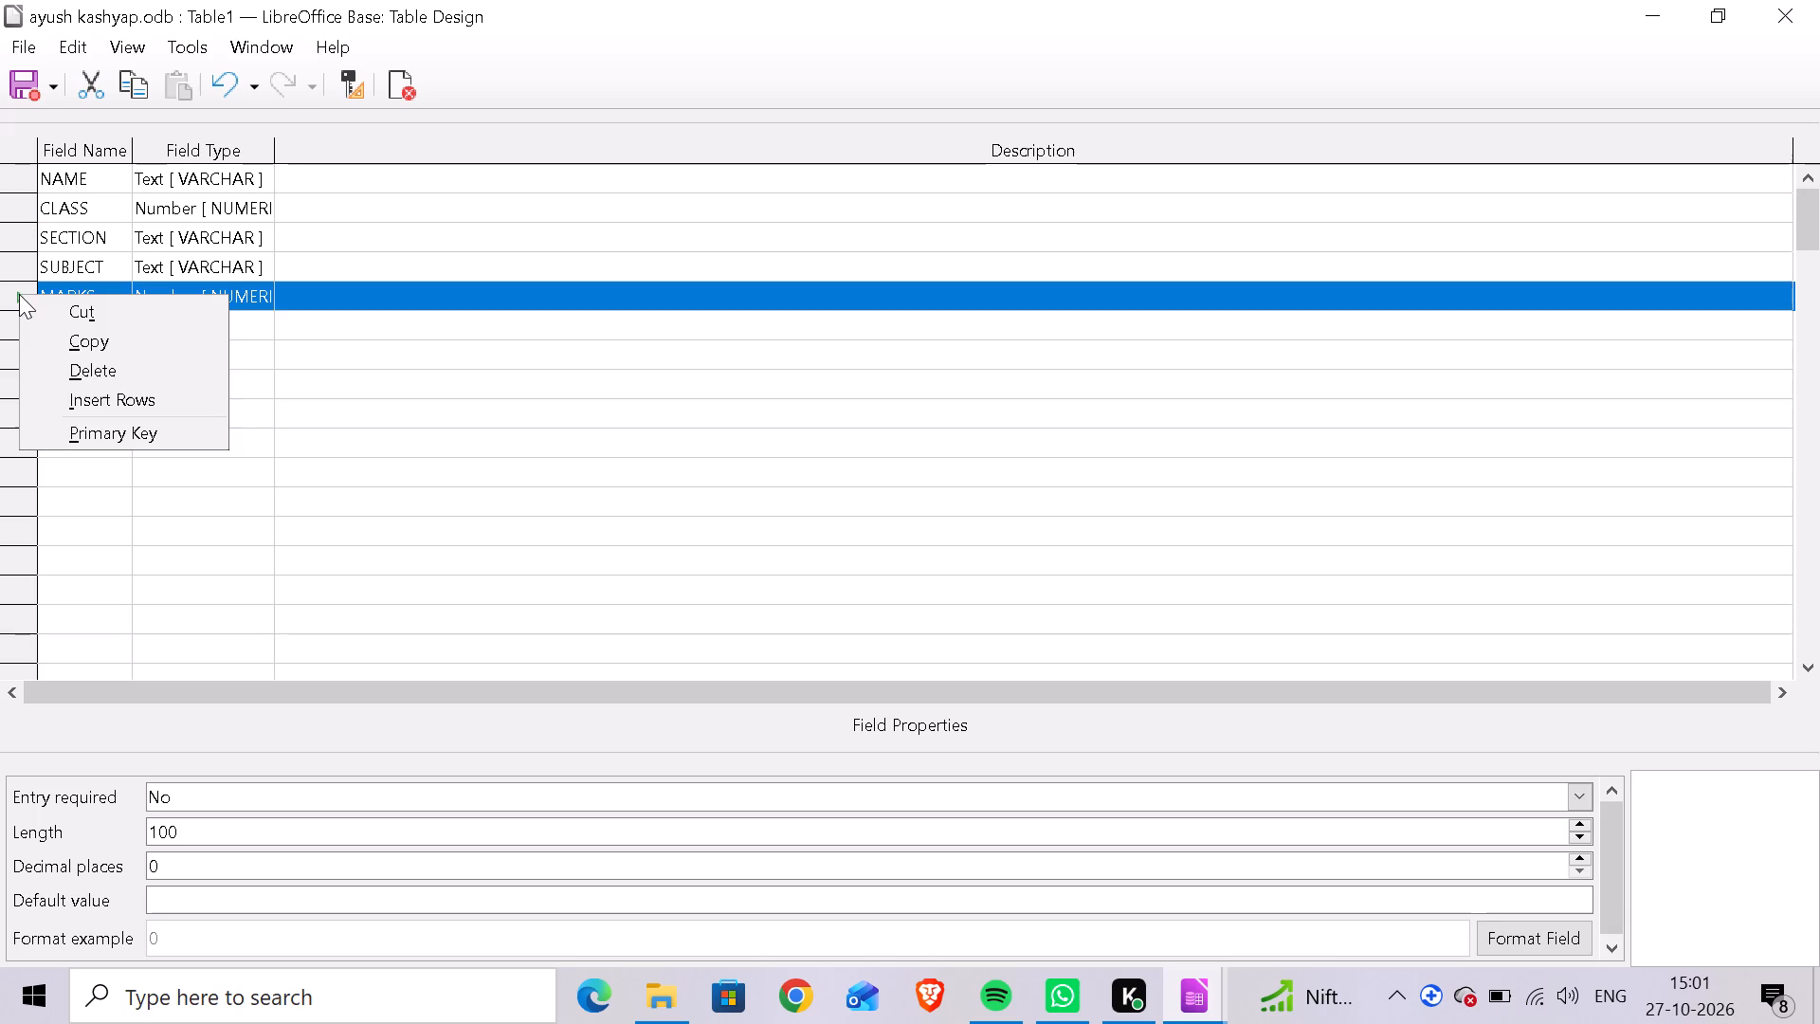
left_click(108, 433)
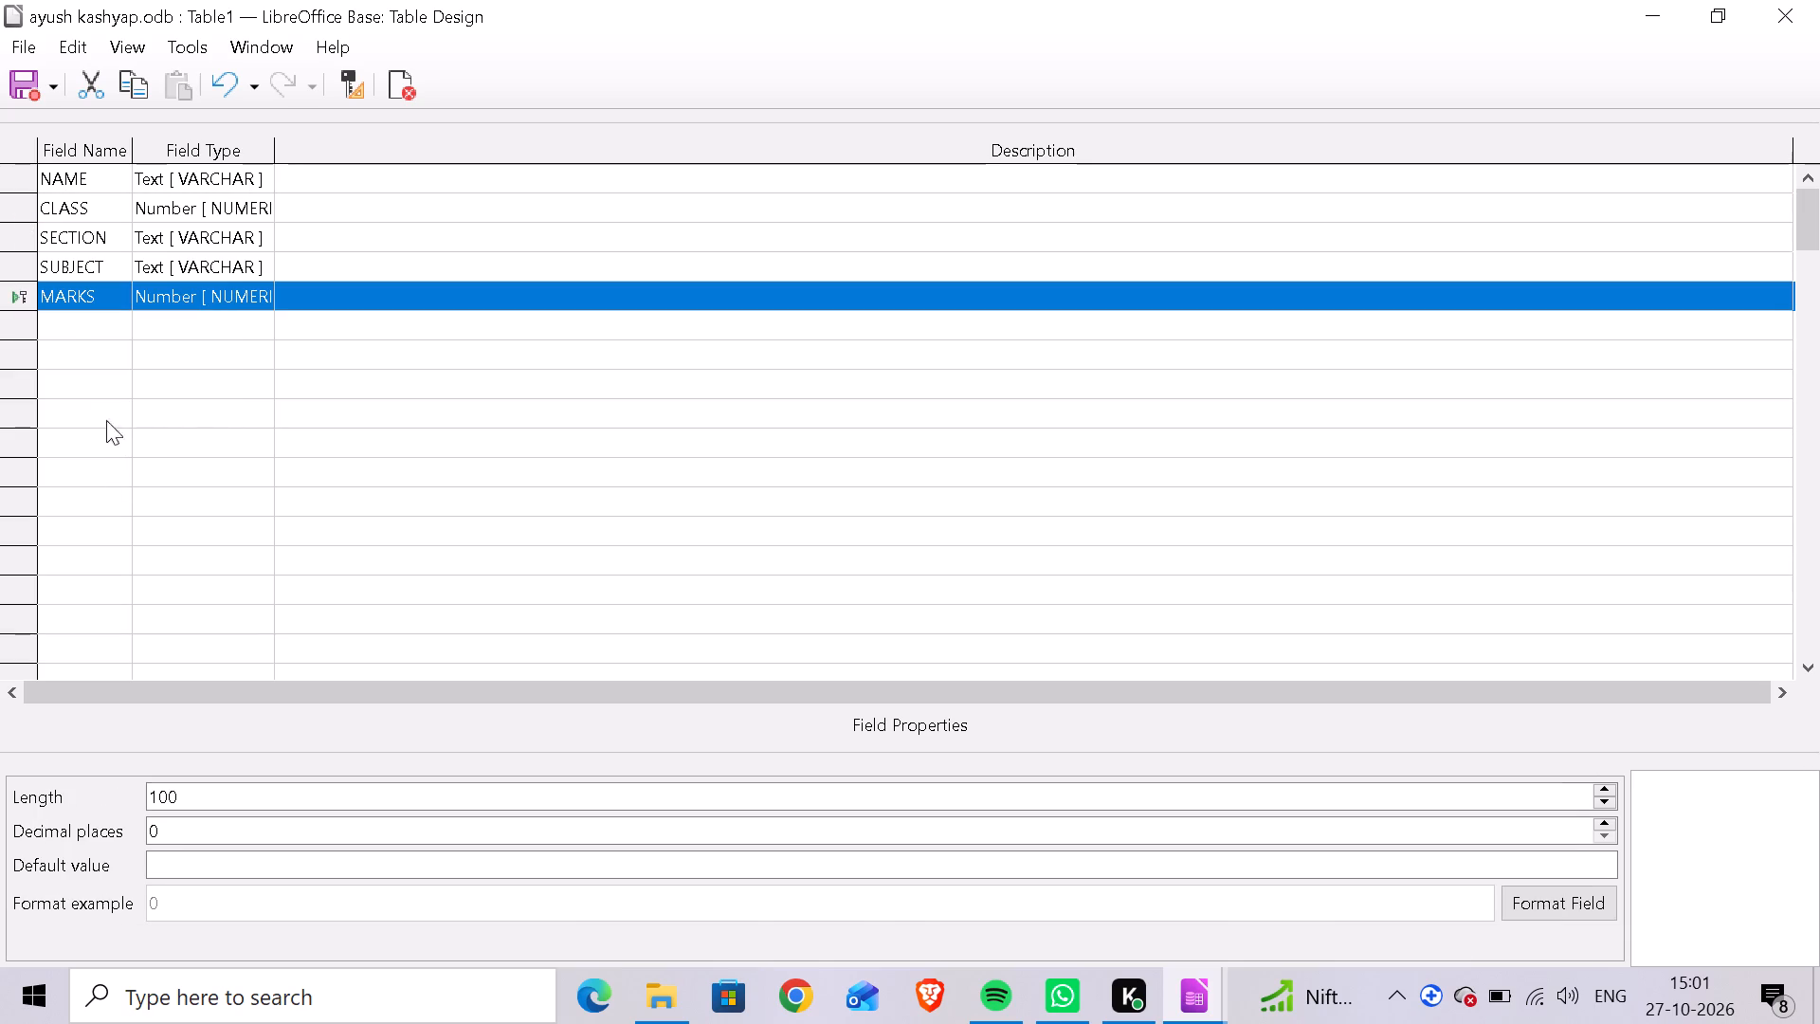
left_click(44, 339)
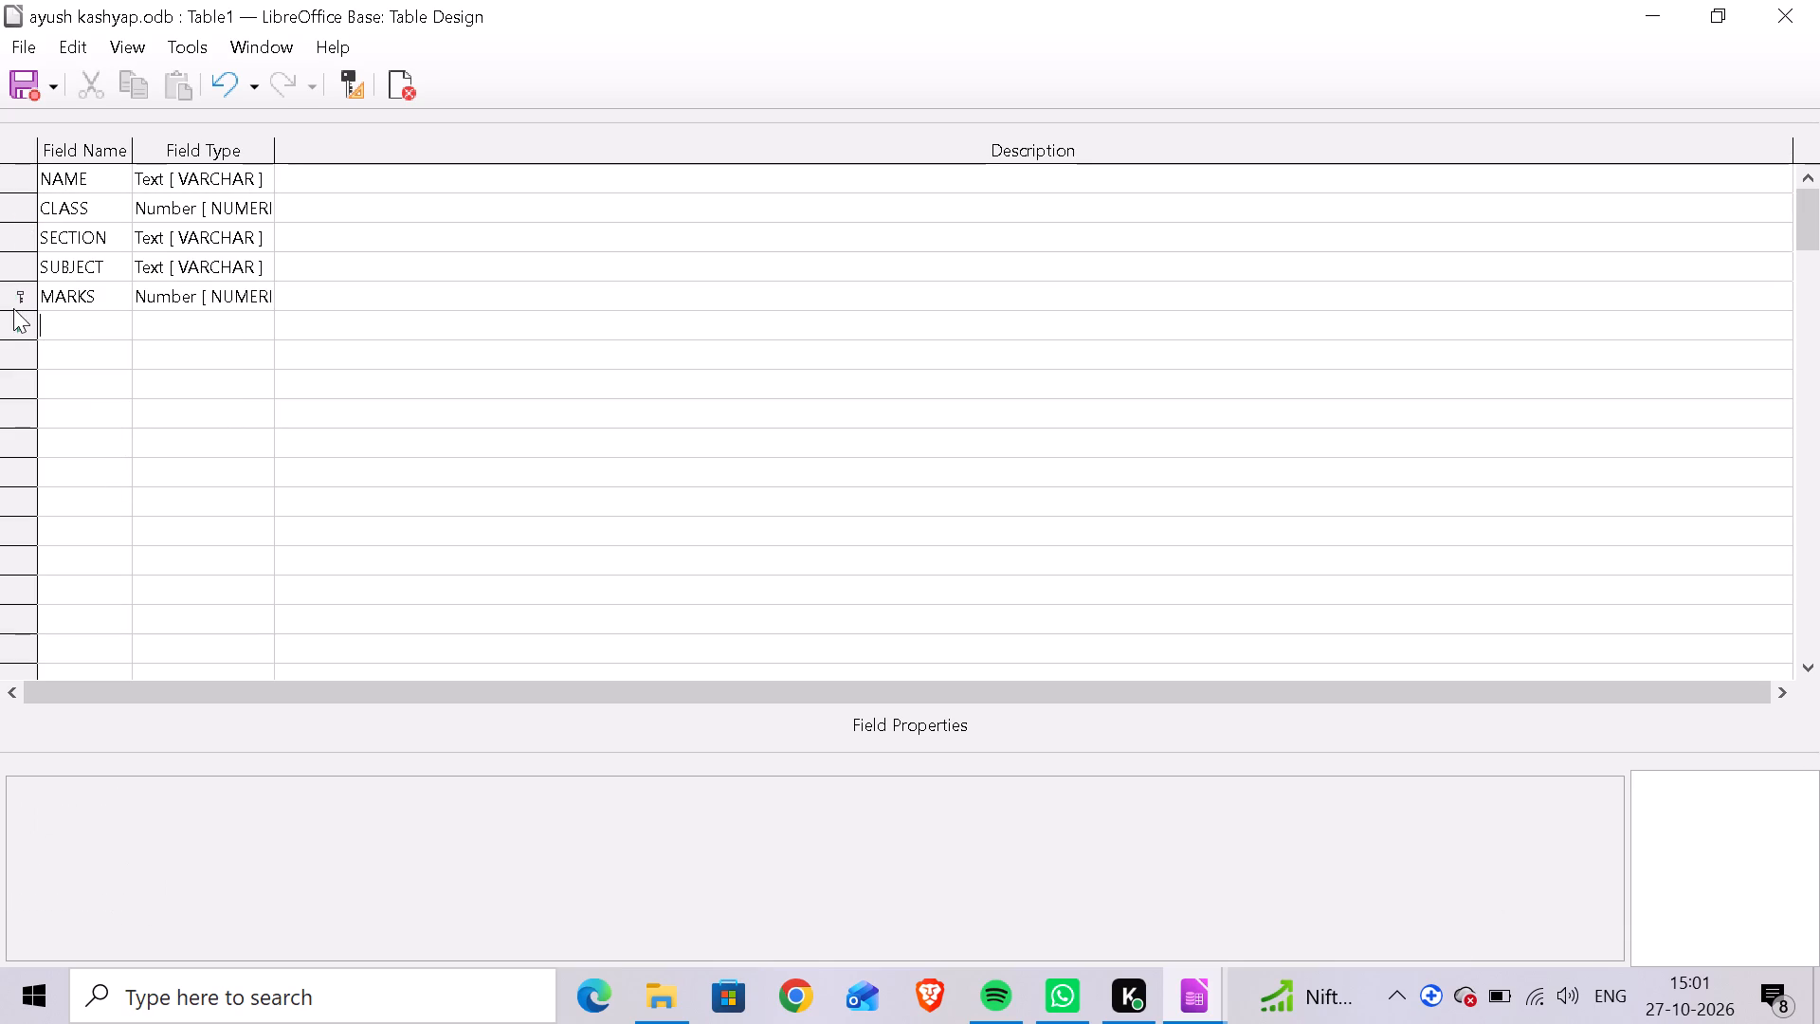
Capture a screenshot of the design with the MARKS row's Primary Key option showing, and save it as AK P2.
right_click(12, 294)
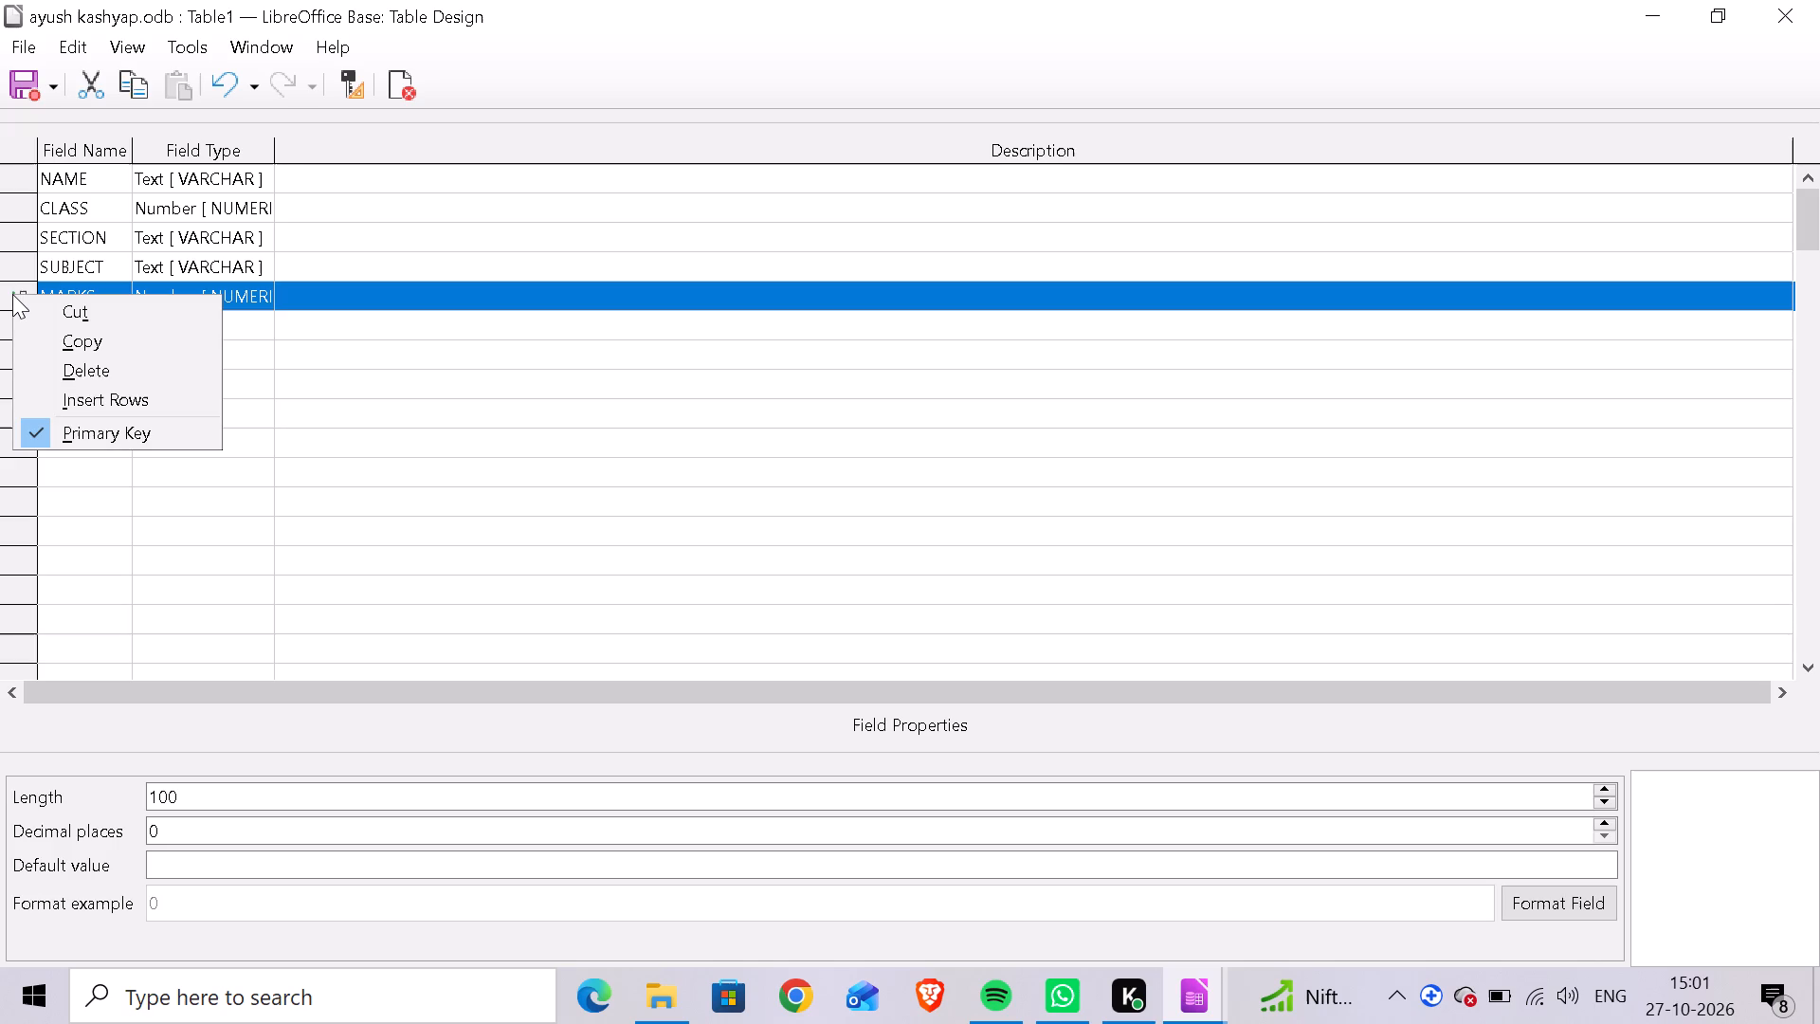
key("shift+super+s")
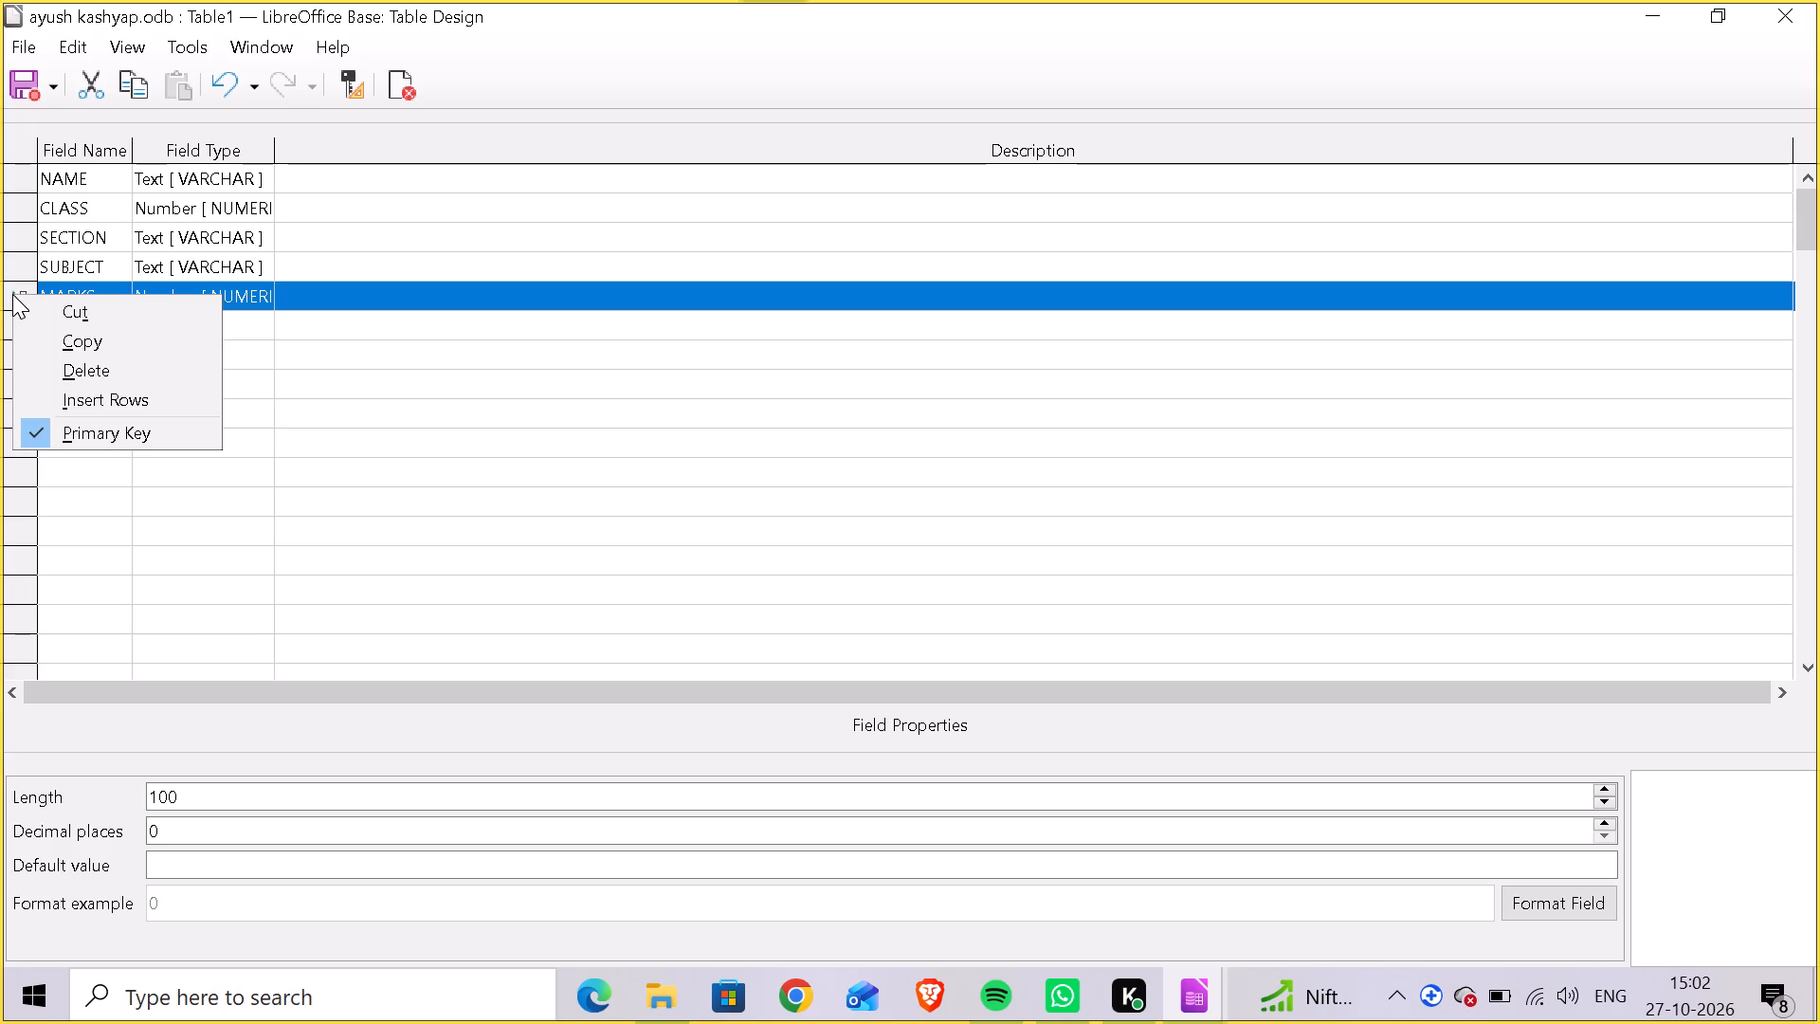
left_click_drag(0, 0, 1819, 851)
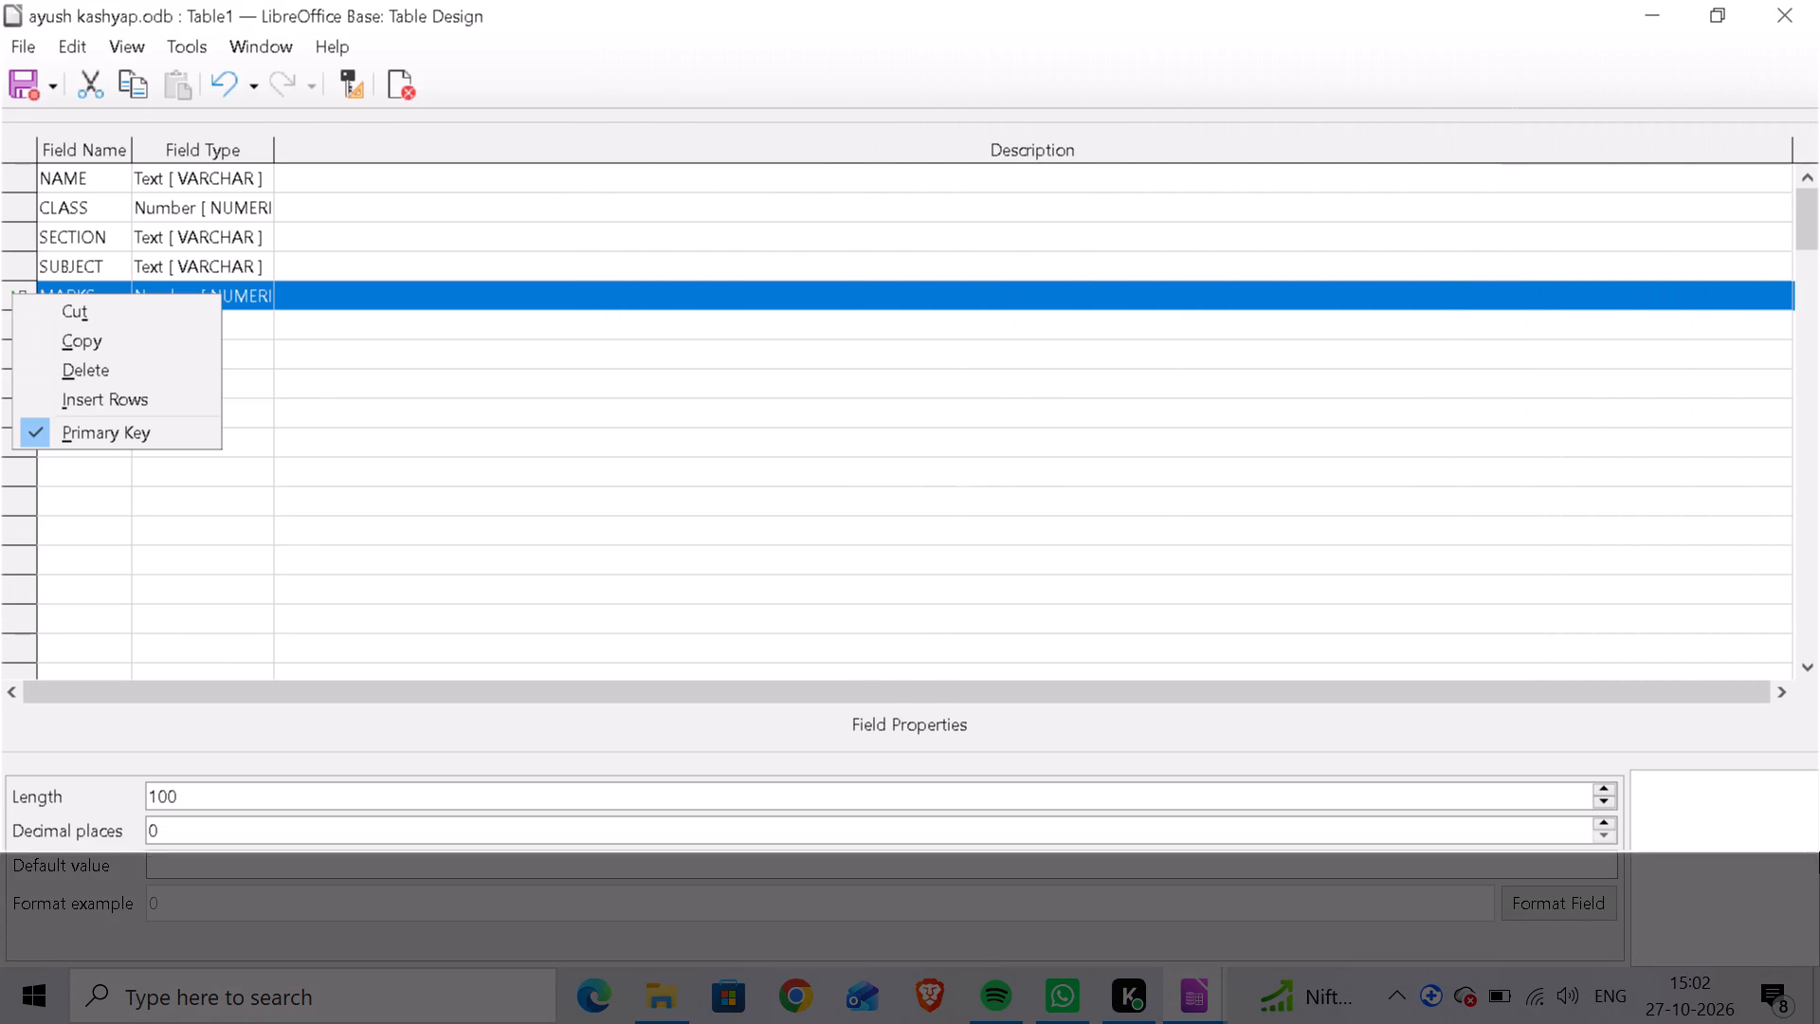
left_click_drag(1819, 851, 1819, 964)
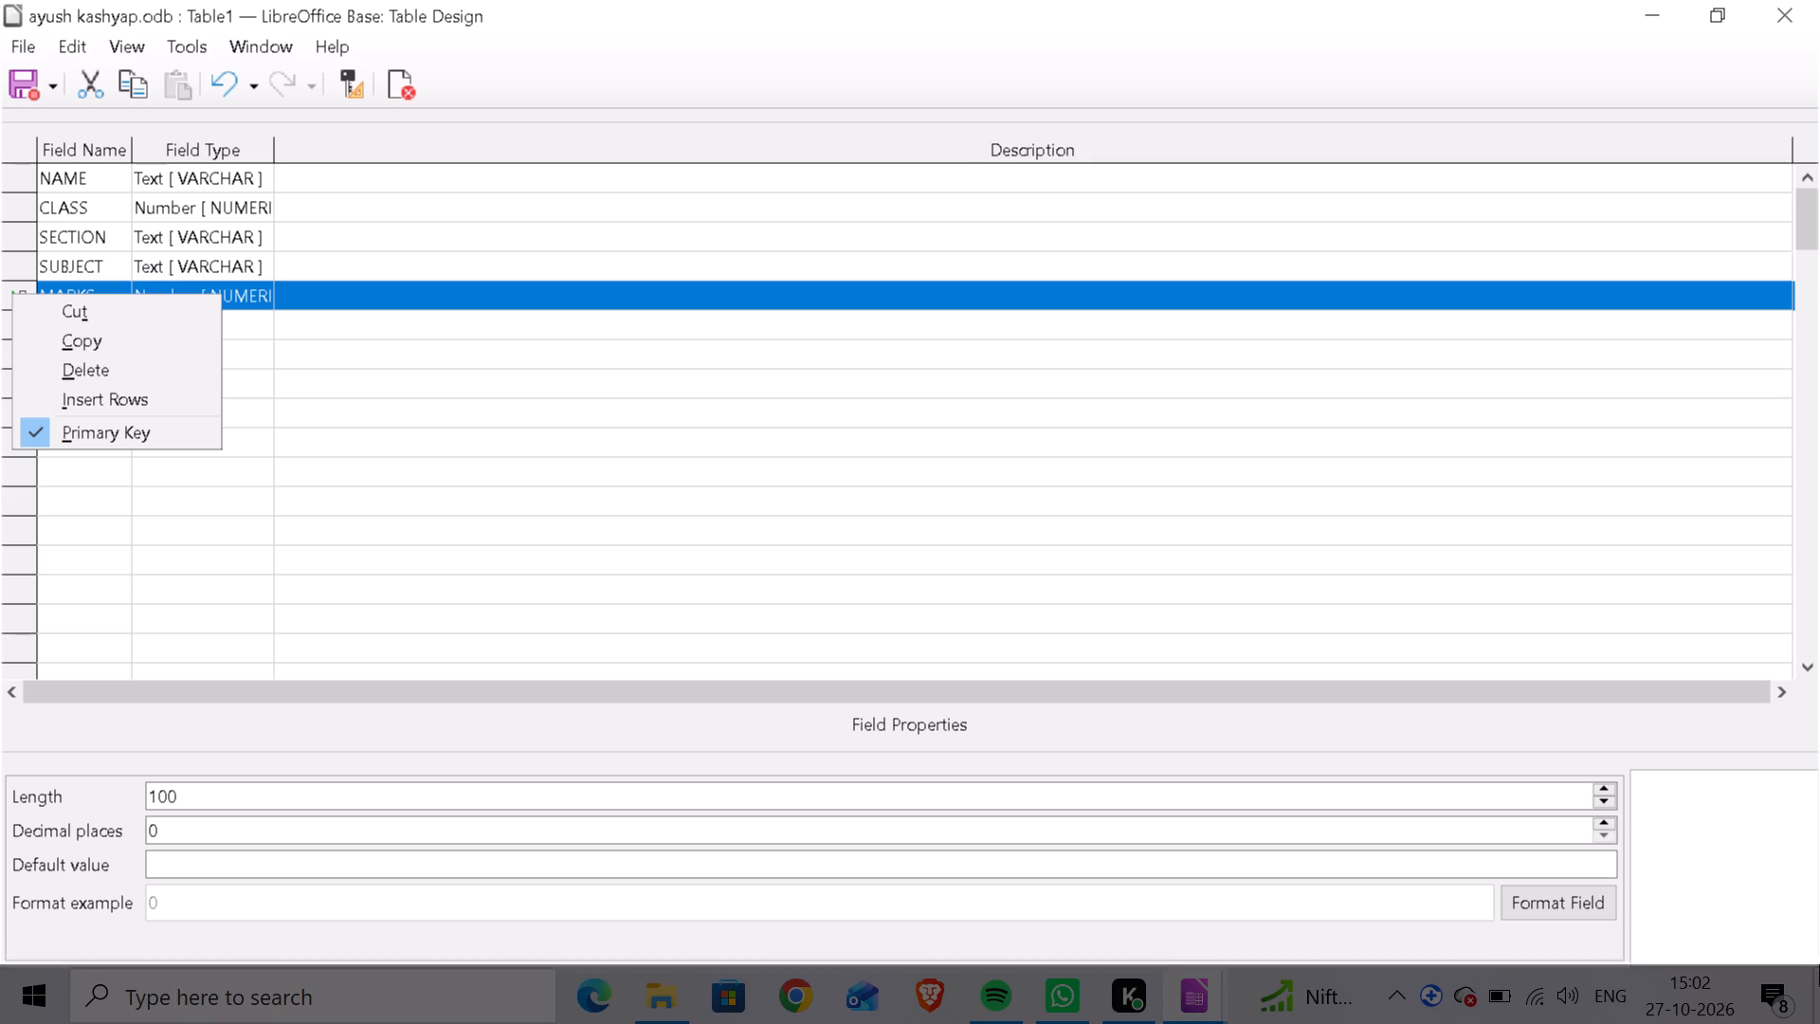
left_click_drag(1819, 964, 1819, 966)
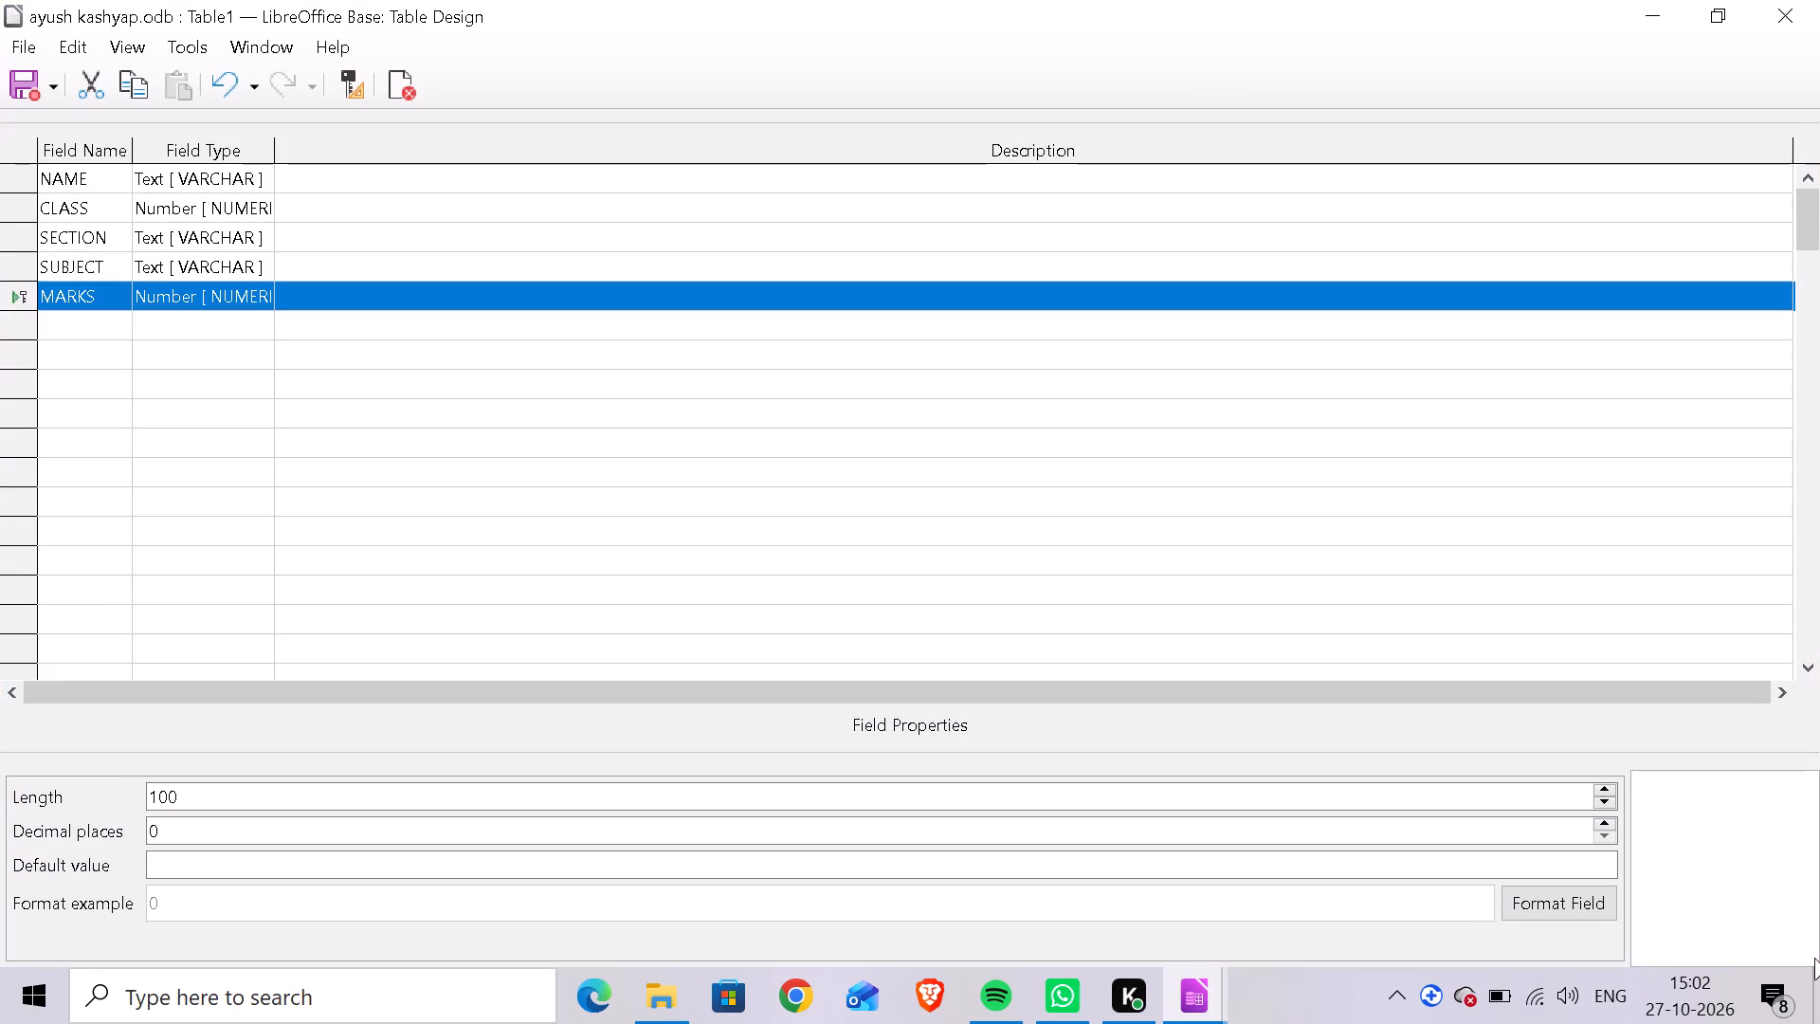
left_click(1572, 776)
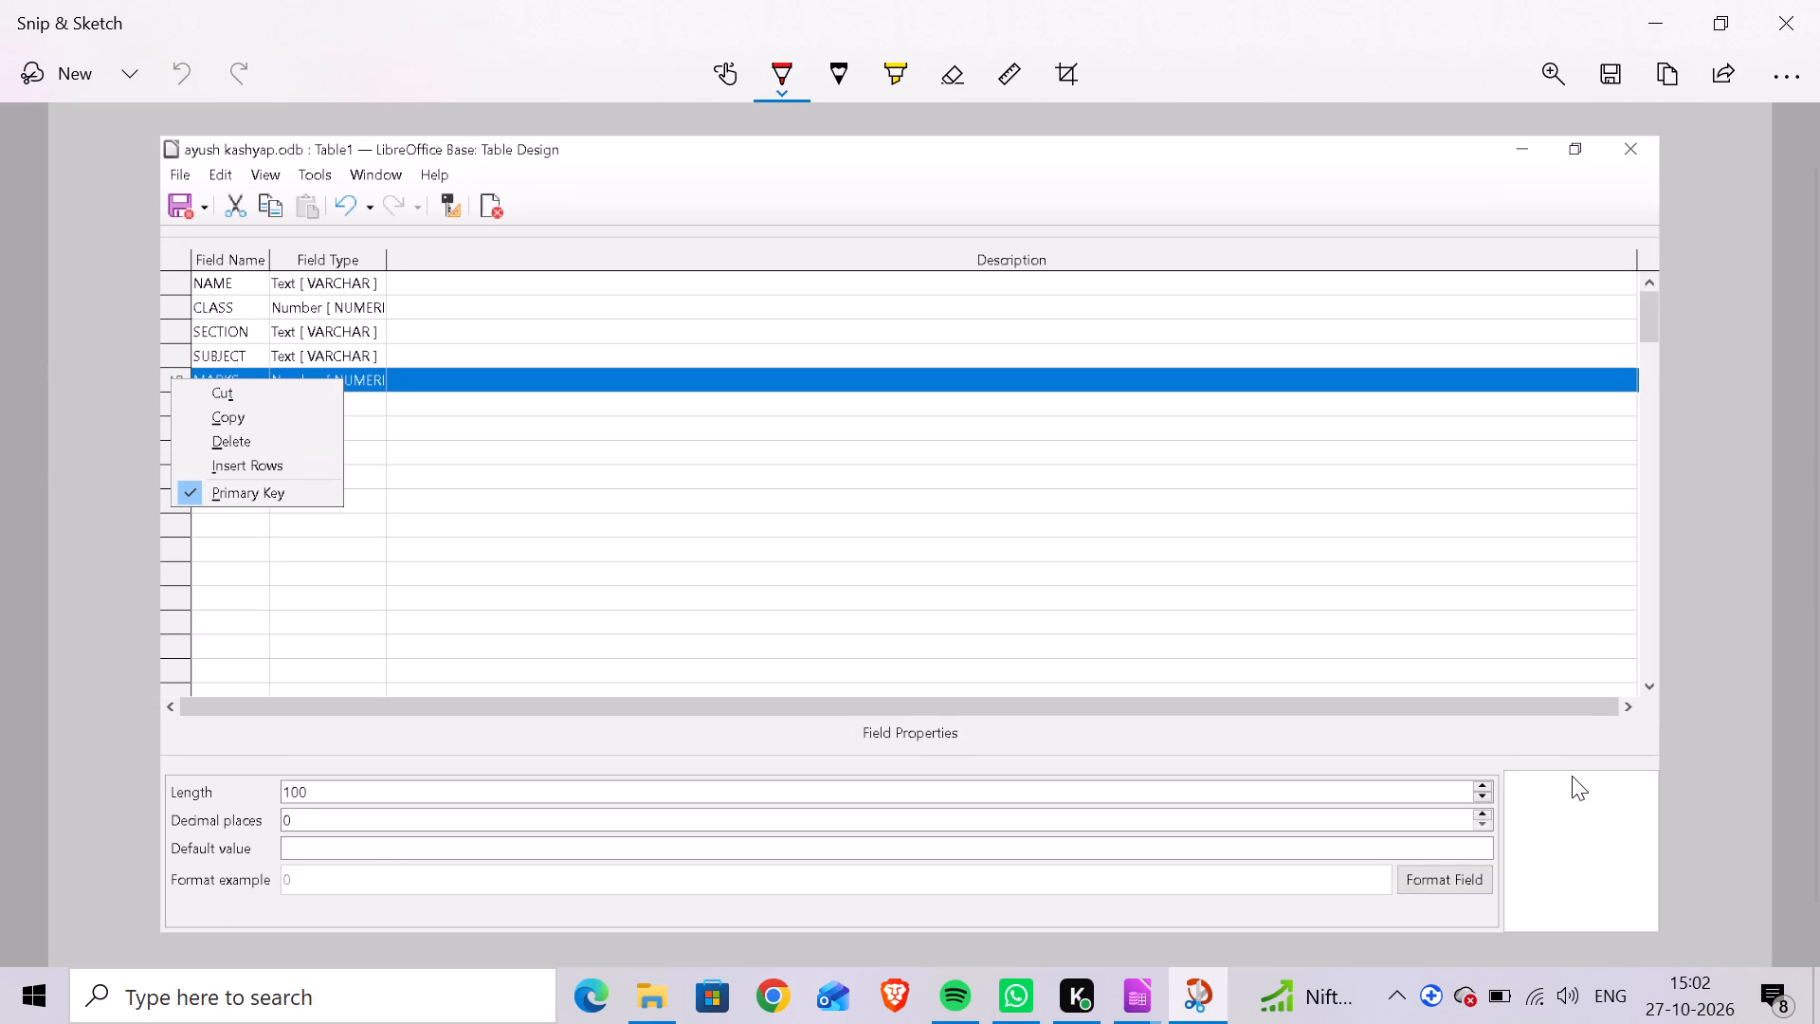
left_click(1609, 73)
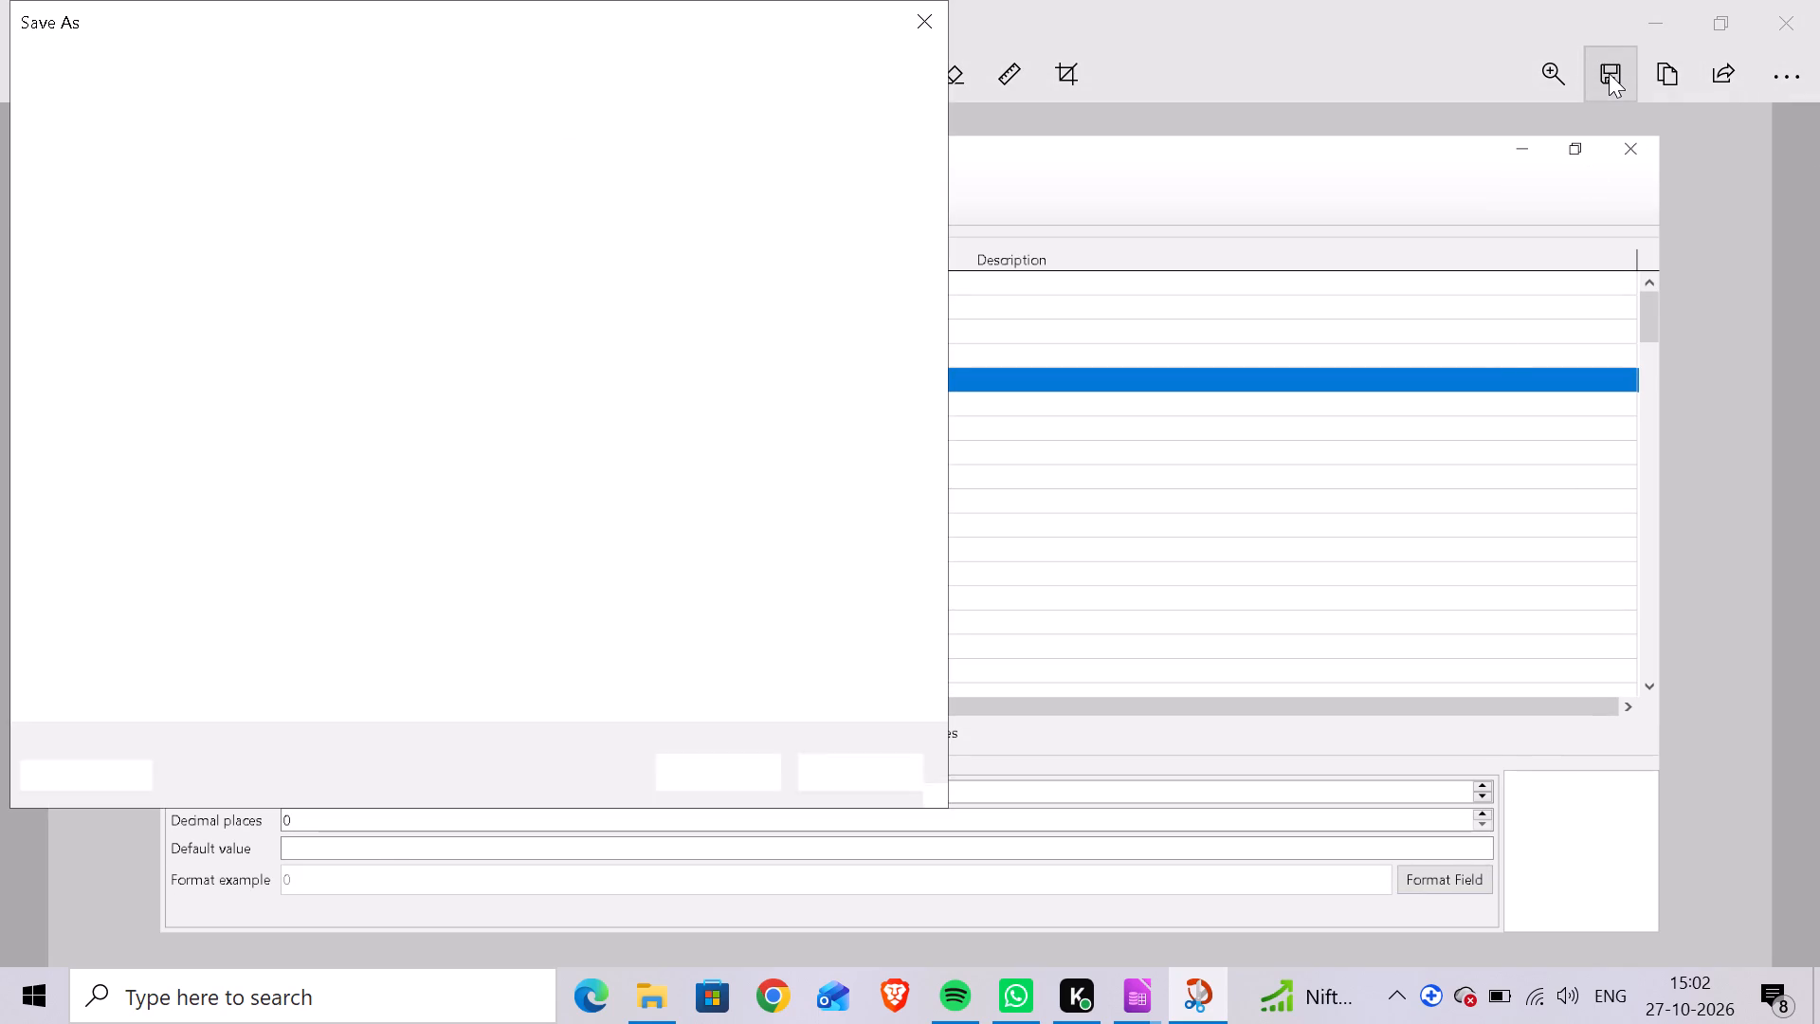
key("a")
type("K P2")
key("Return")
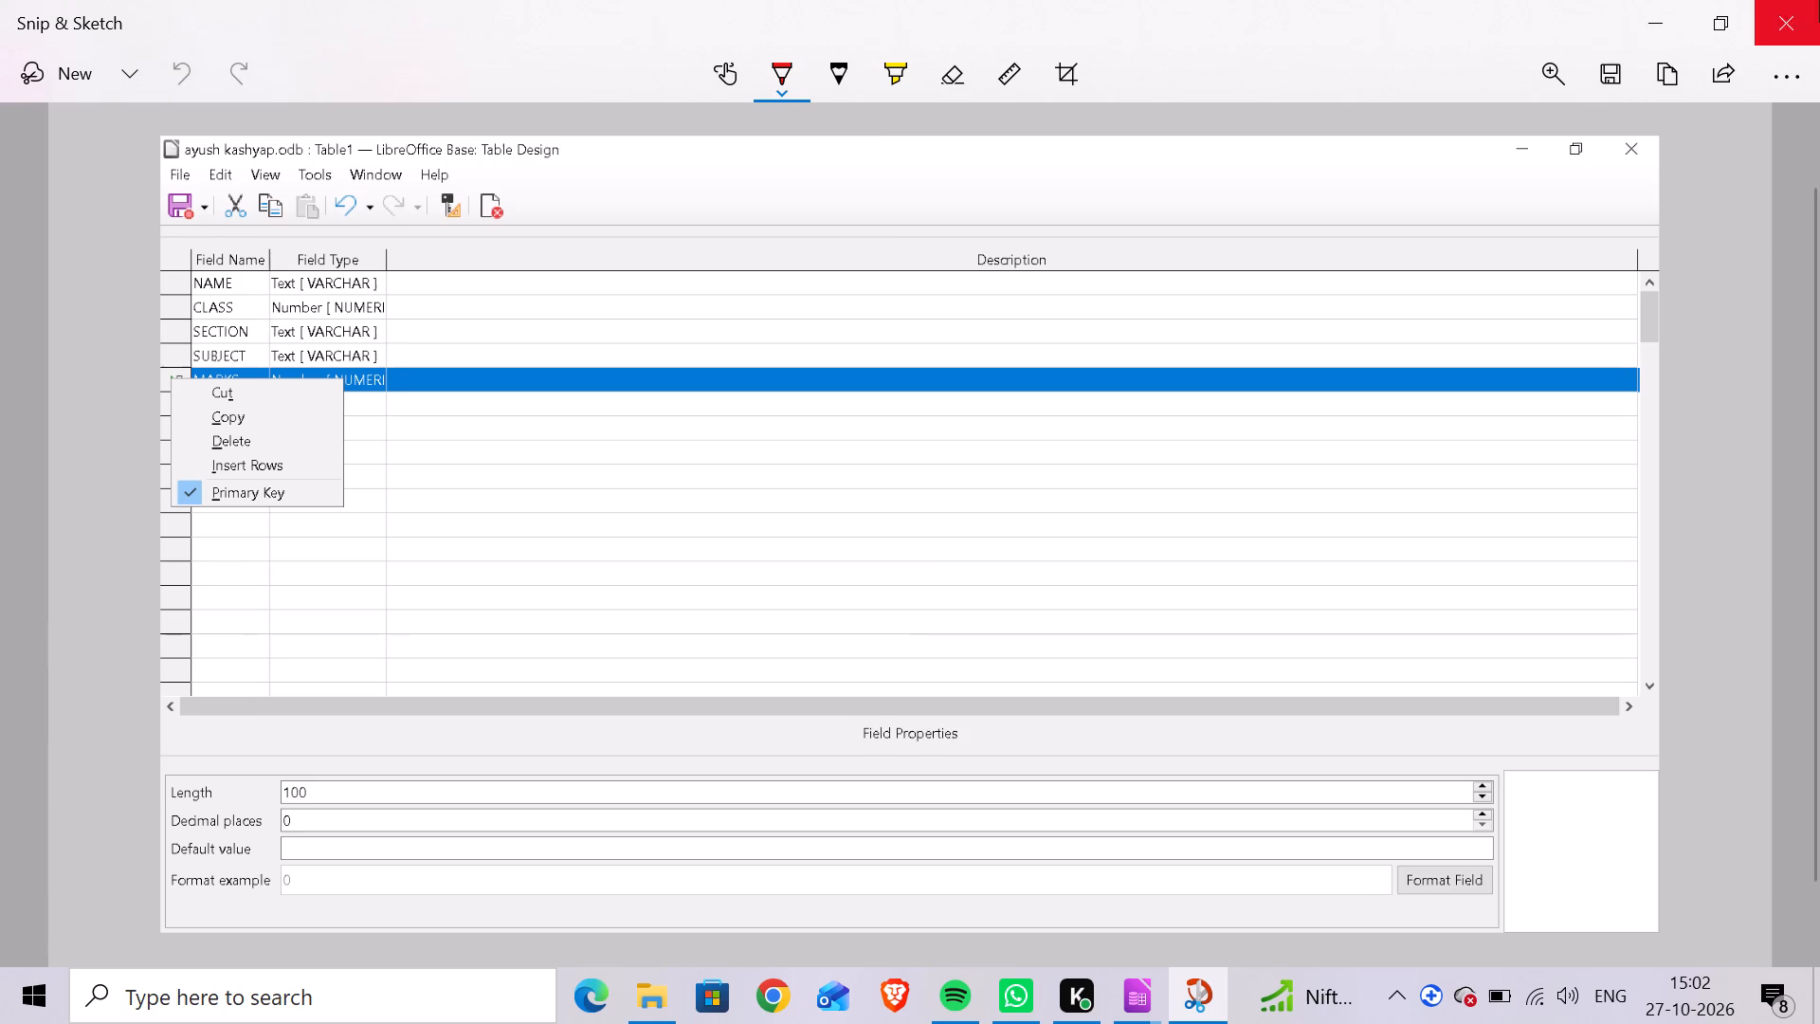
left_click(1819, 0)
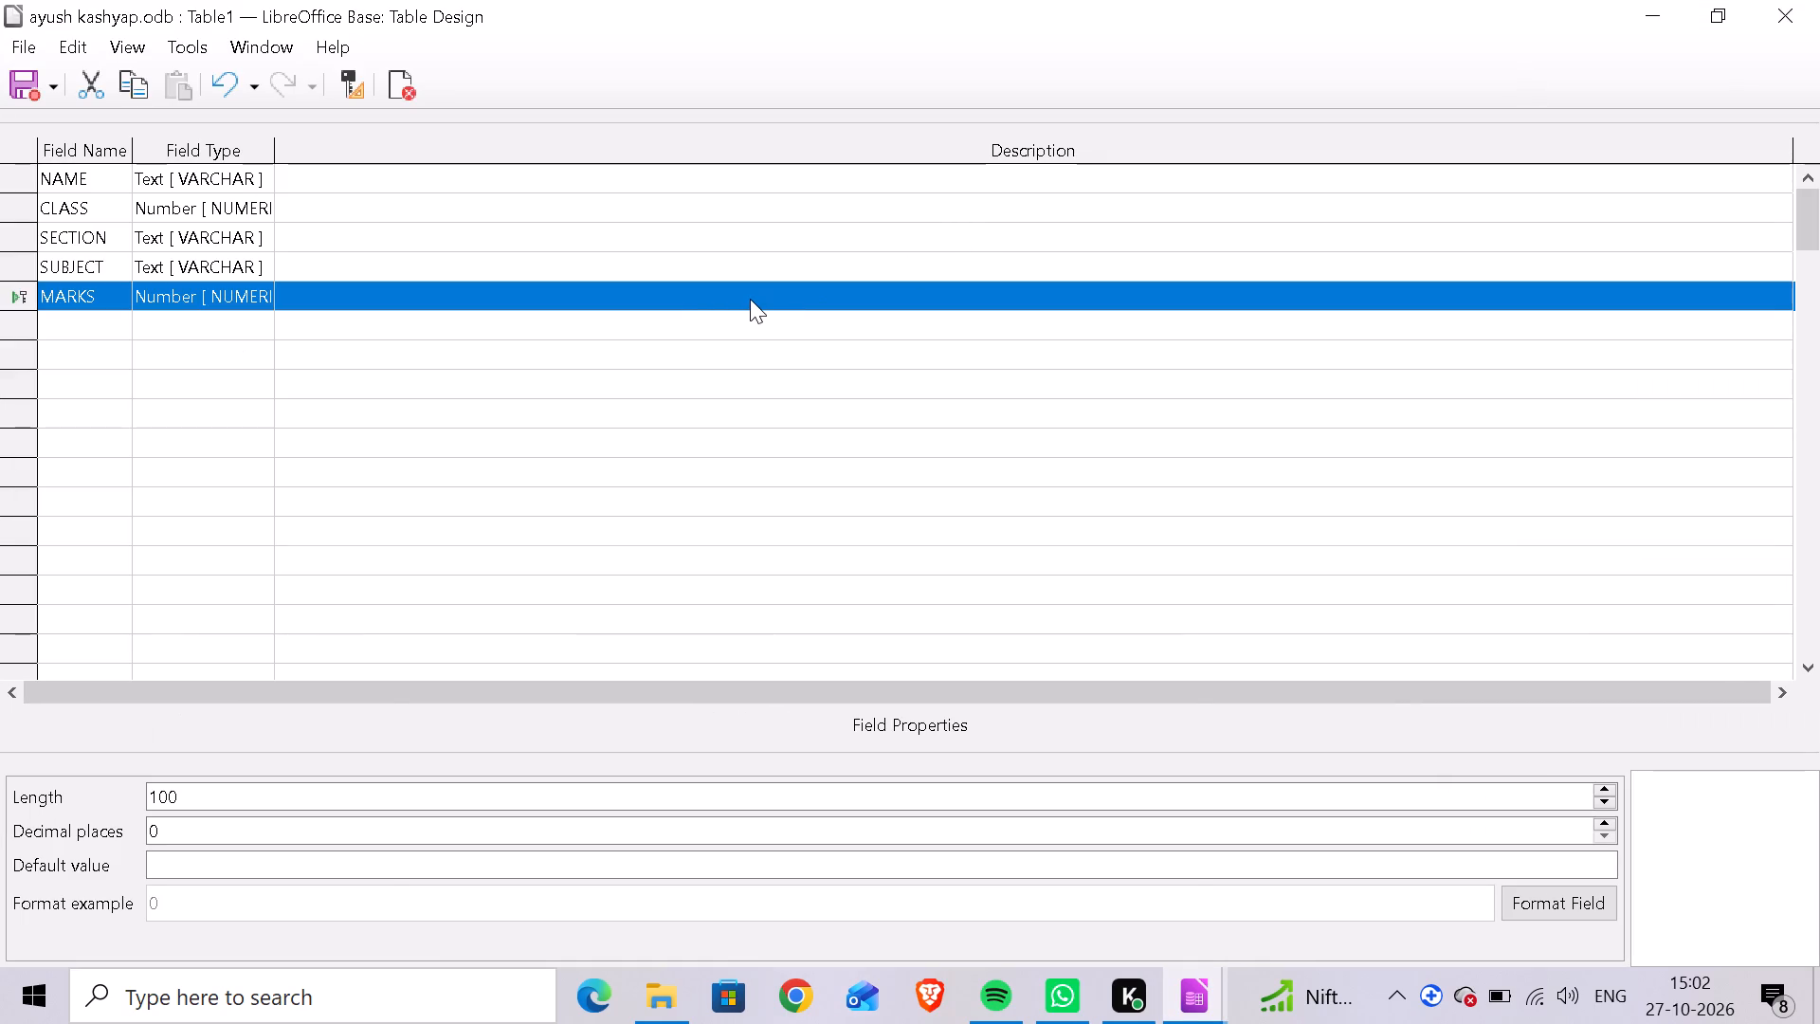
Save the table under the database file's name in capitals, and close the table design.
left_click(18, 68)
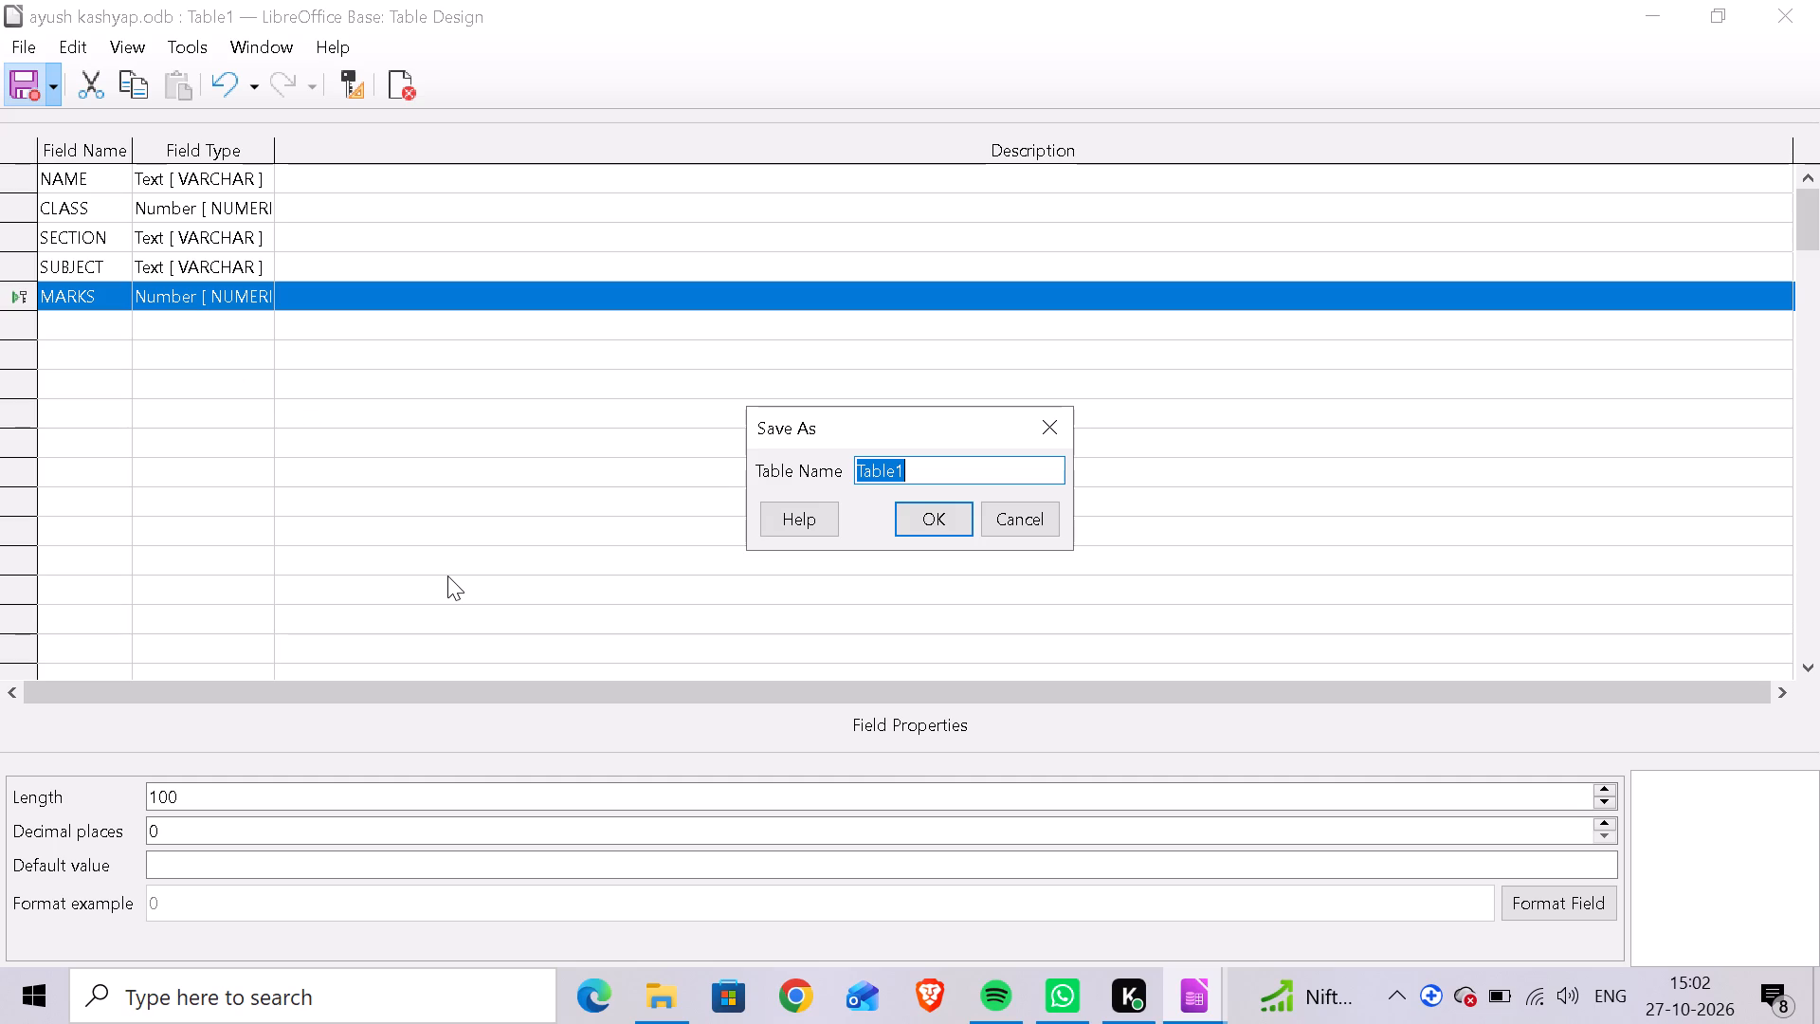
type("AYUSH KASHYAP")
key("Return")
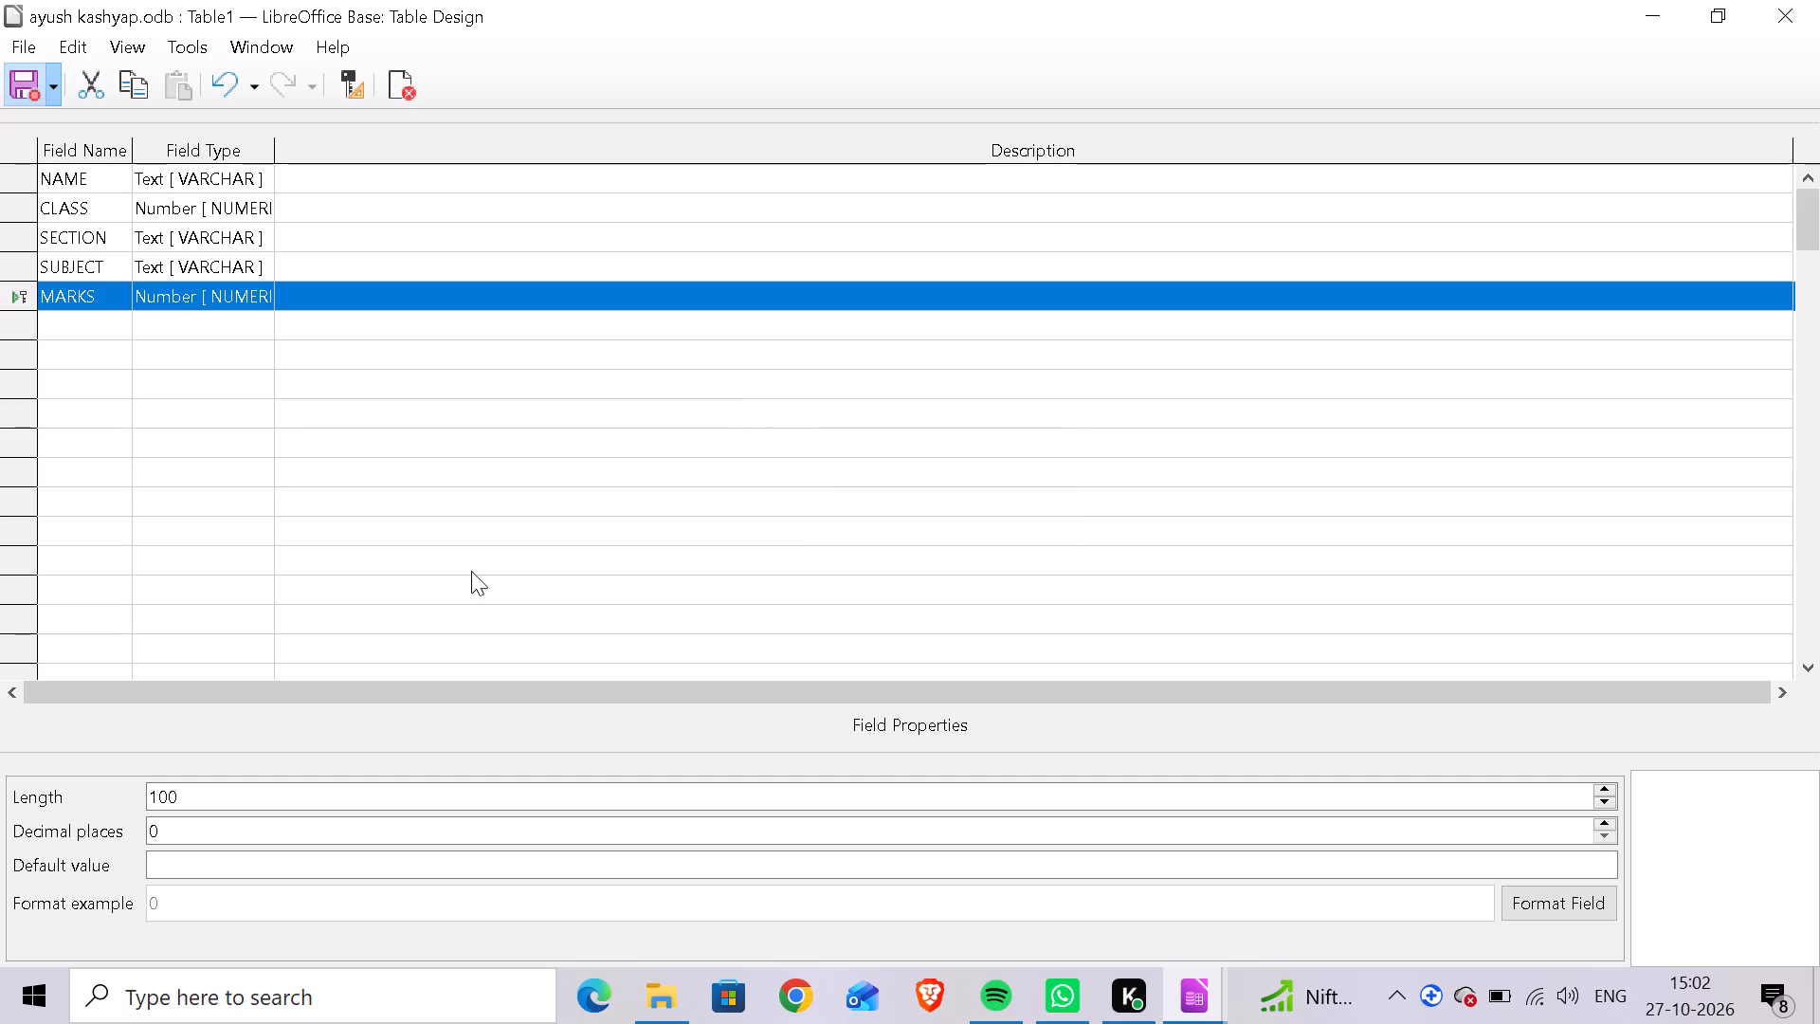
left_click(1777, 3)
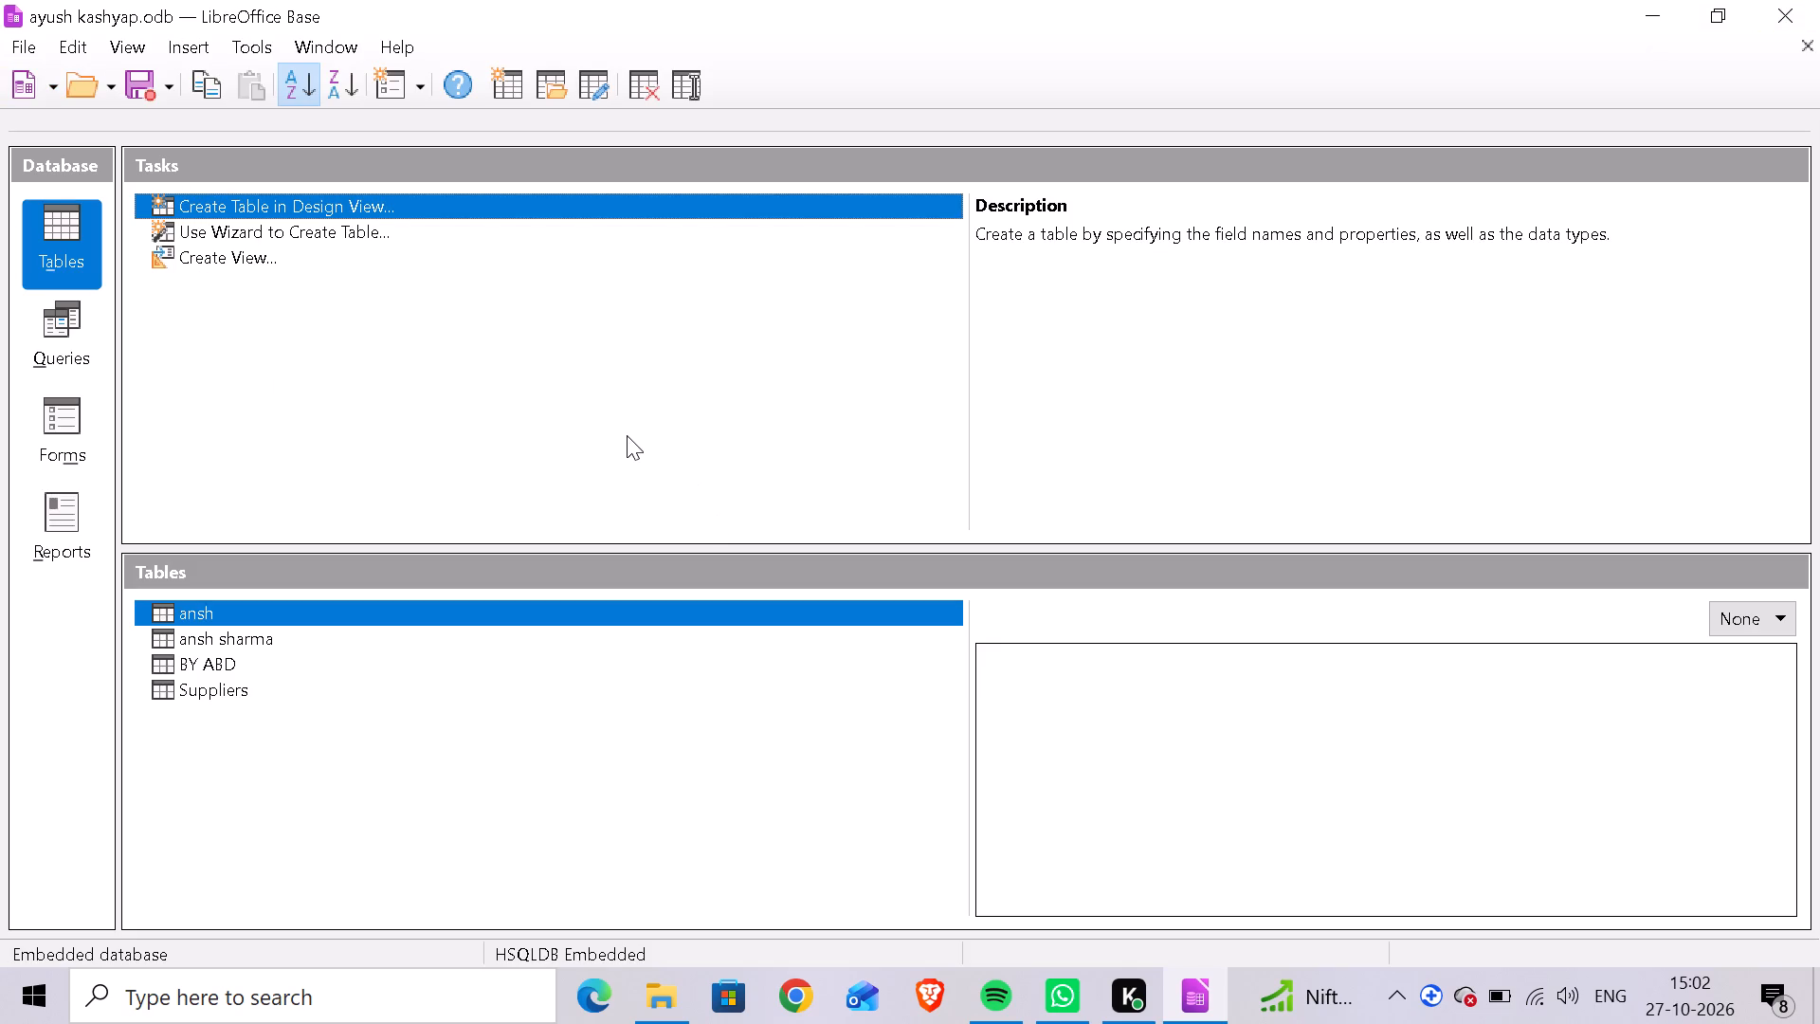
Try to refresh the database's Tables list to check for the newly saved table.
left_click(627, 435)
double_click(627, 435)
double_click(627, 435)
key("F5")
key("F5")
key("F5")
key("F5")
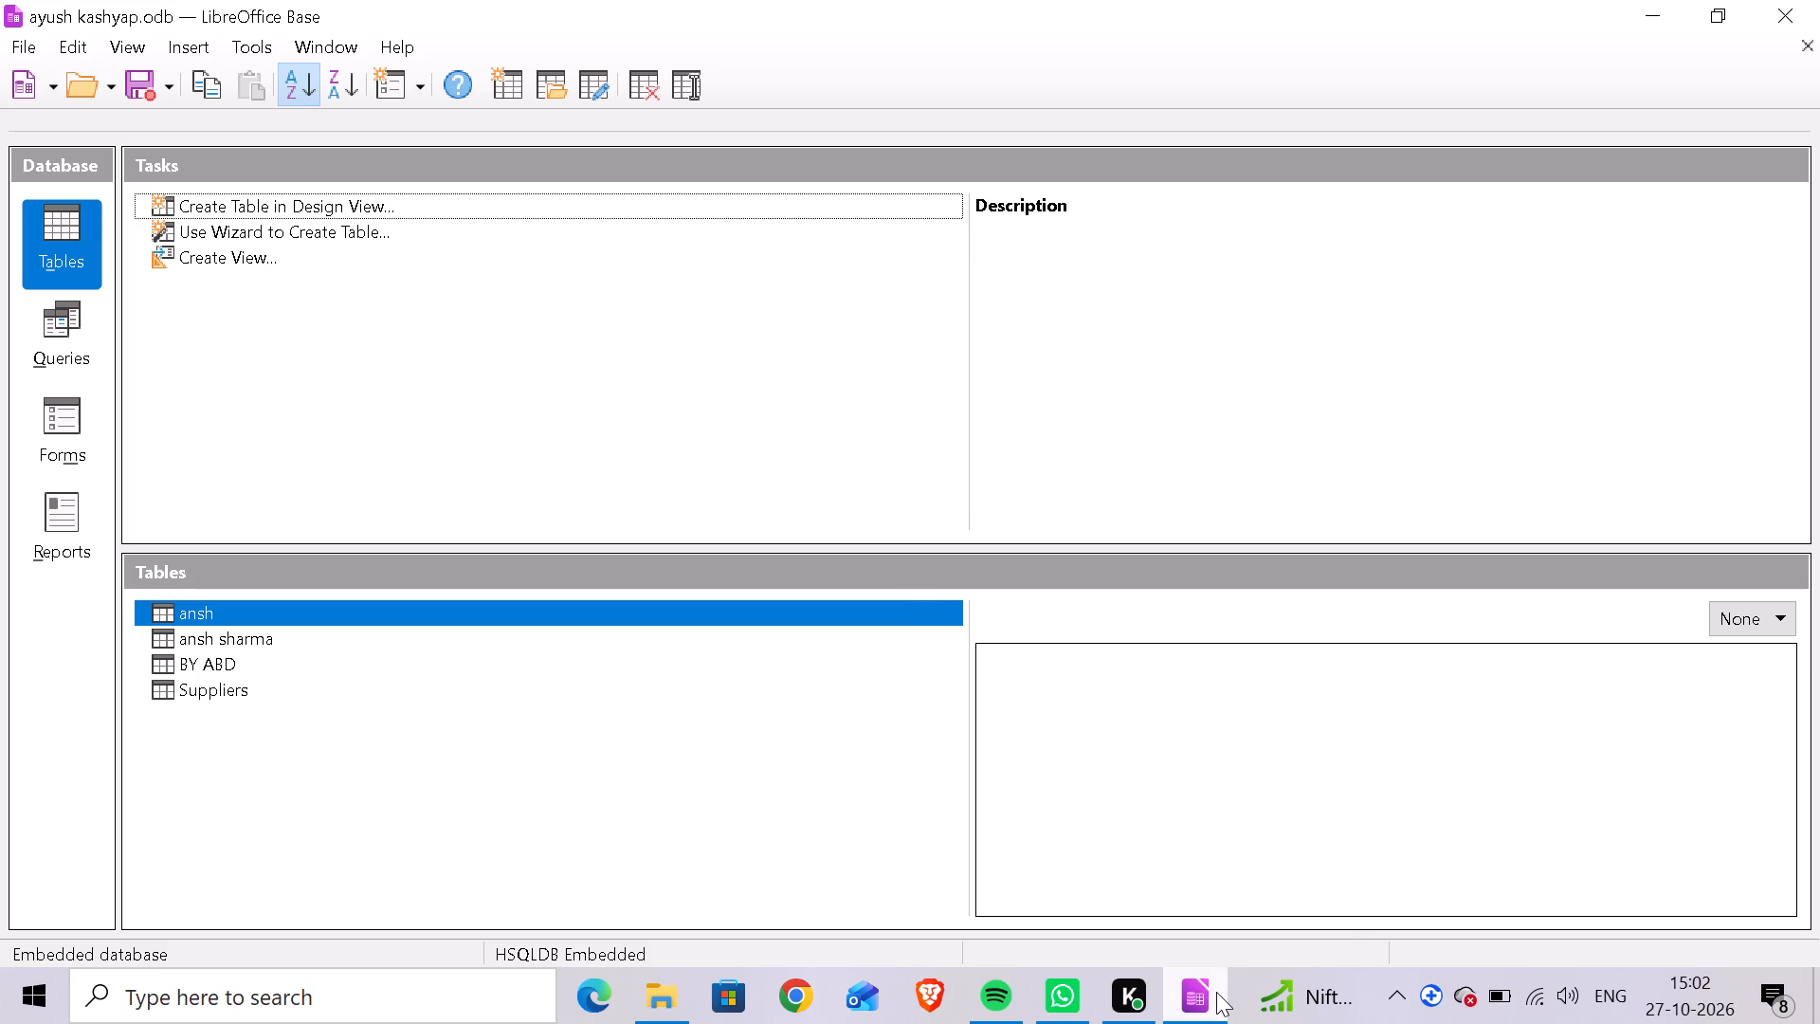
left_click(1156, 892)
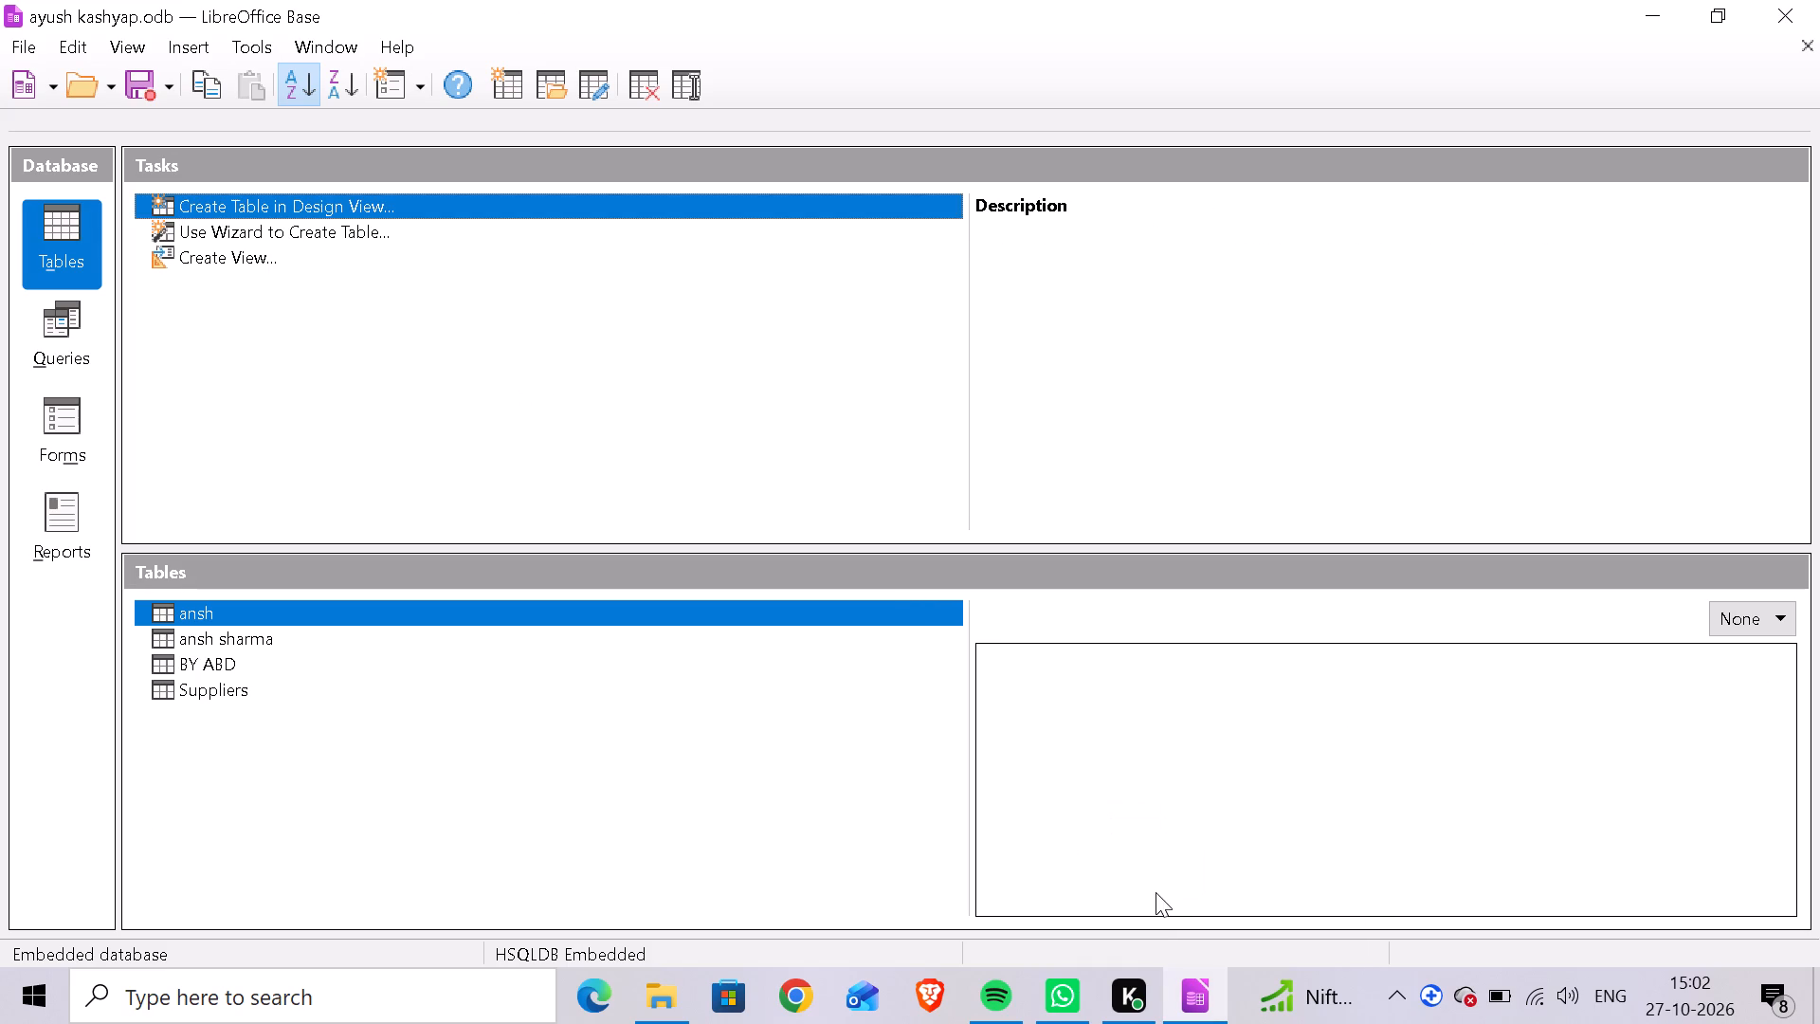
right_click(310, 618)
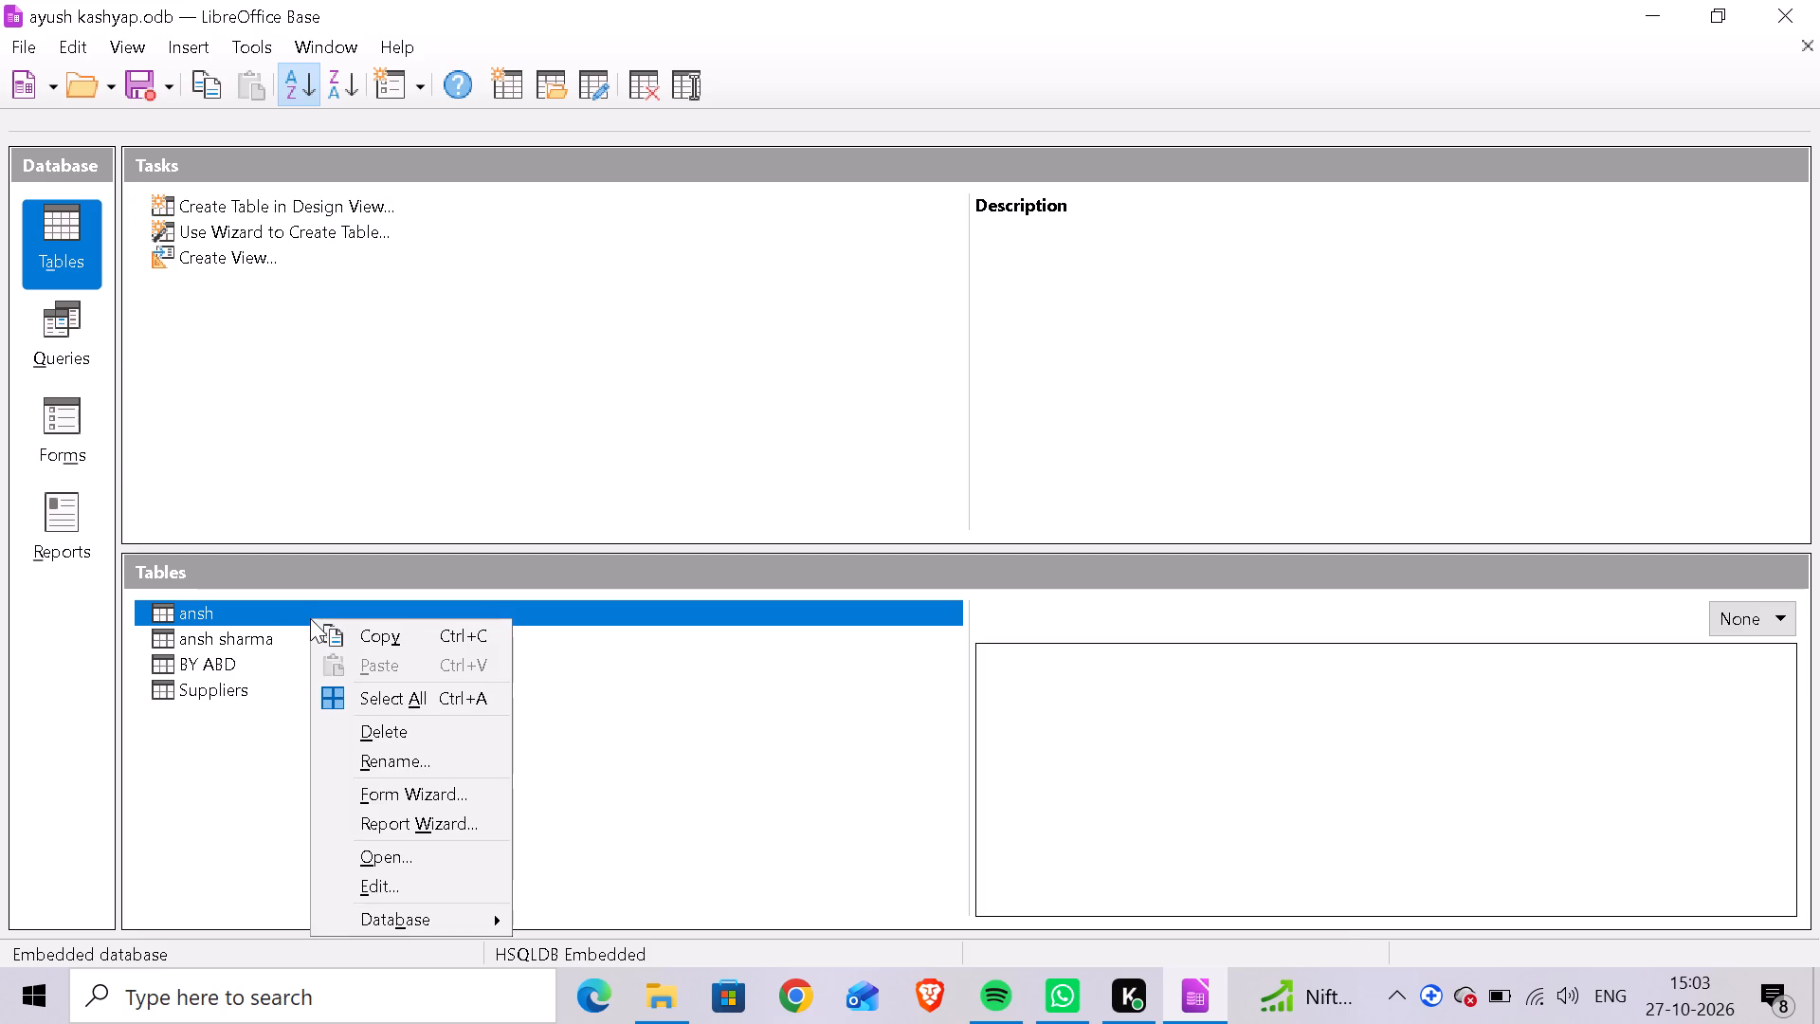
left_click(304, 396)
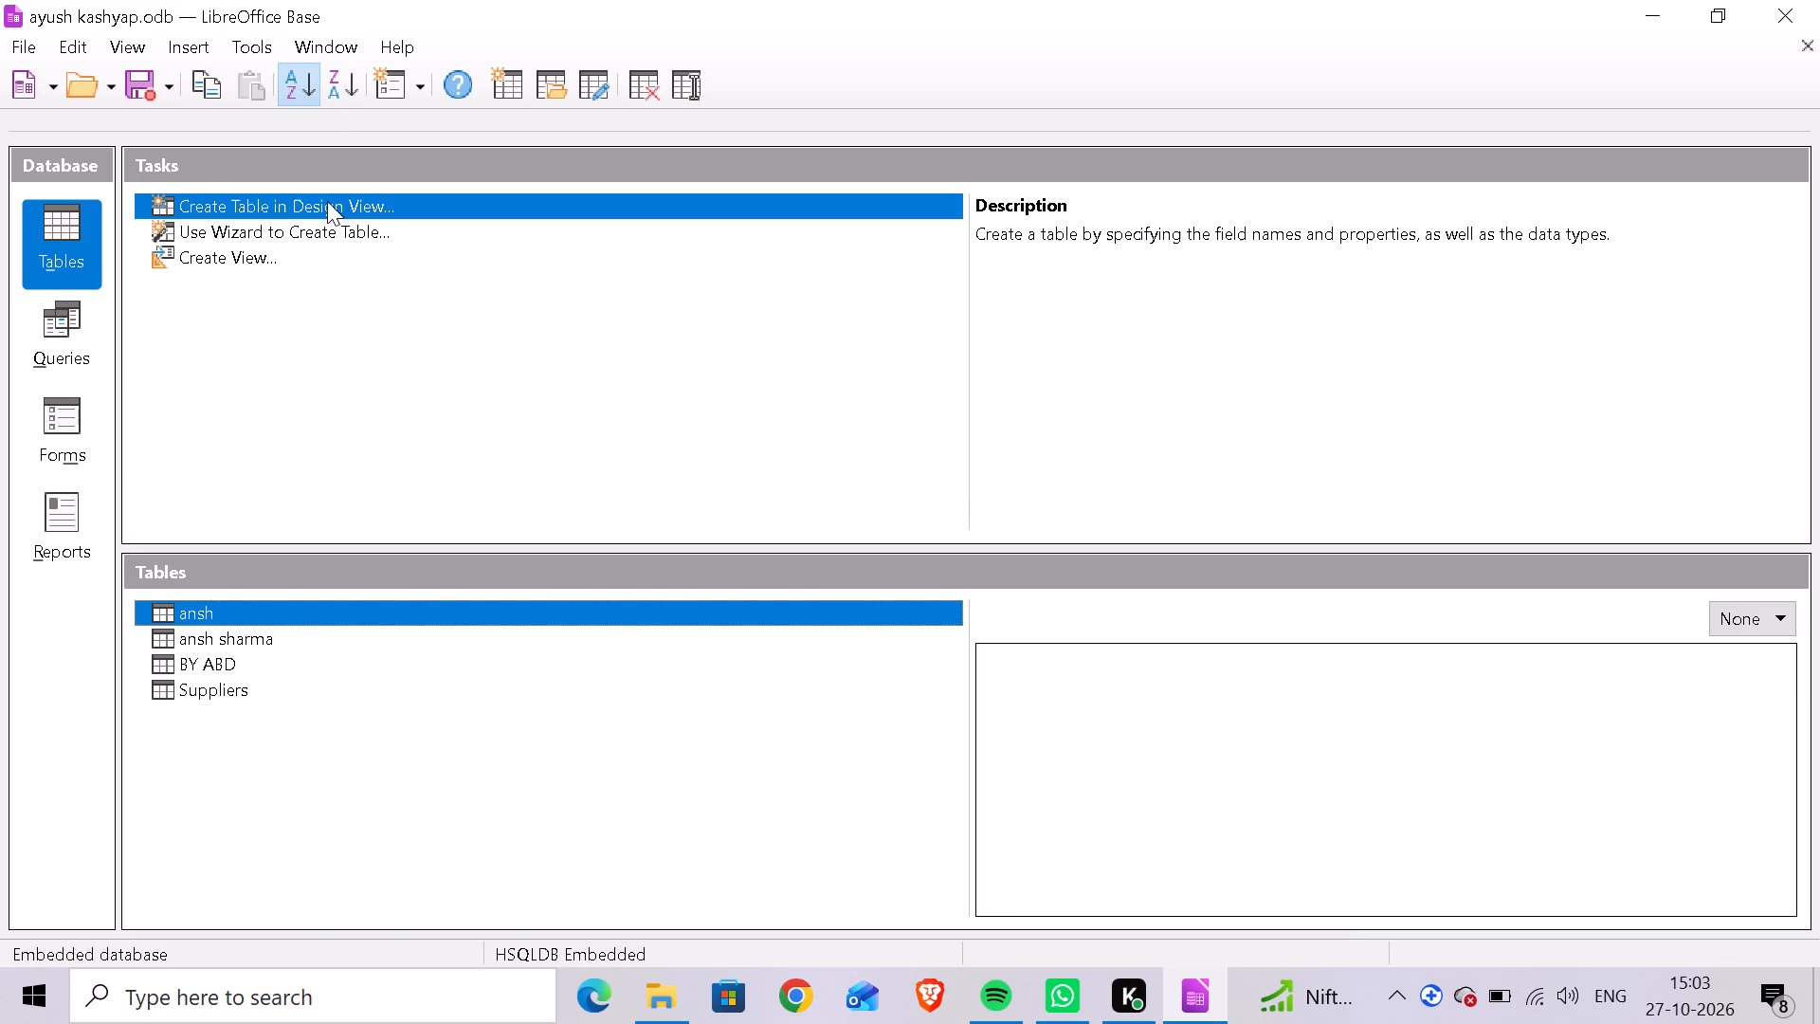
Create a new table in Design View with the fields NAME, CLASS, SEC, SUBJECT and MARKS.
double_click(327, 201)
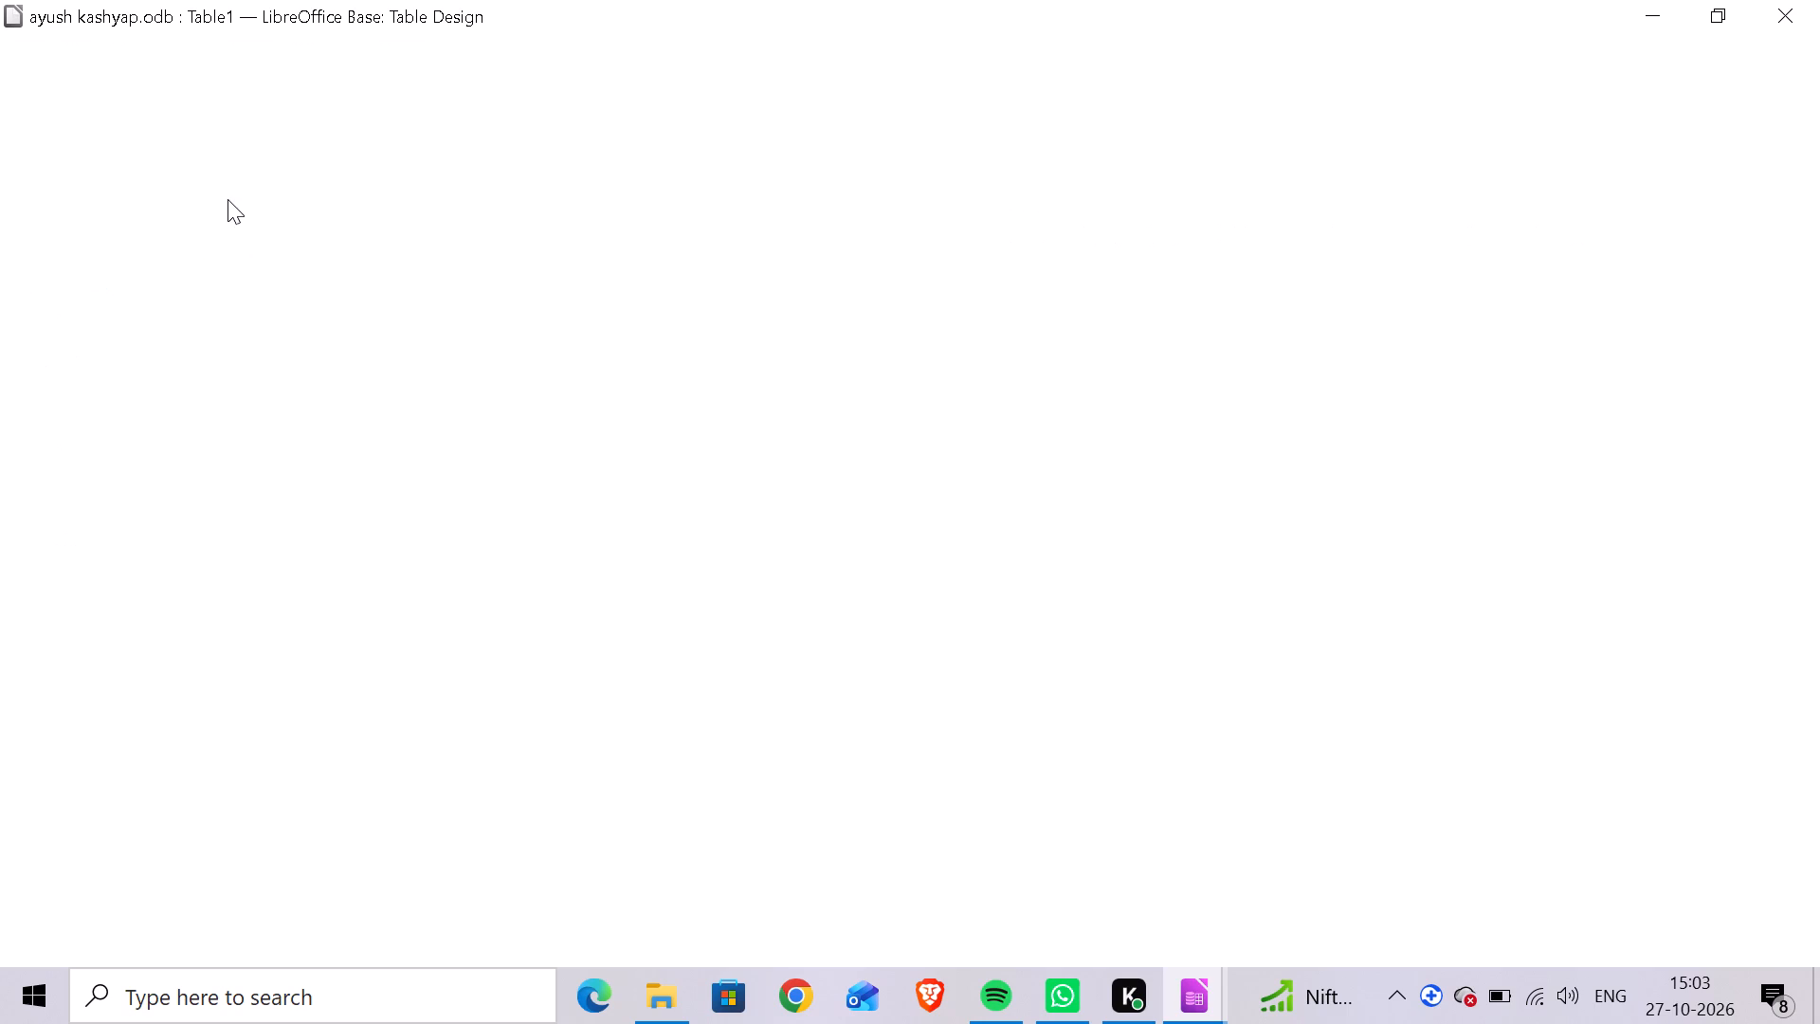
left_click_drag(71, 155, 66, 173)
left_click(66, 173)
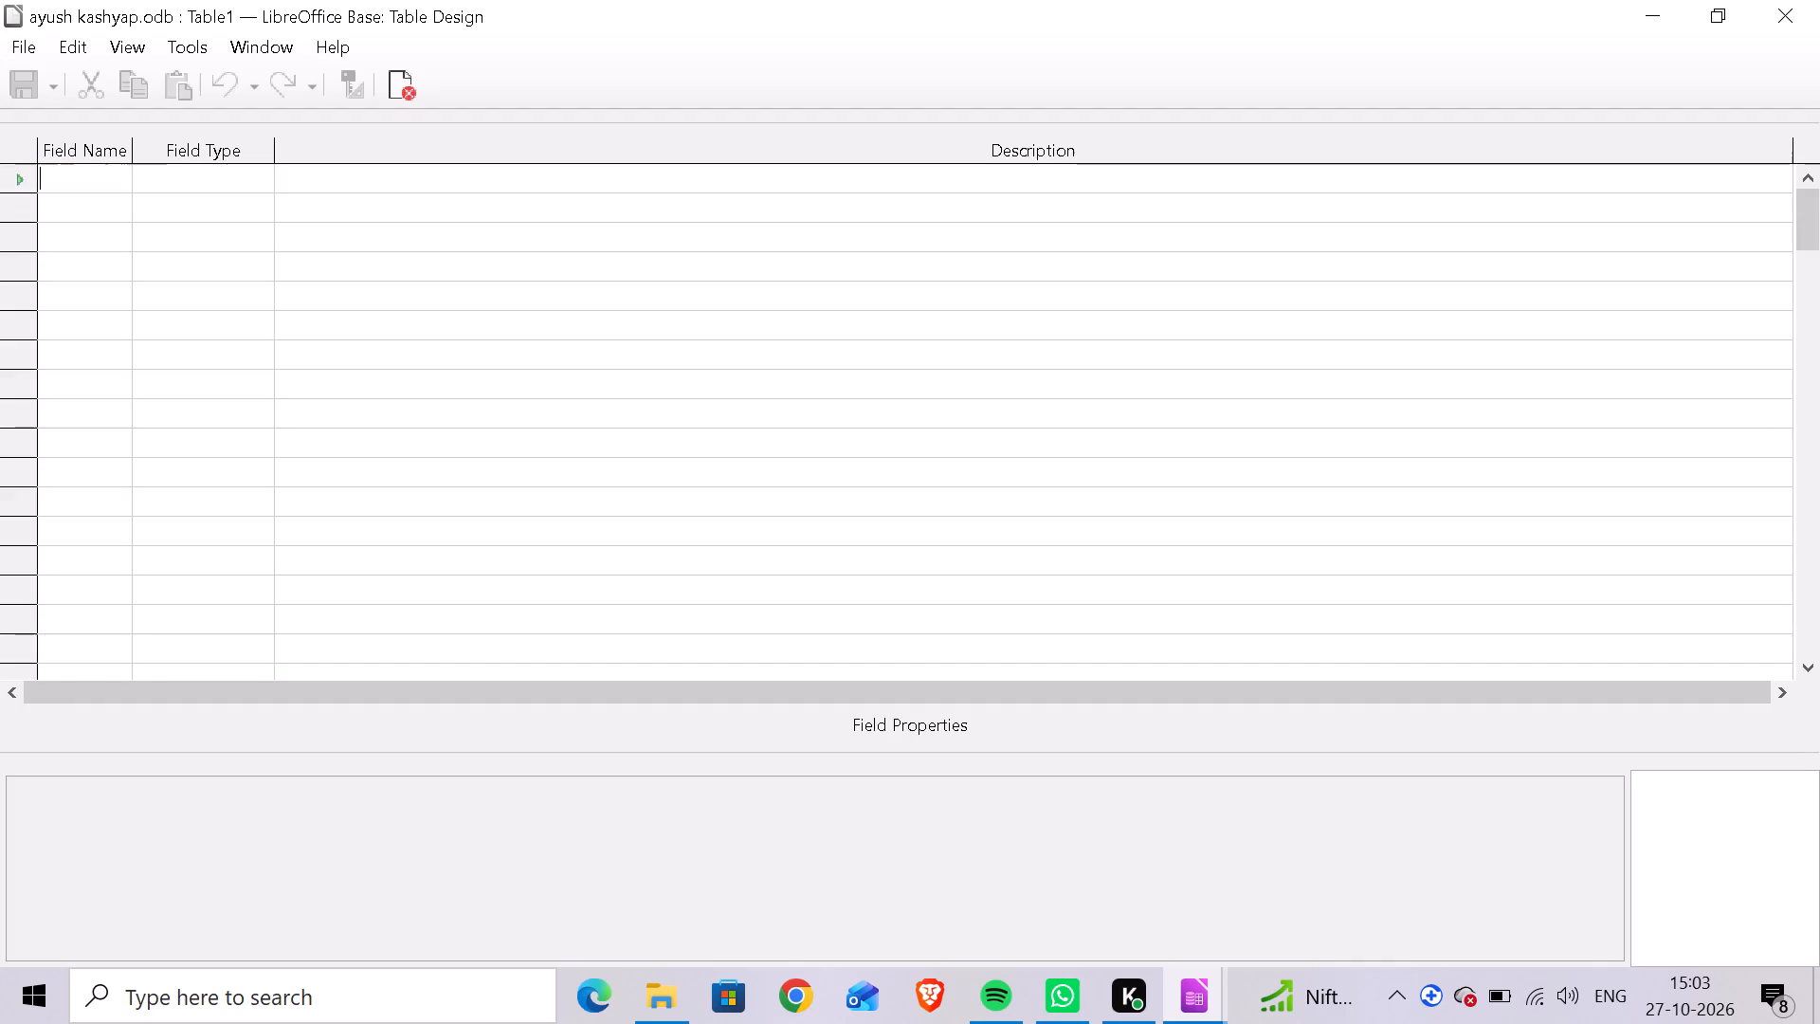
left_click(66, 173)
type("NAME")
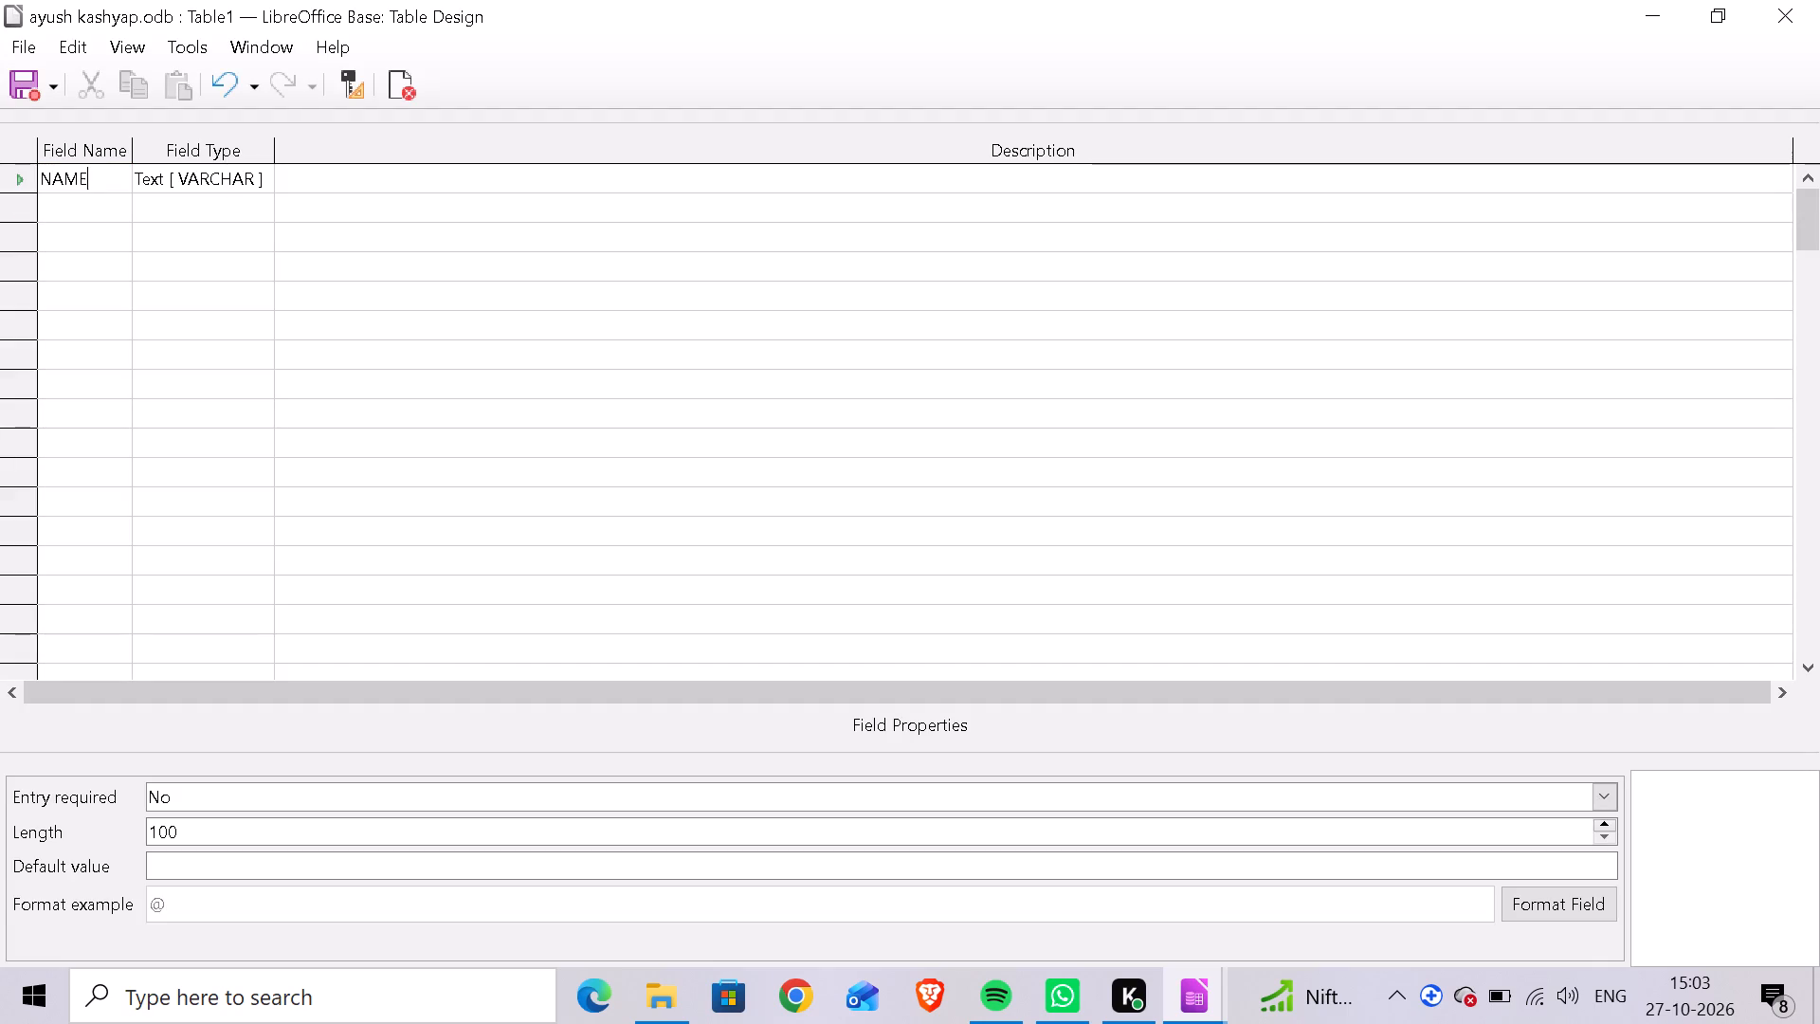
key("Right")
key("Down")
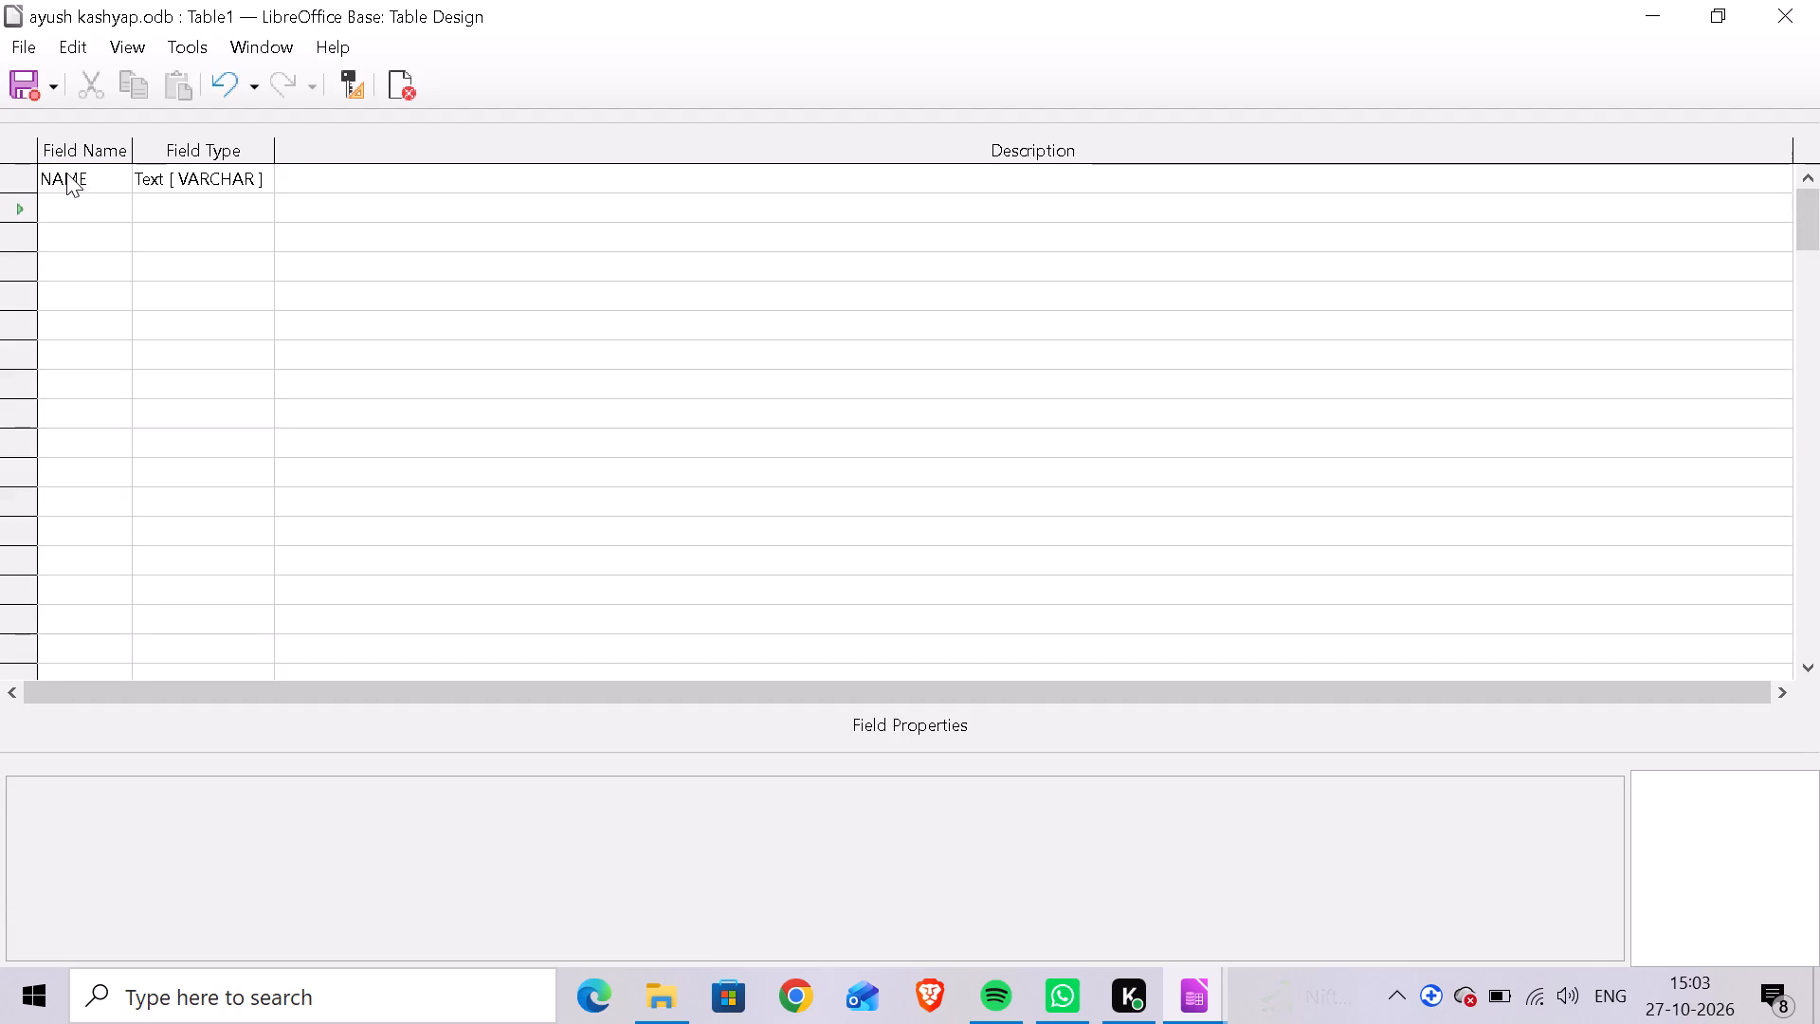
key("c")
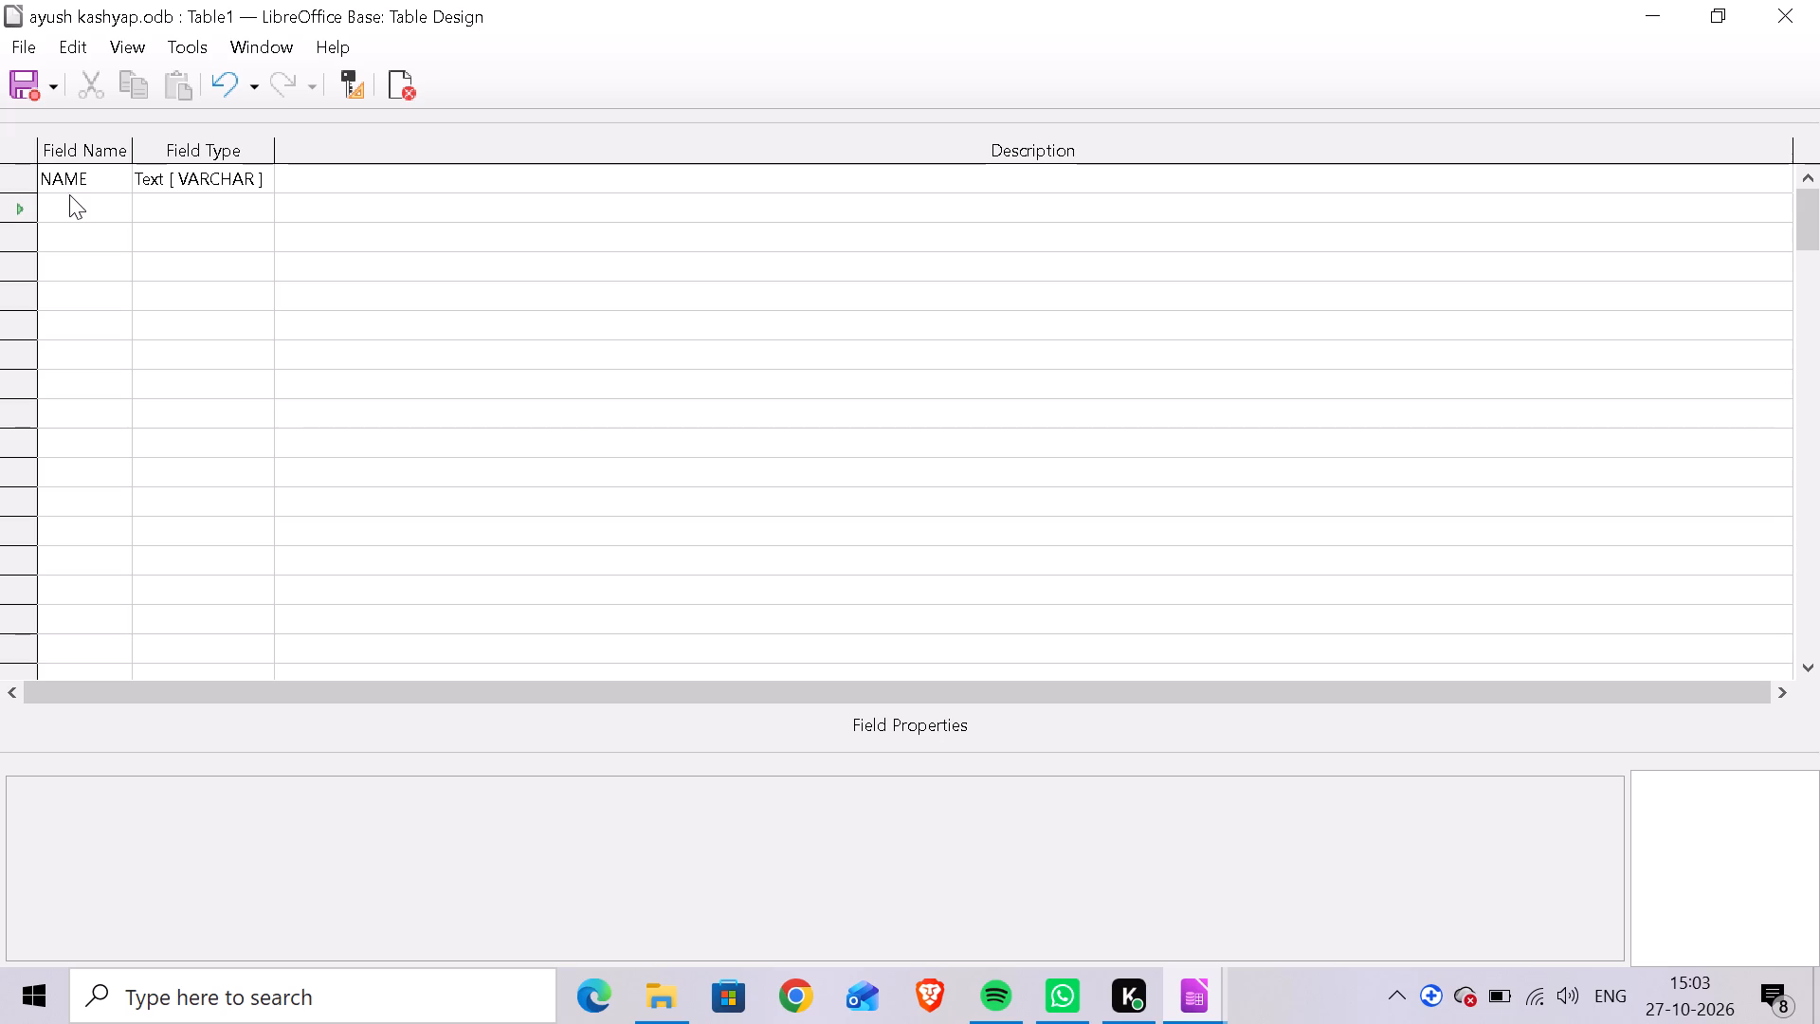
left_click(69, 194)
type("CLASS")
key("Down")
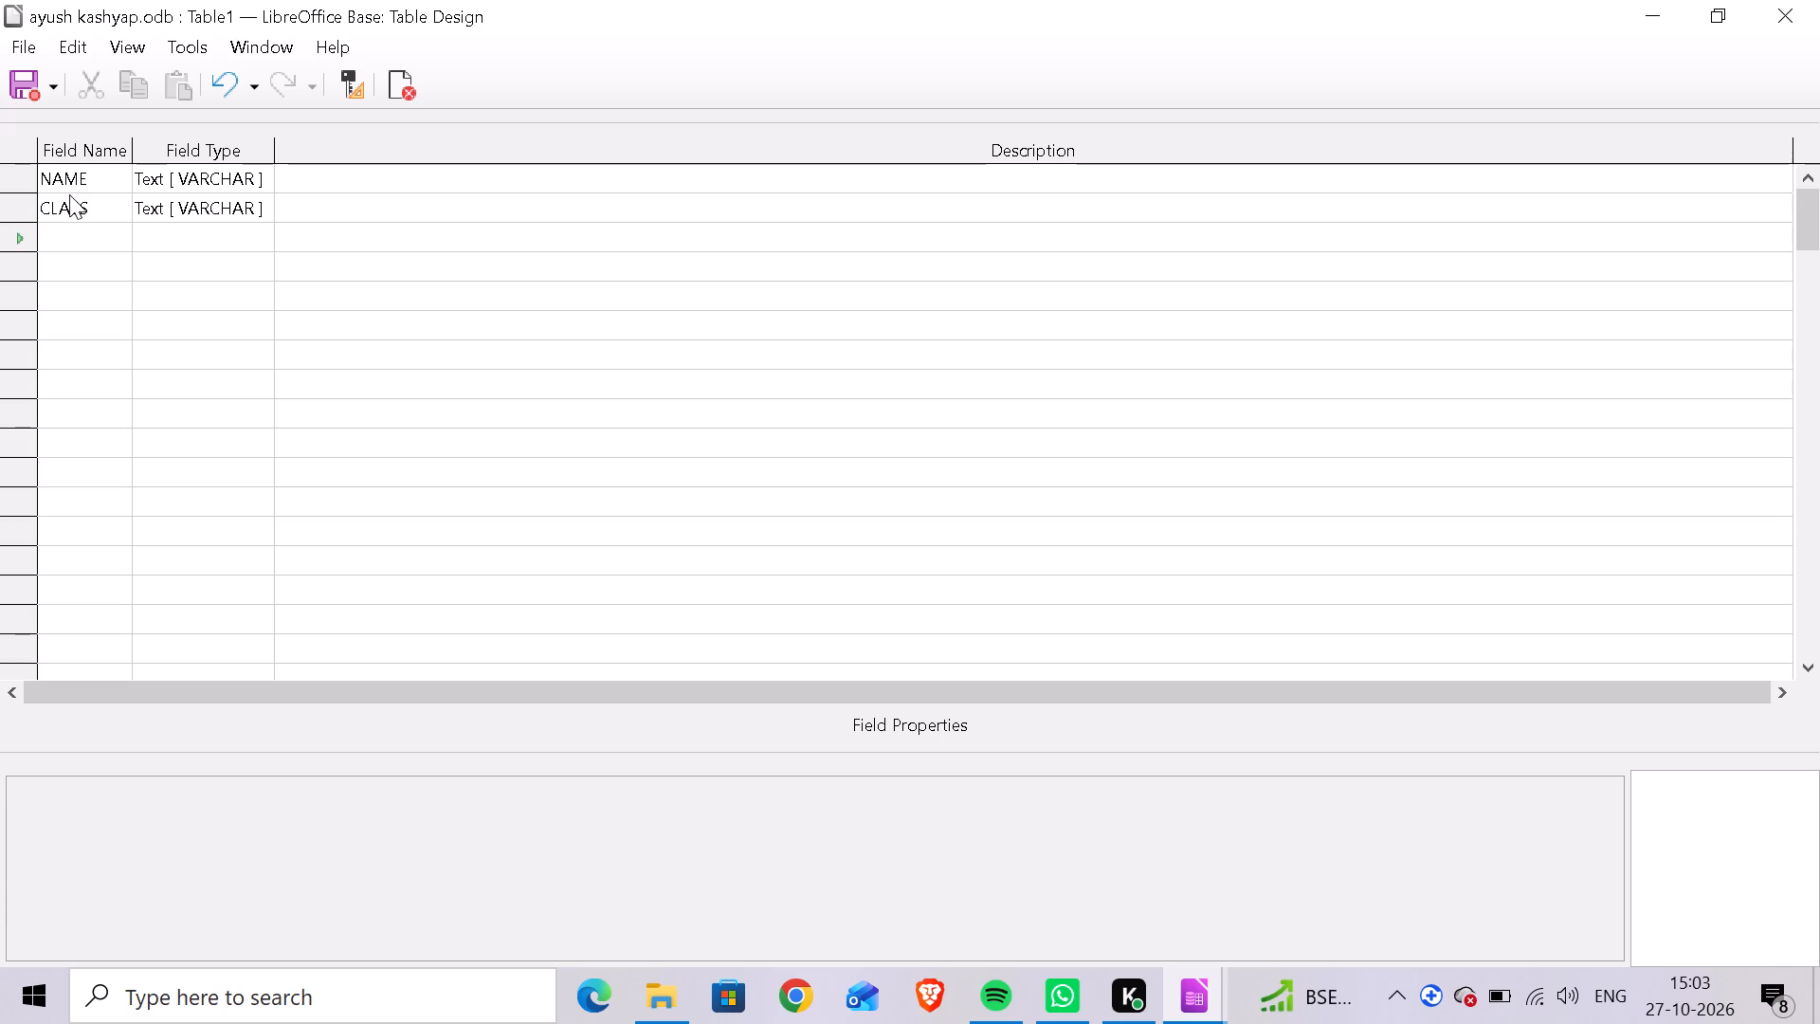
type("SEC")
key("Down")
type("SUBJECT")
key("Down")
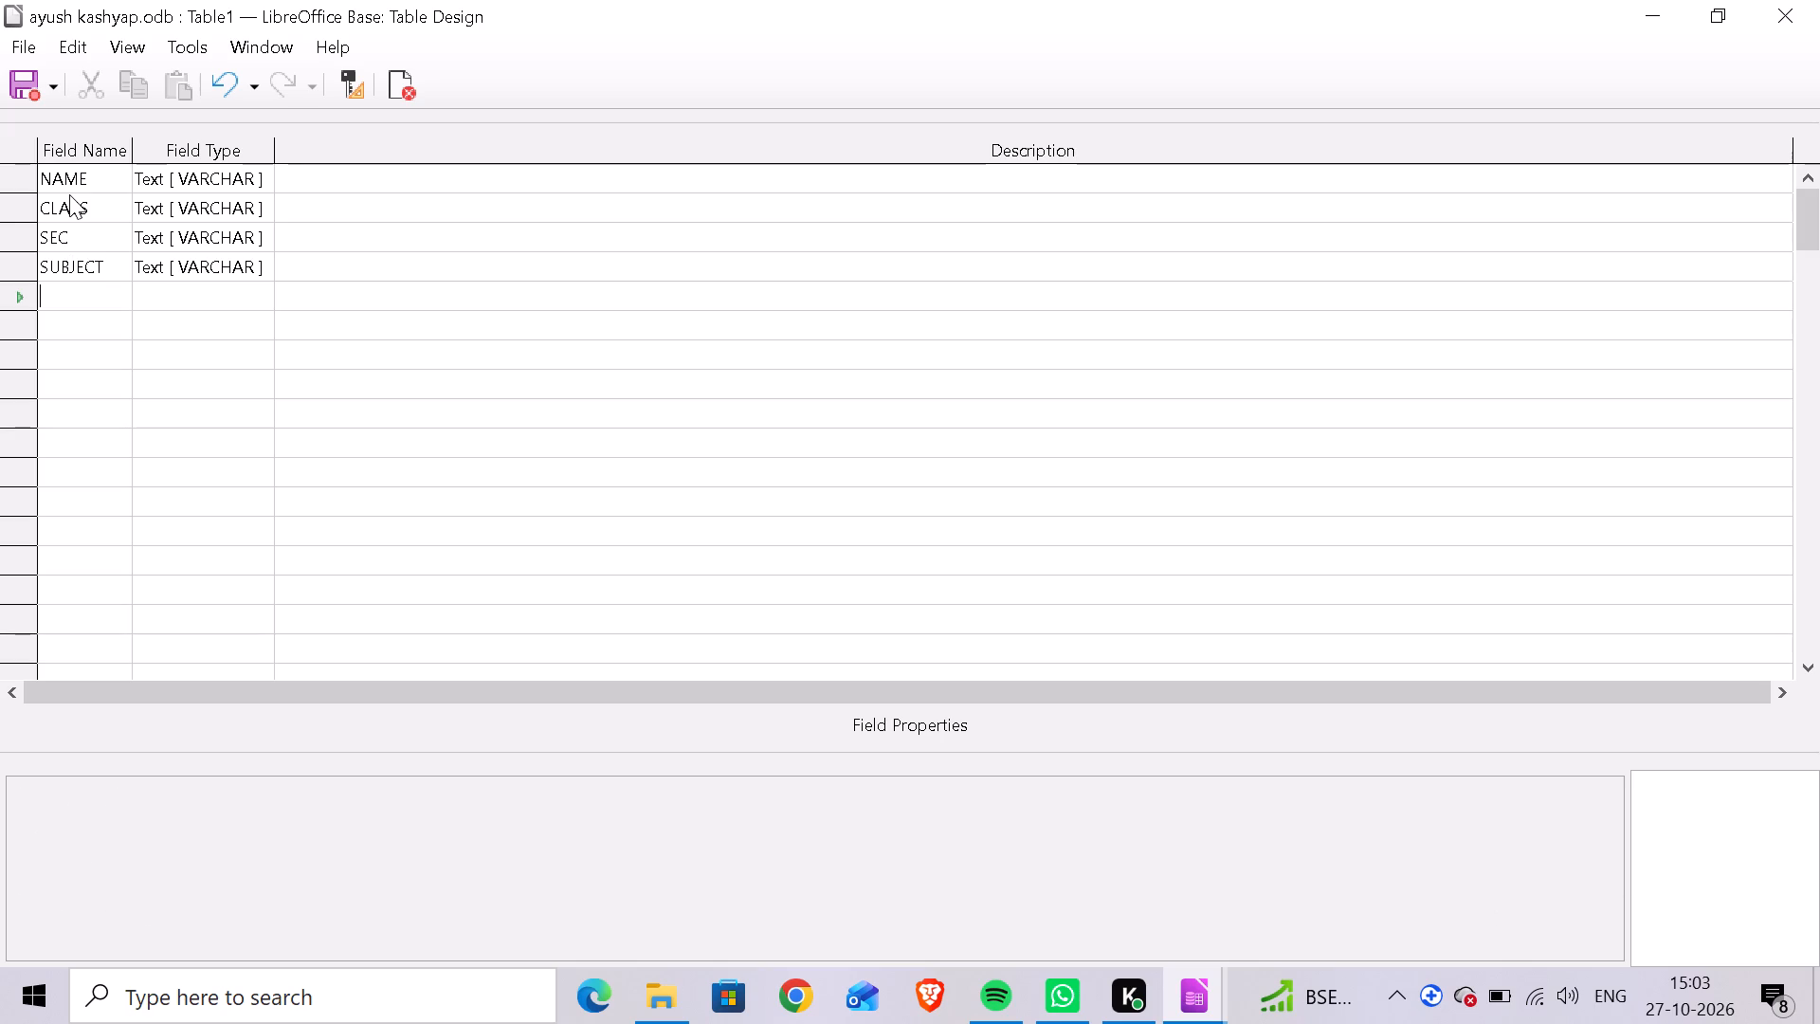
type("MARKS")
Set the field type of MARKS and CLASS to Number [ NUMERIC ].
left_click_drag(221, 285, 239, 286)
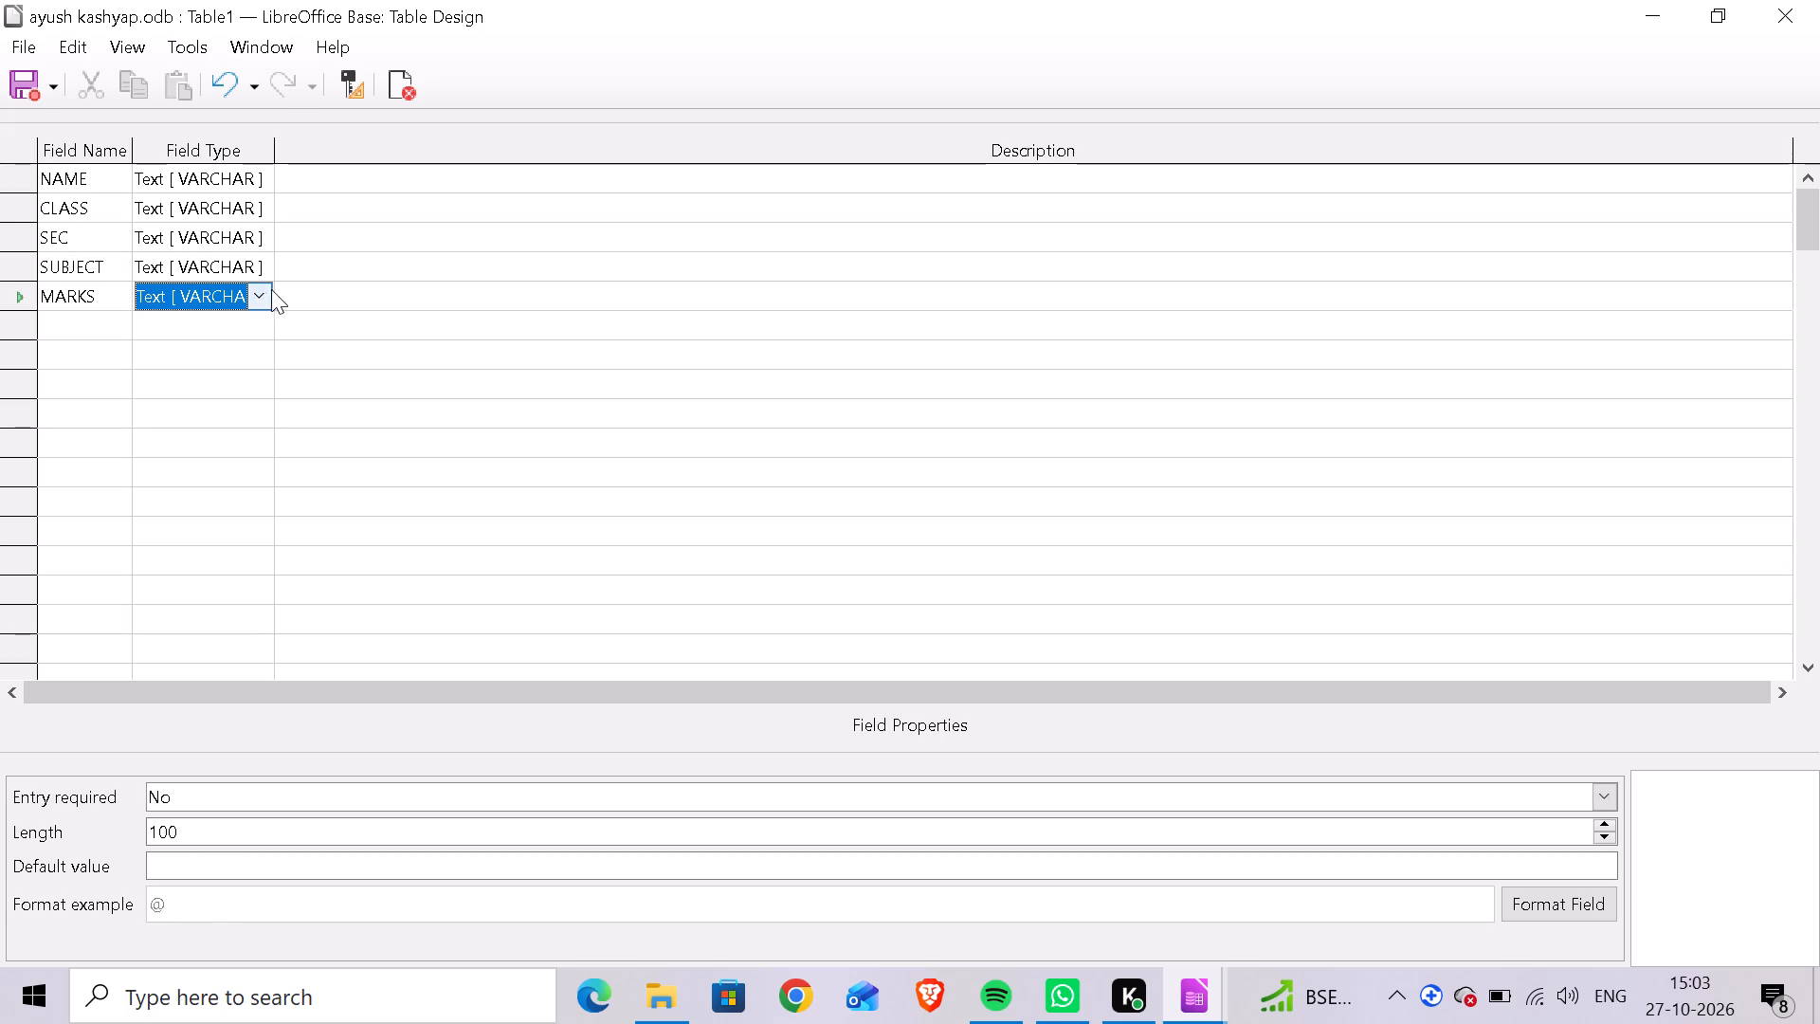
left_click(271, 289)
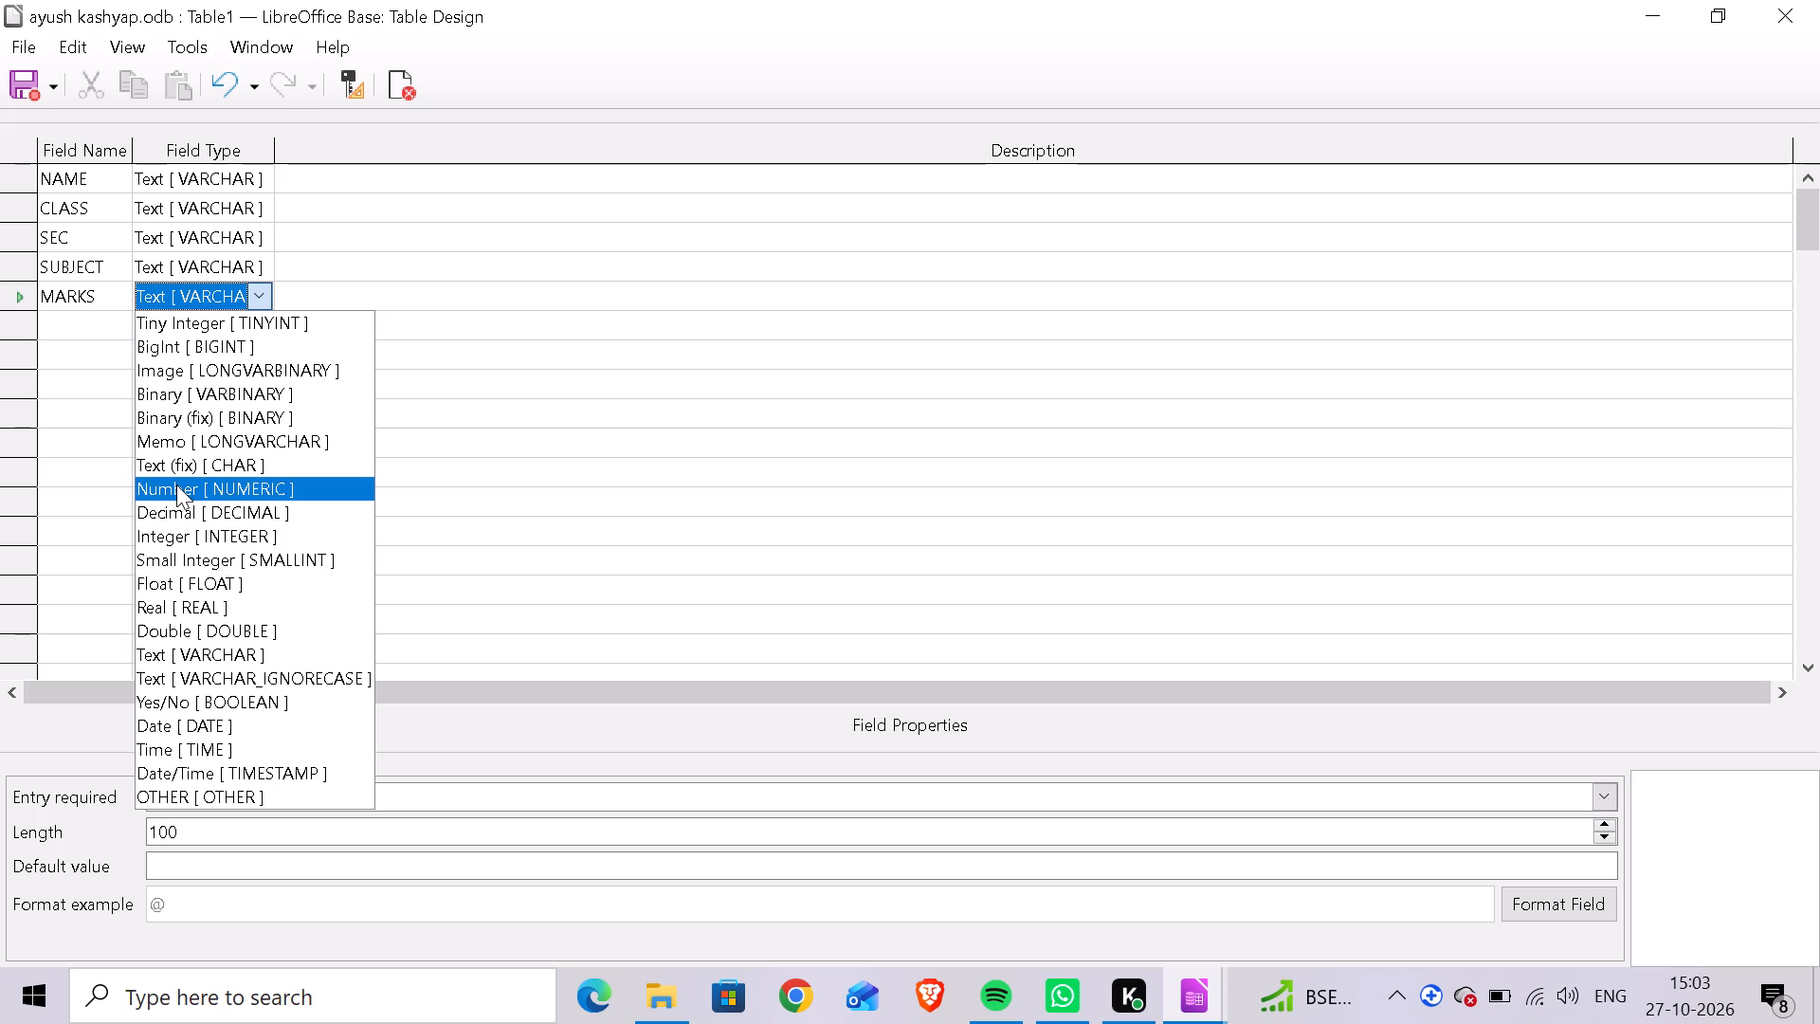
left_click(176, 485)
left_click(224, 231)
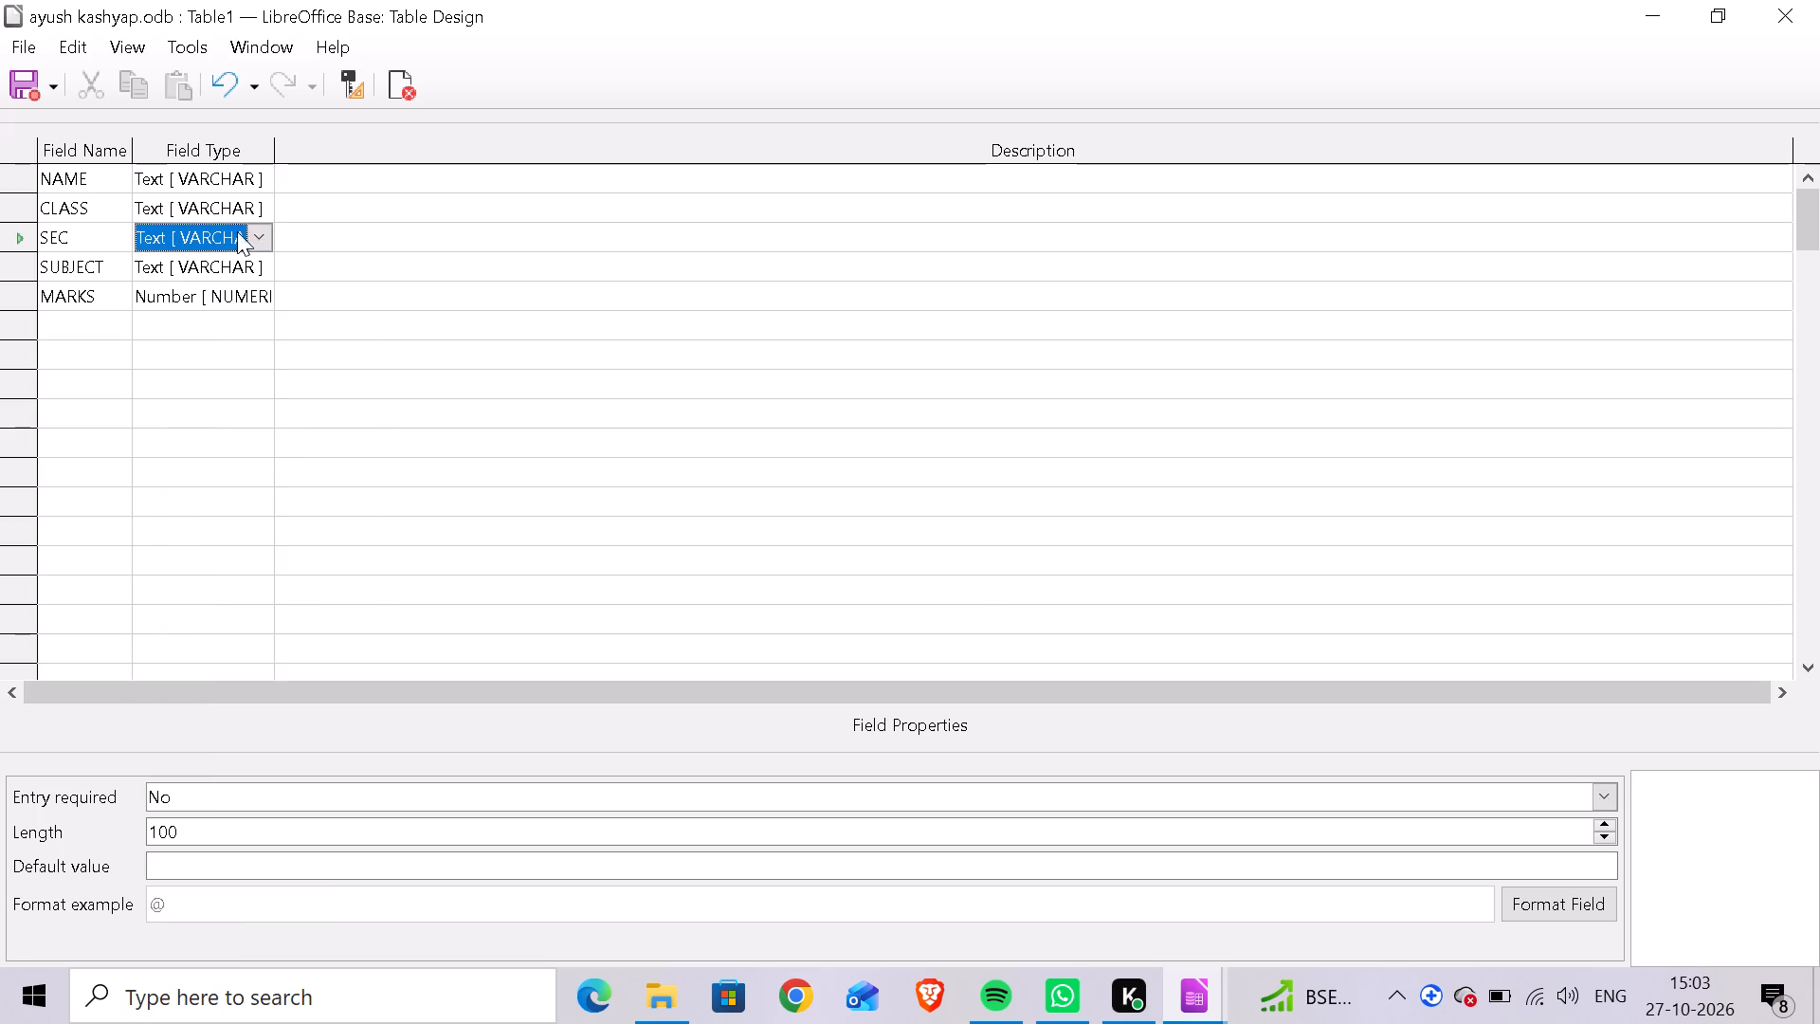
left_click(254, 204)
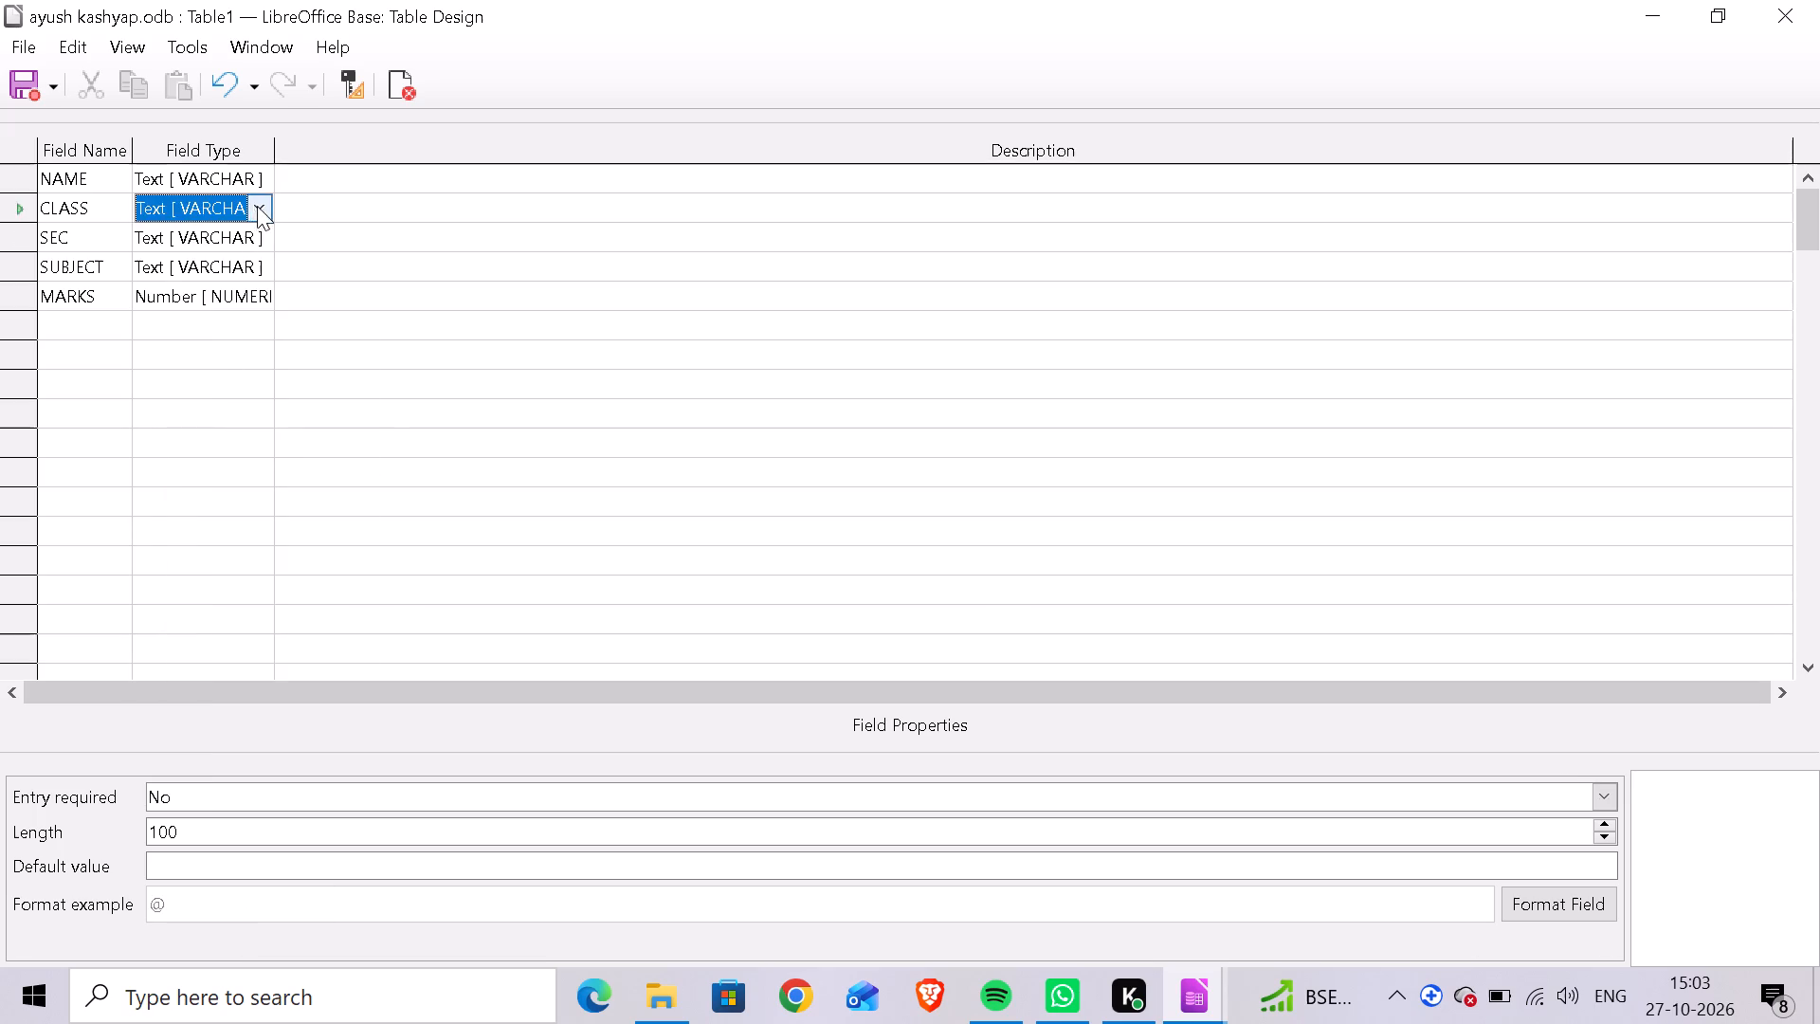
left_click(255, 206)
left_click(257, 393)
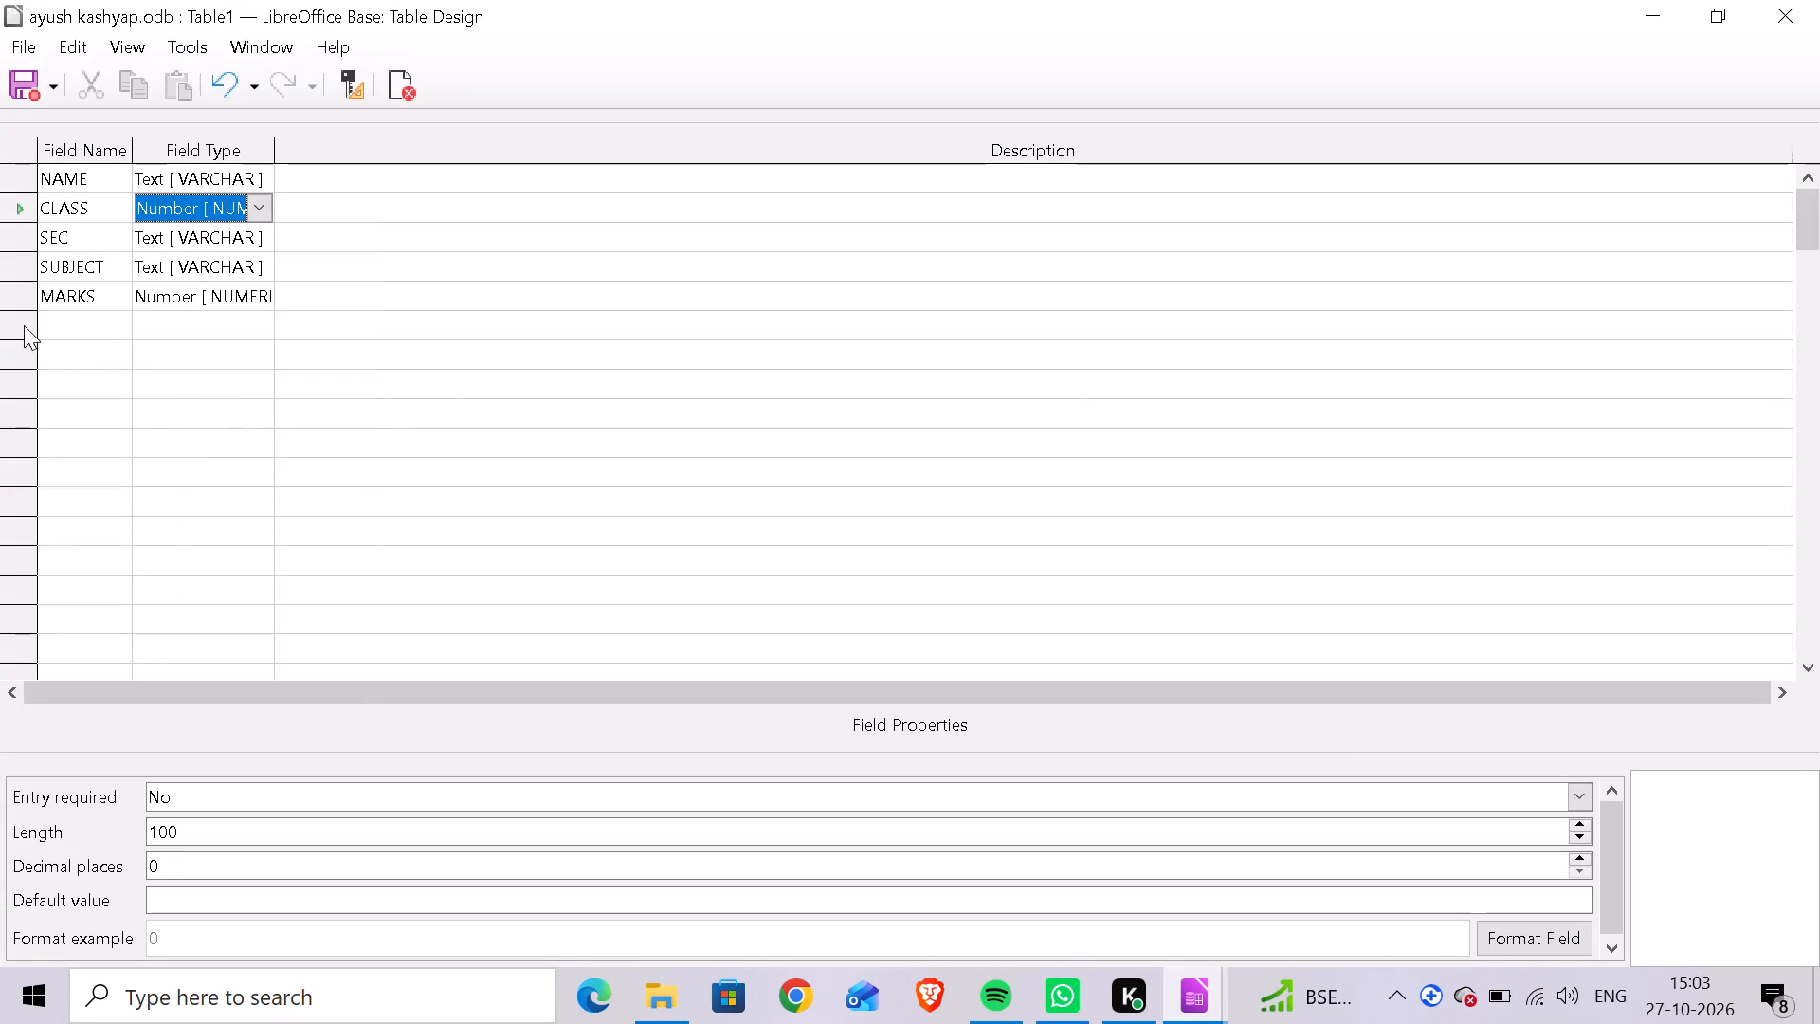
Make the MARKS field the new table's primary key.
left_click(13, 300)
right_click(13, 300)
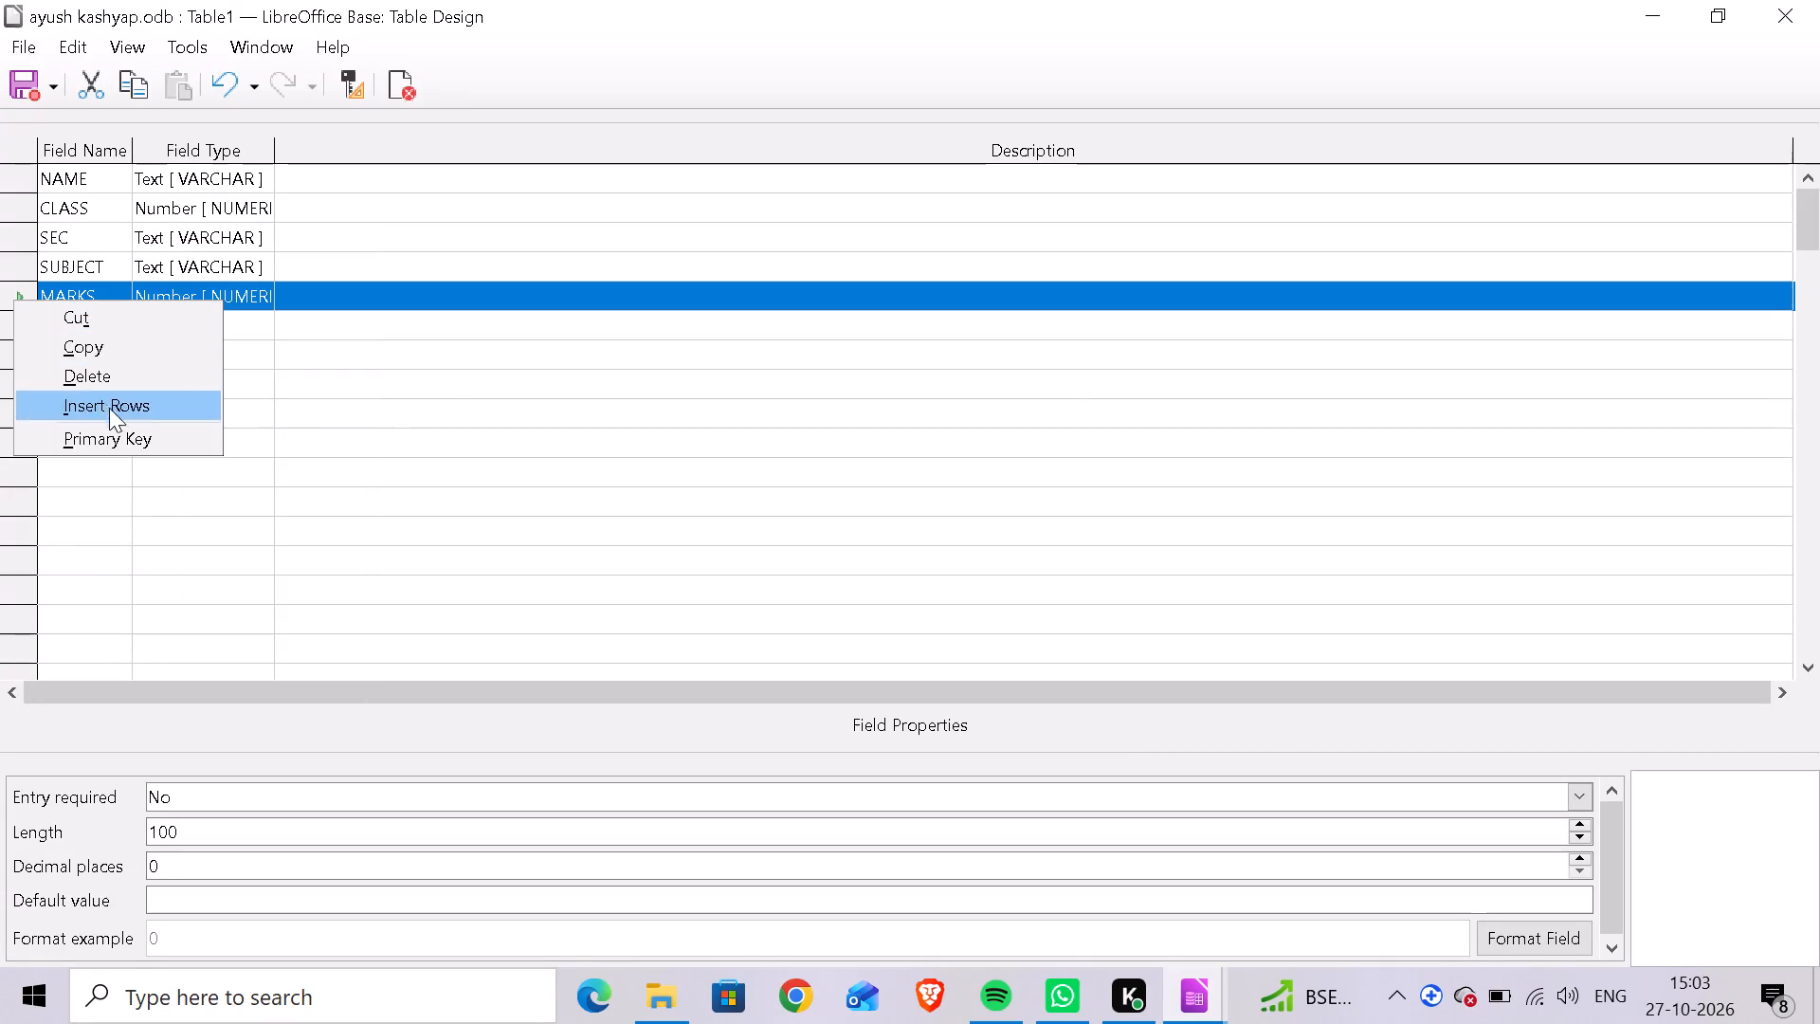
left_click(142, 439)
left_click(104, 375)
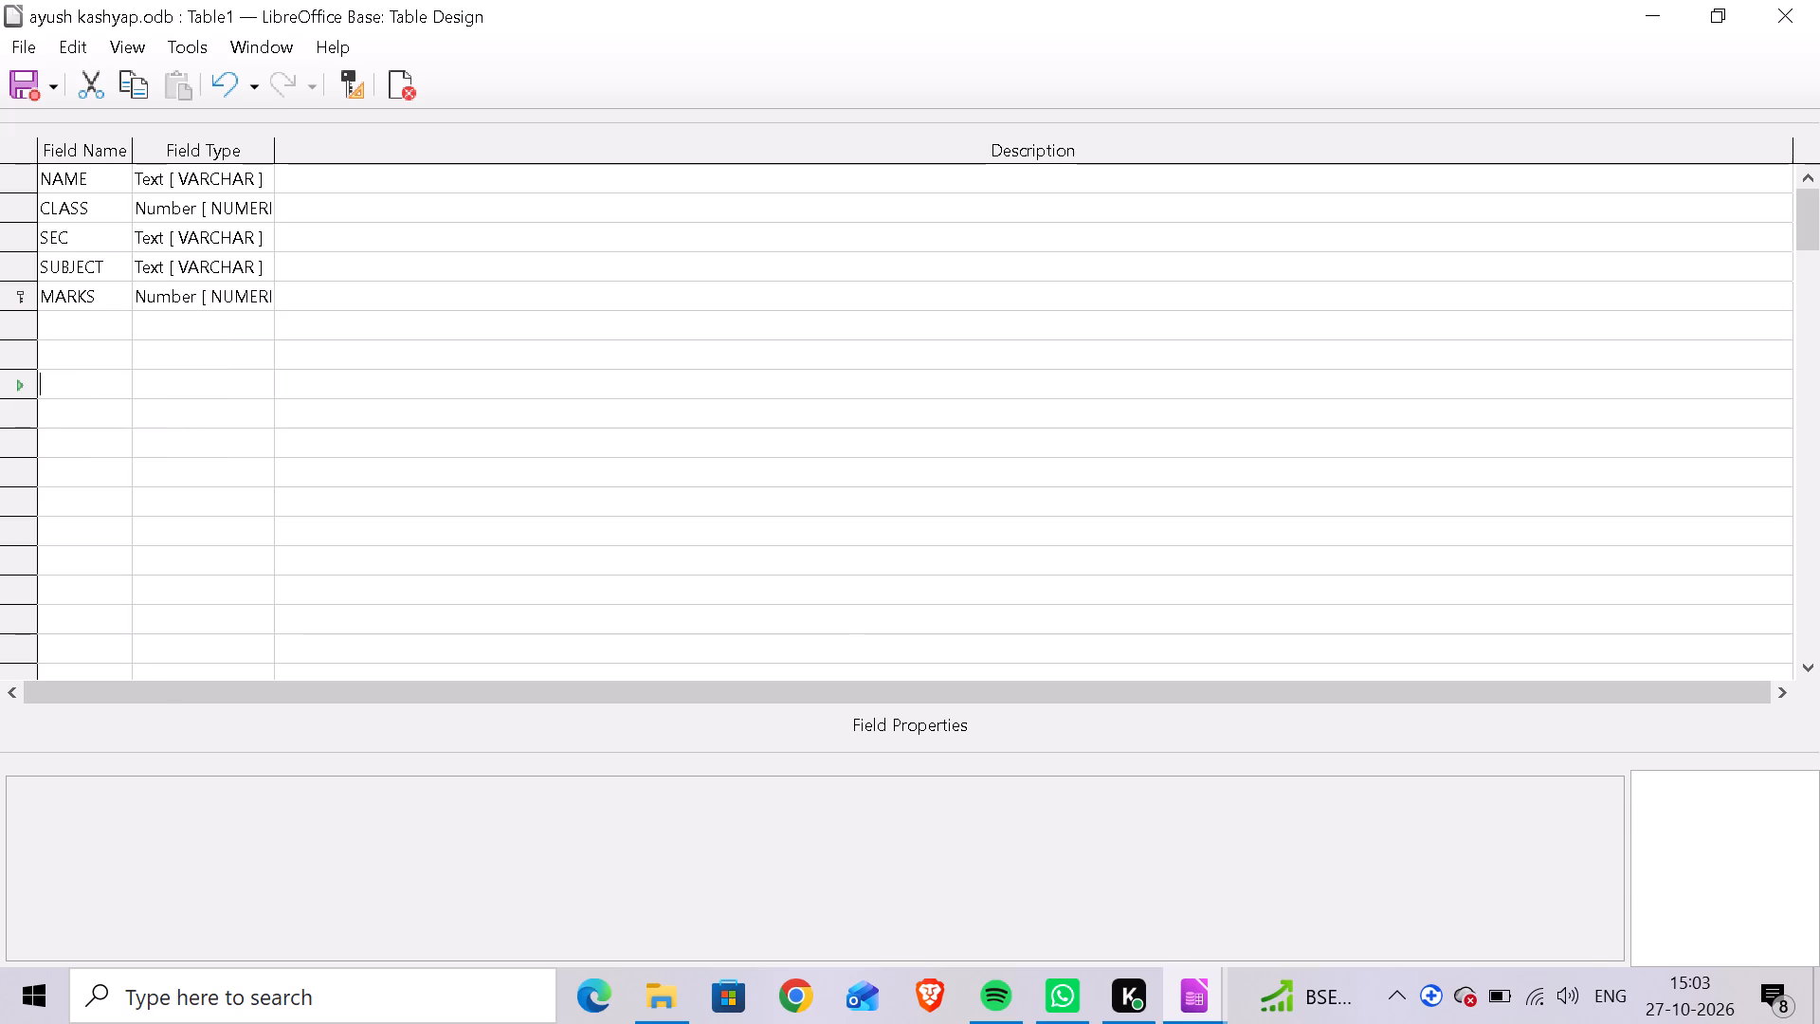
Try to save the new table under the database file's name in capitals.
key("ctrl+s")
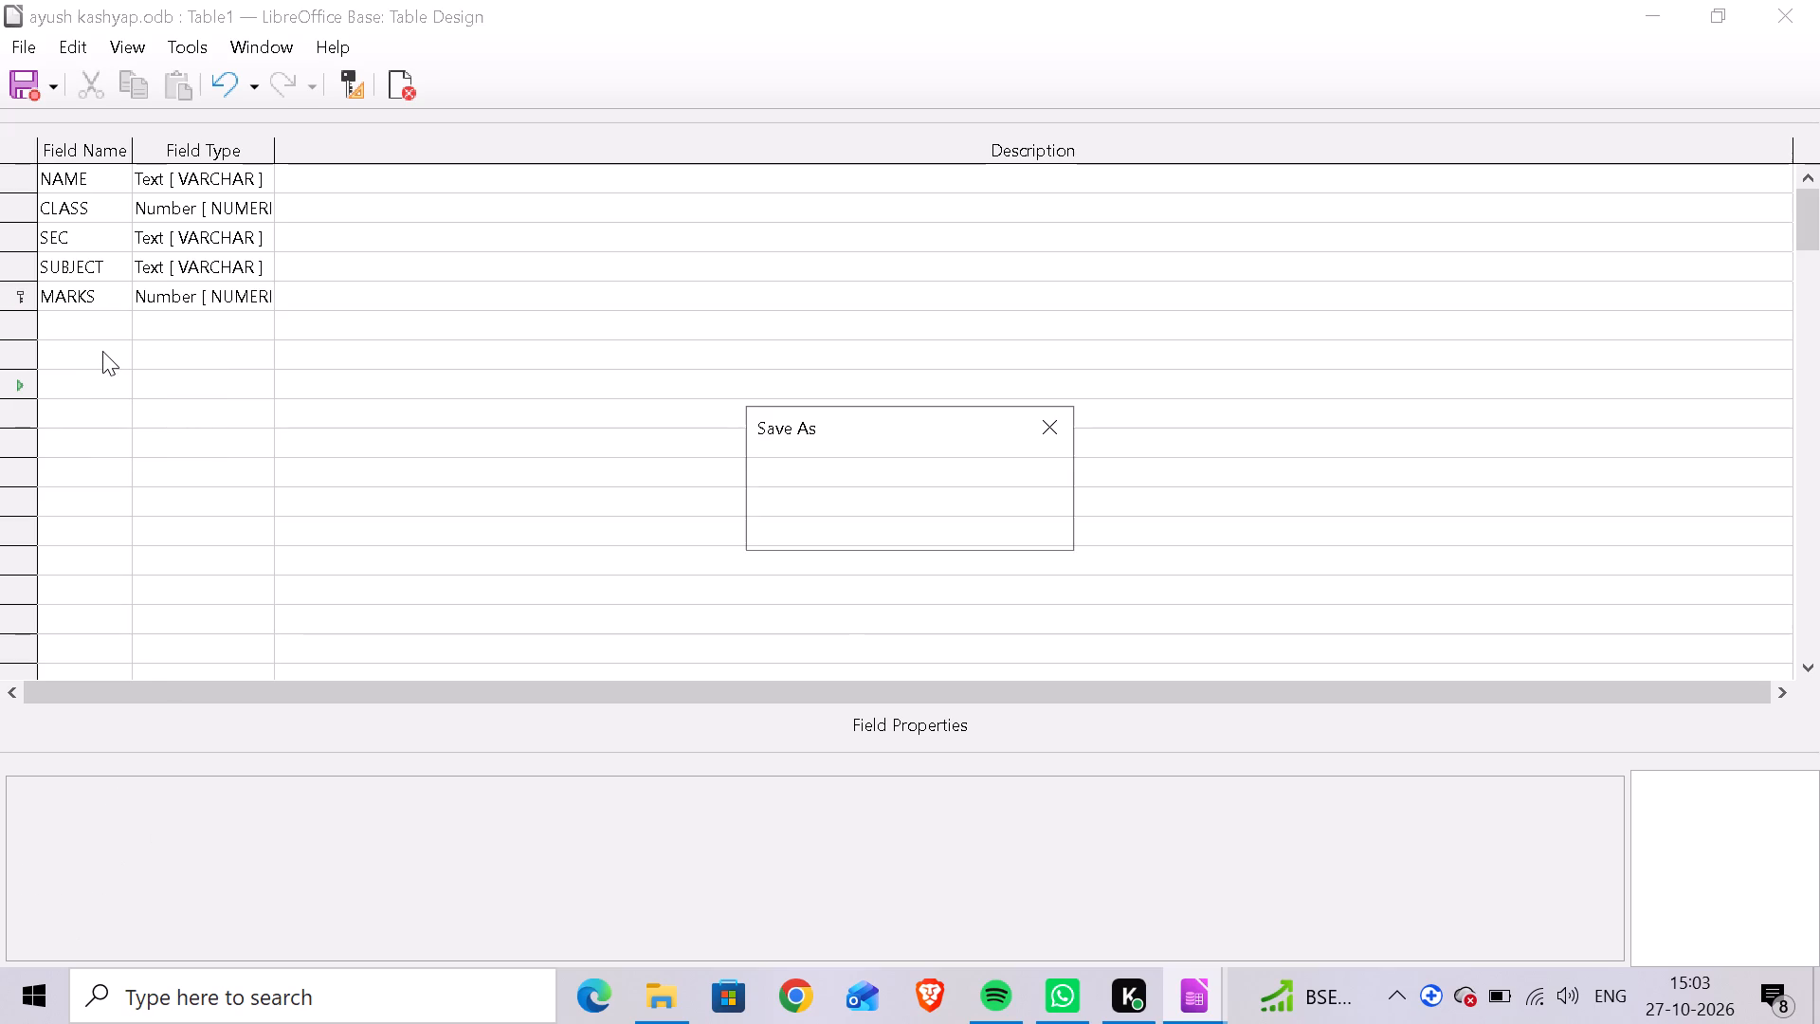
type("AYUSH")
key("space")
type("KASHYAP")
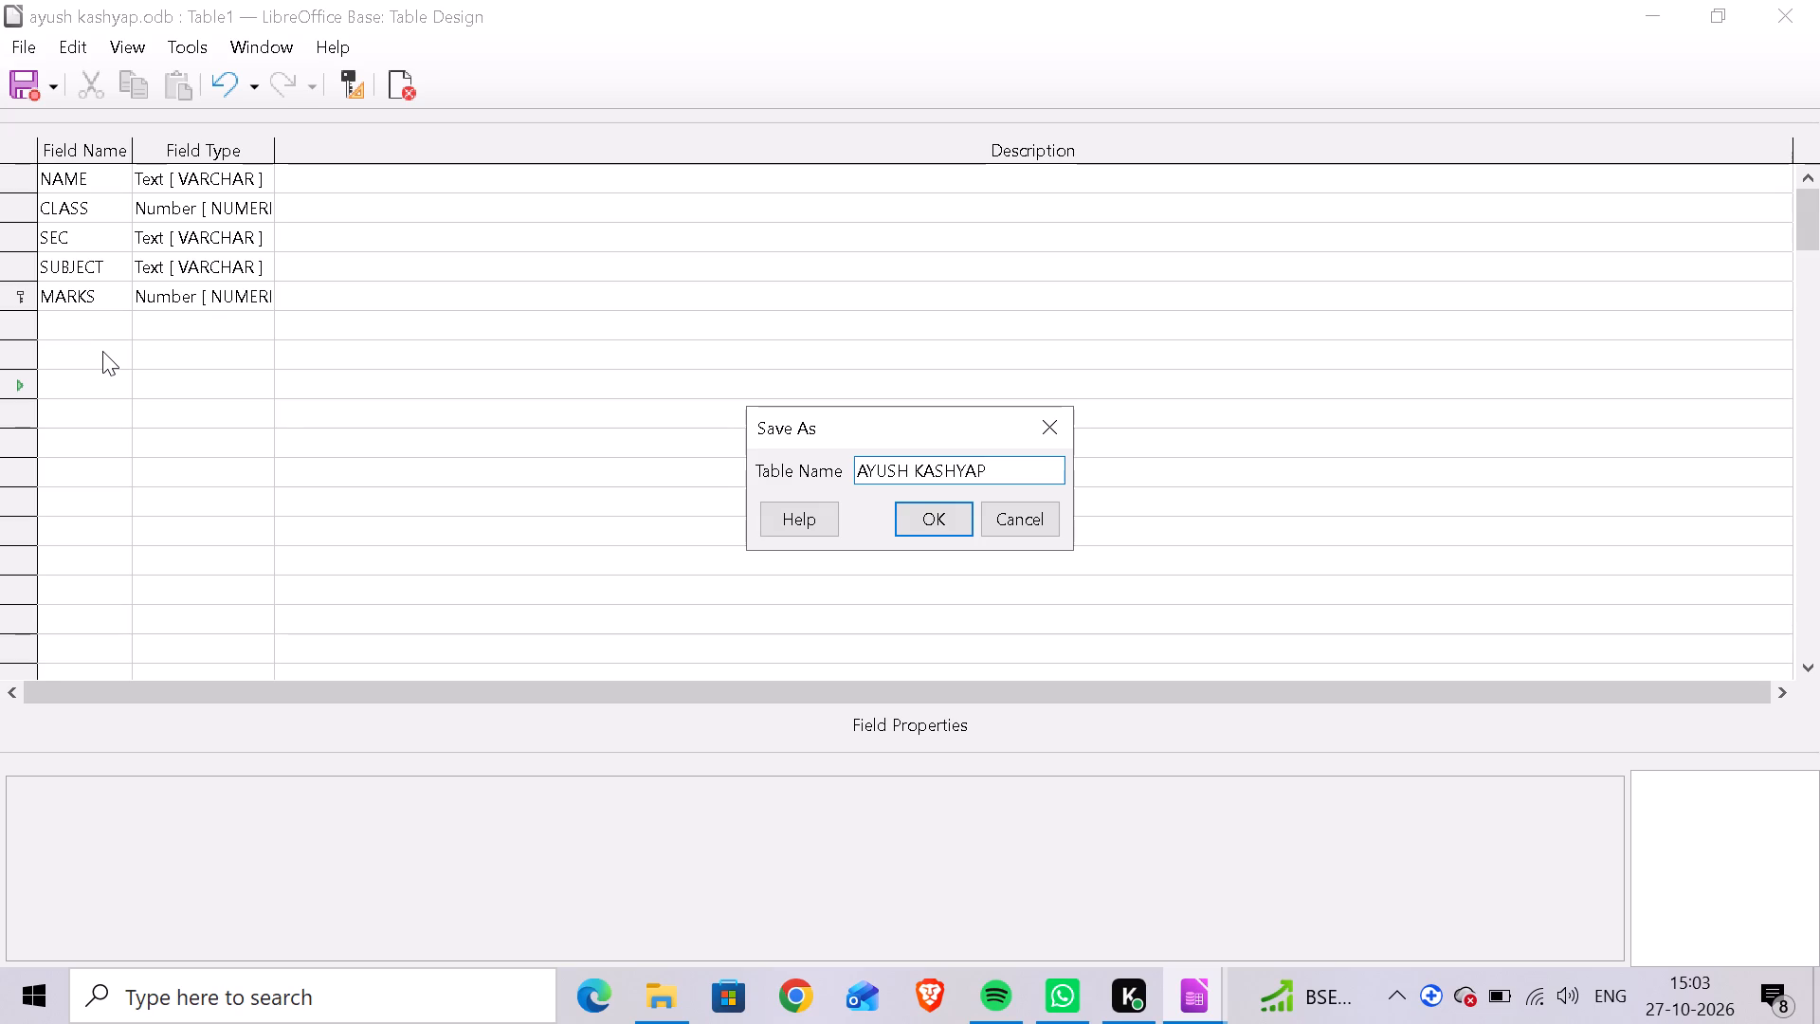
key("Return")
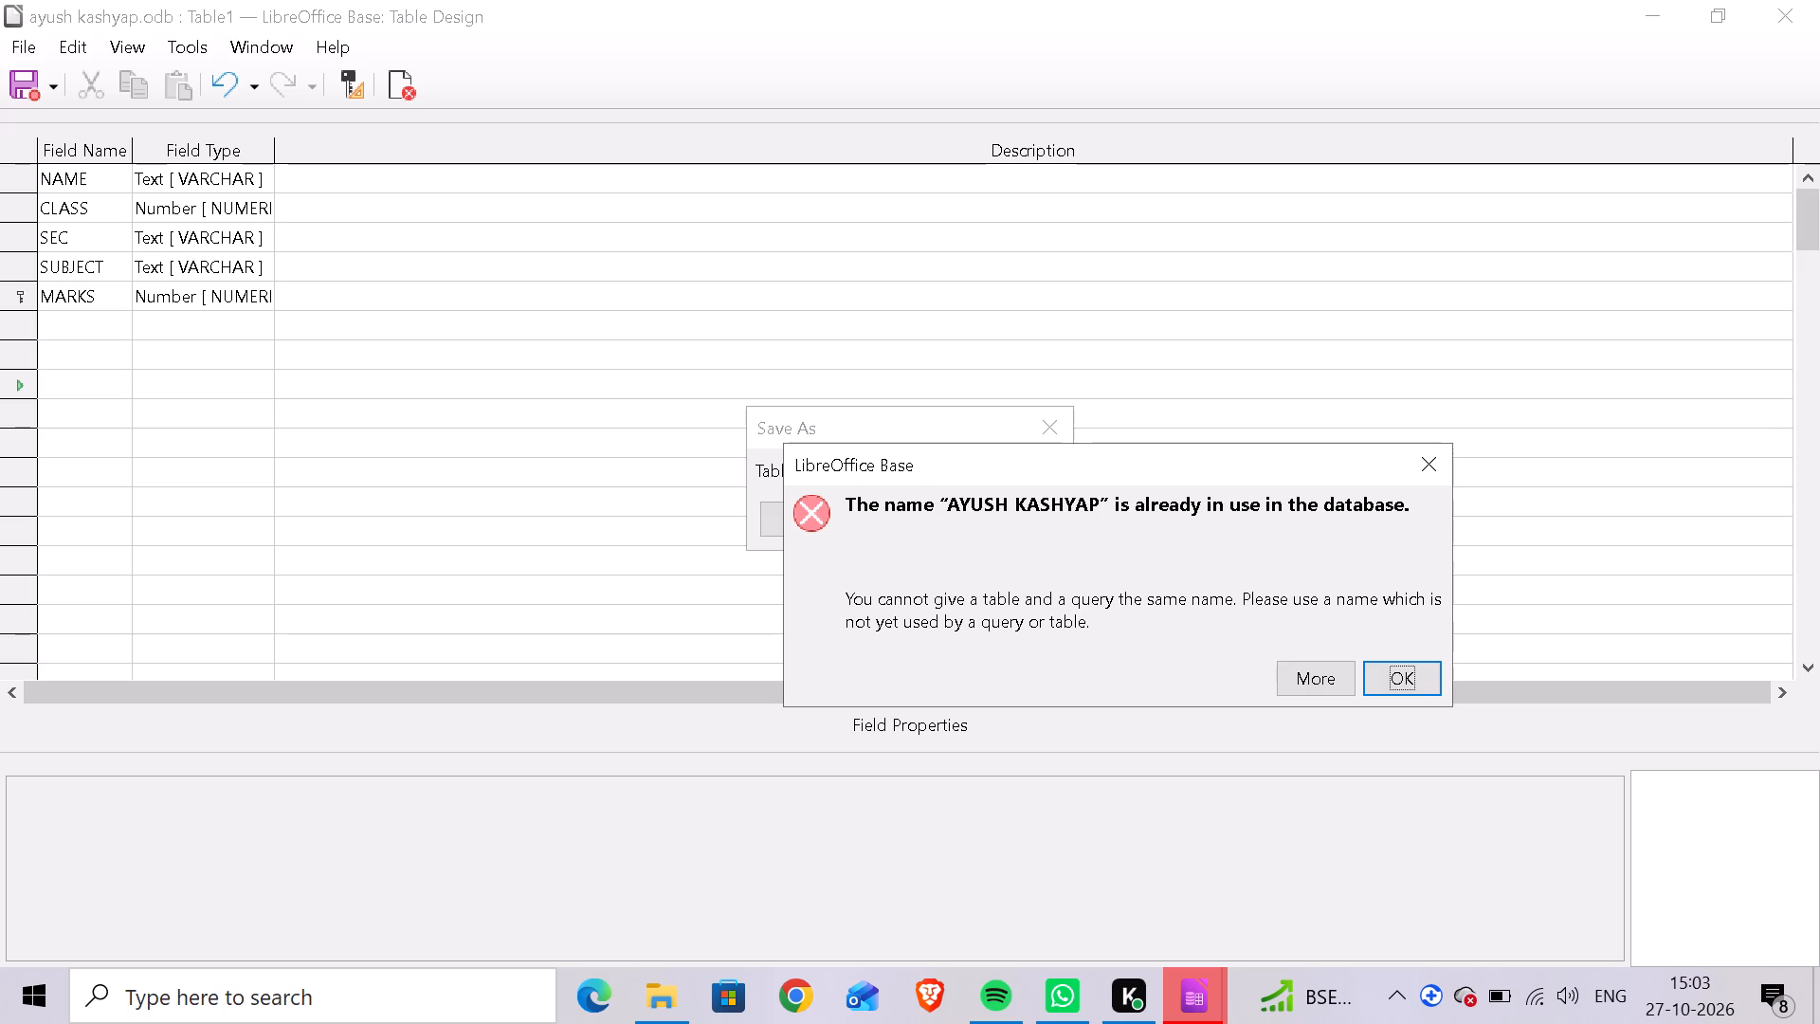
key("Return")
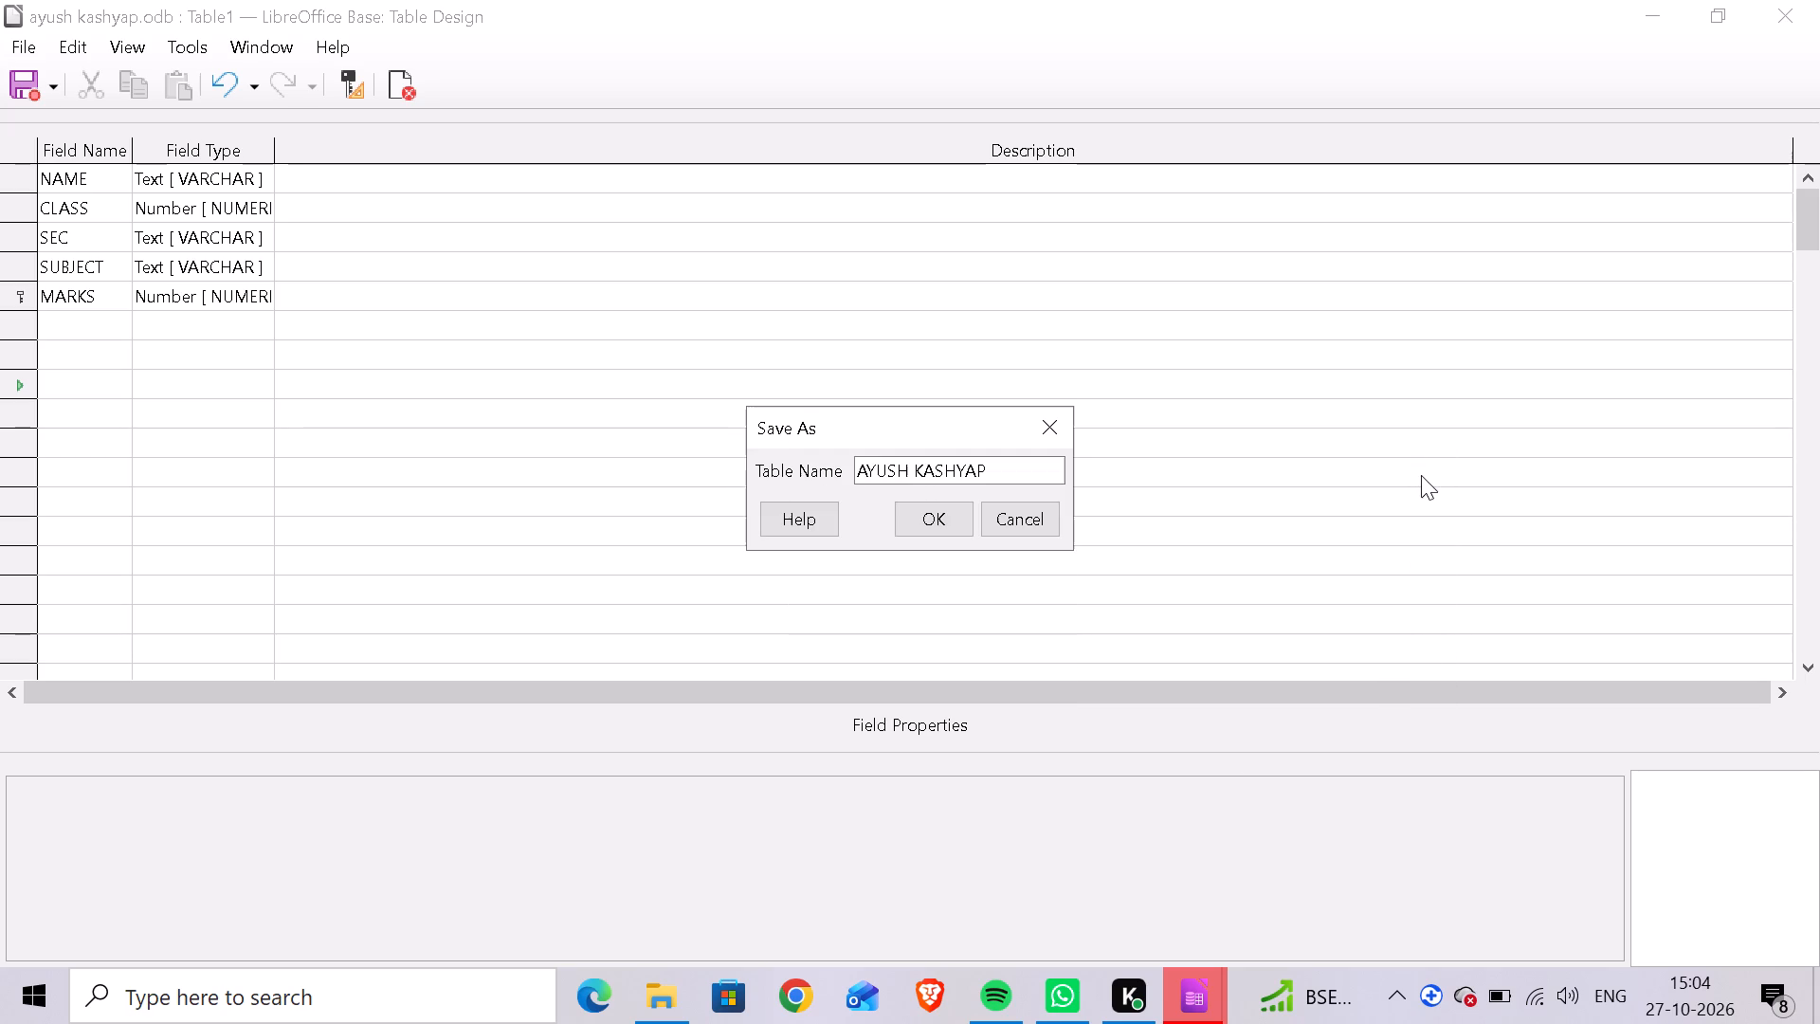
Replace the proposed table name with PRACTICAL and save the table design.
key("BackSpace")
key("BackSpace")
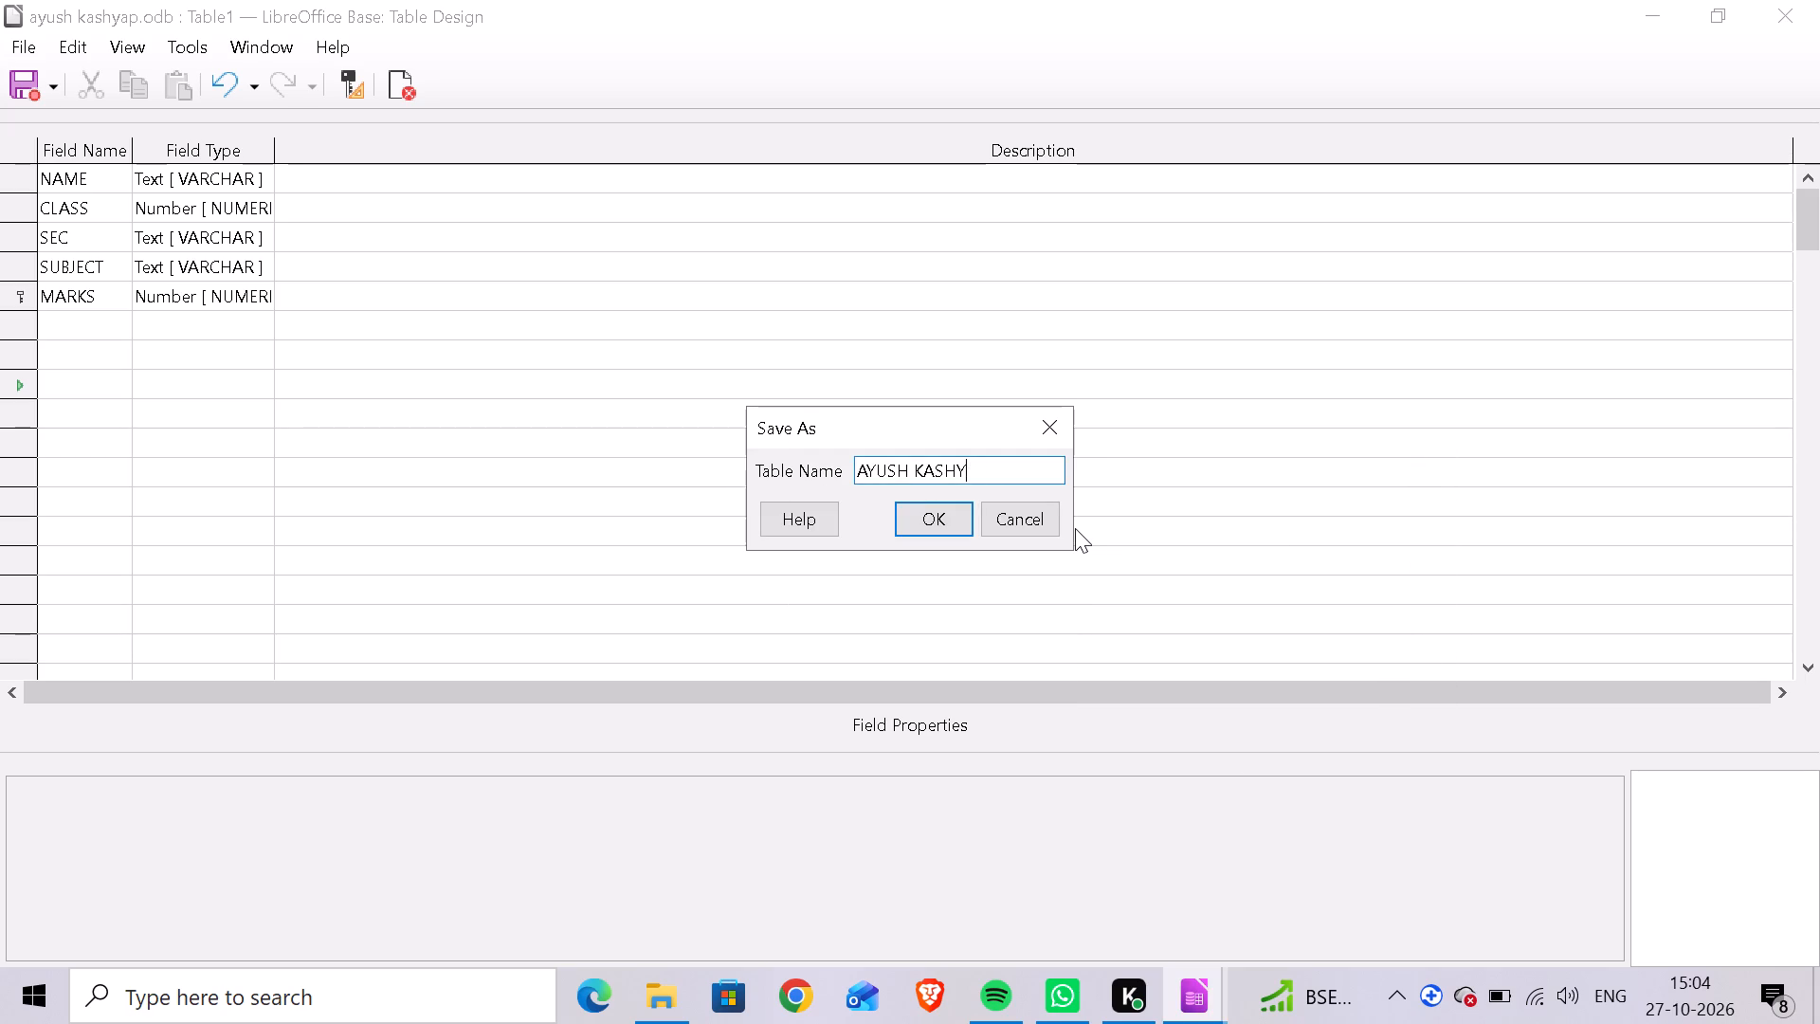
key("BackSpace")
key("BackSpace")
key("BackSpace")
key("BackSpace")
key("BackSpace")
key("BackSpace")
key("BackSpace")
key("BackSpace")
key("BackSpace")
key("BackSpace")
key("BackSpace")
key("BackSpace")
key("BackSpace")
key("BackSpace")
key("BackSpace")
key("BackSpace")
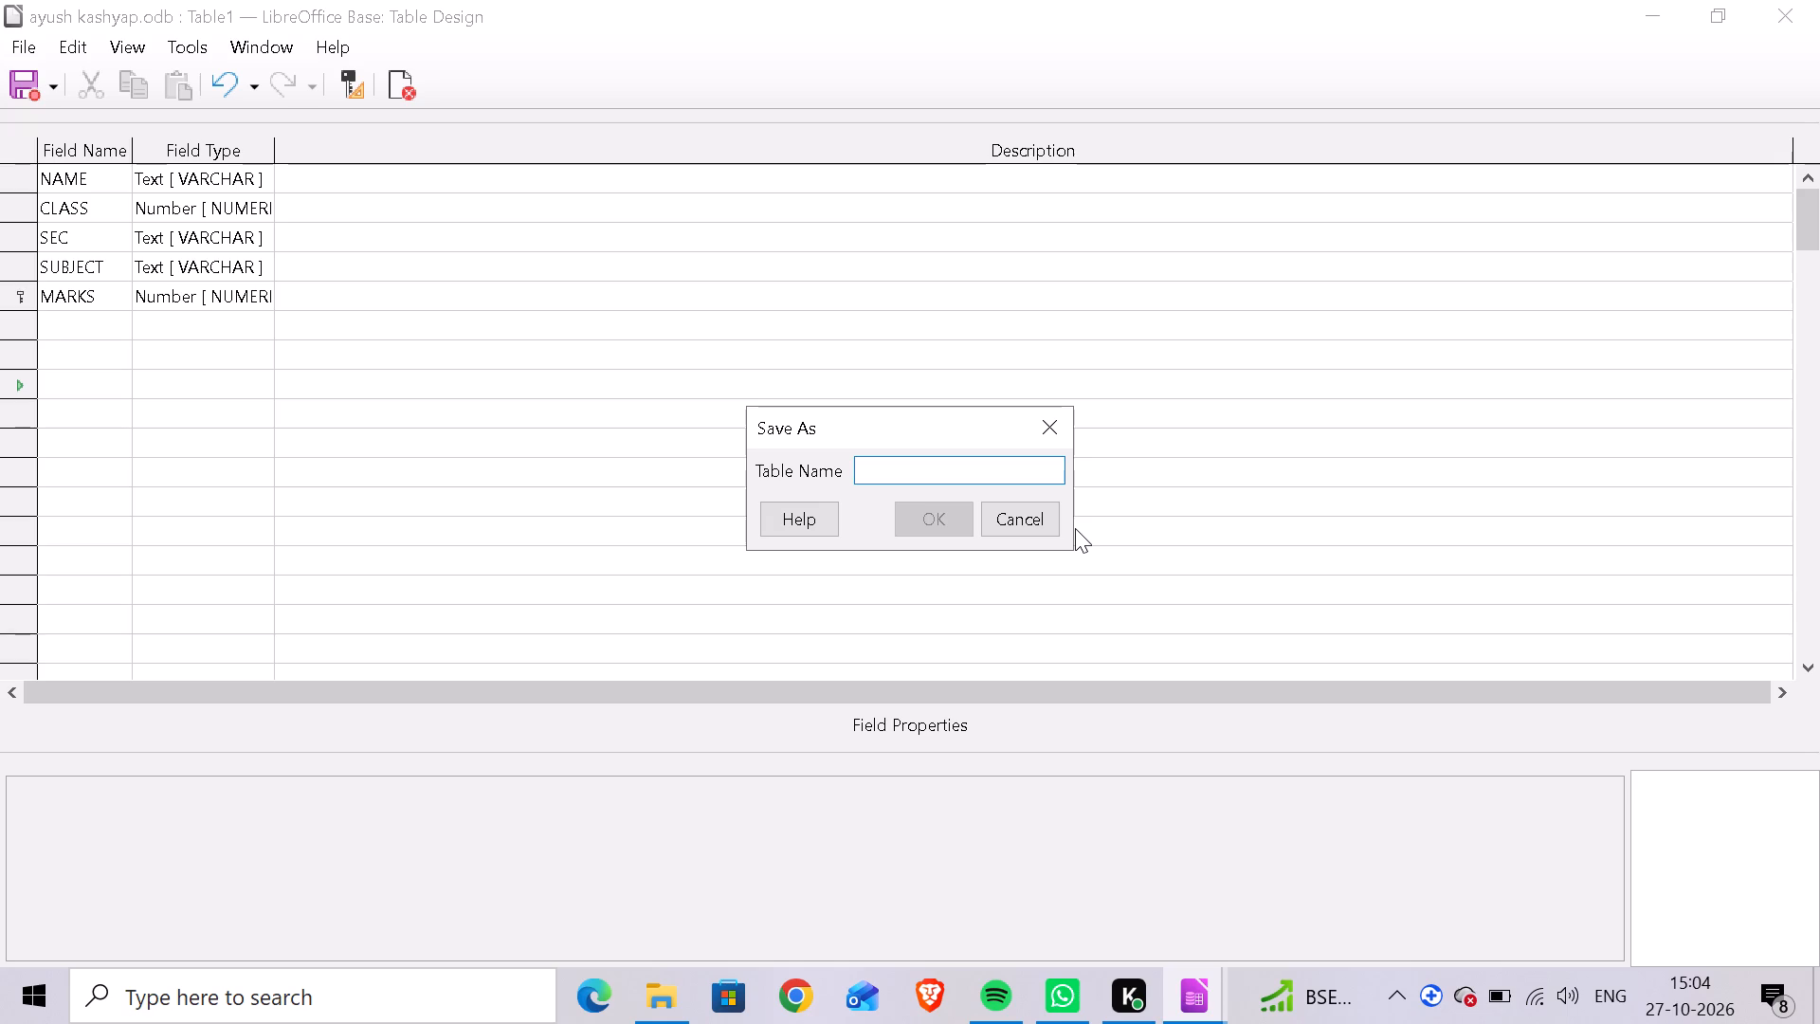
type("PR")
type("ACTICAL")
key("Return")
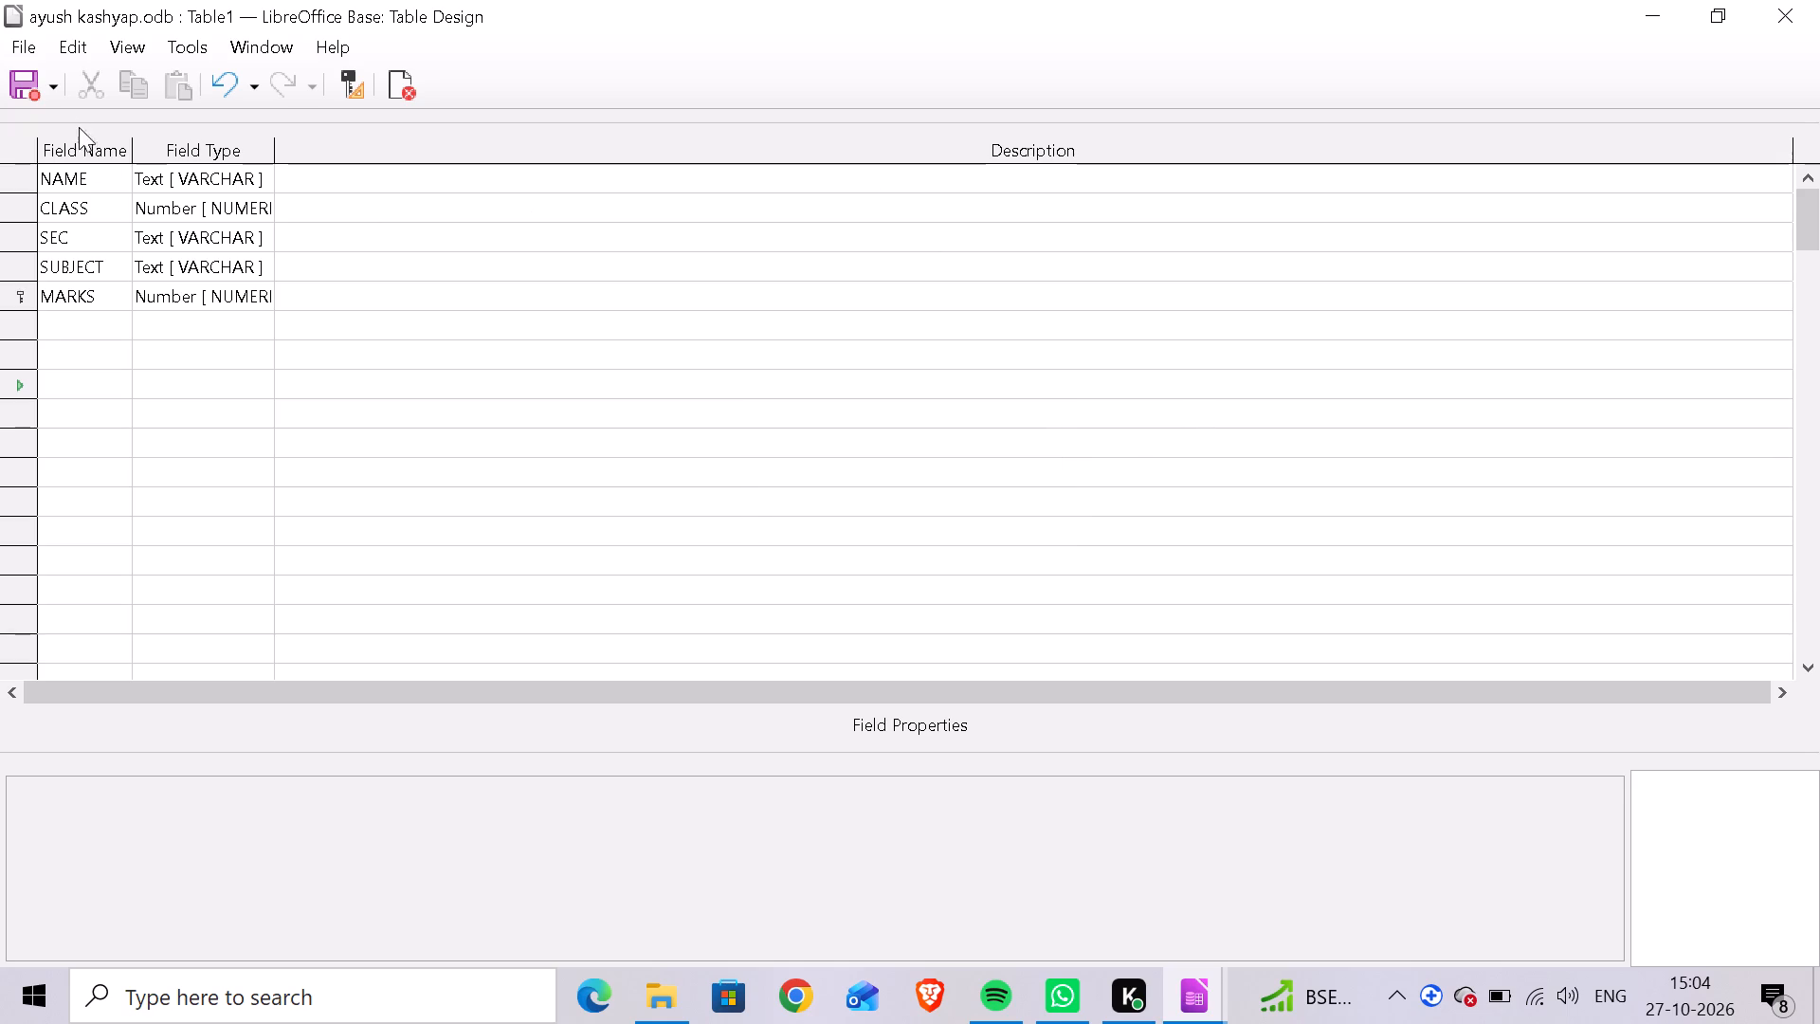
double_click(21, 82)
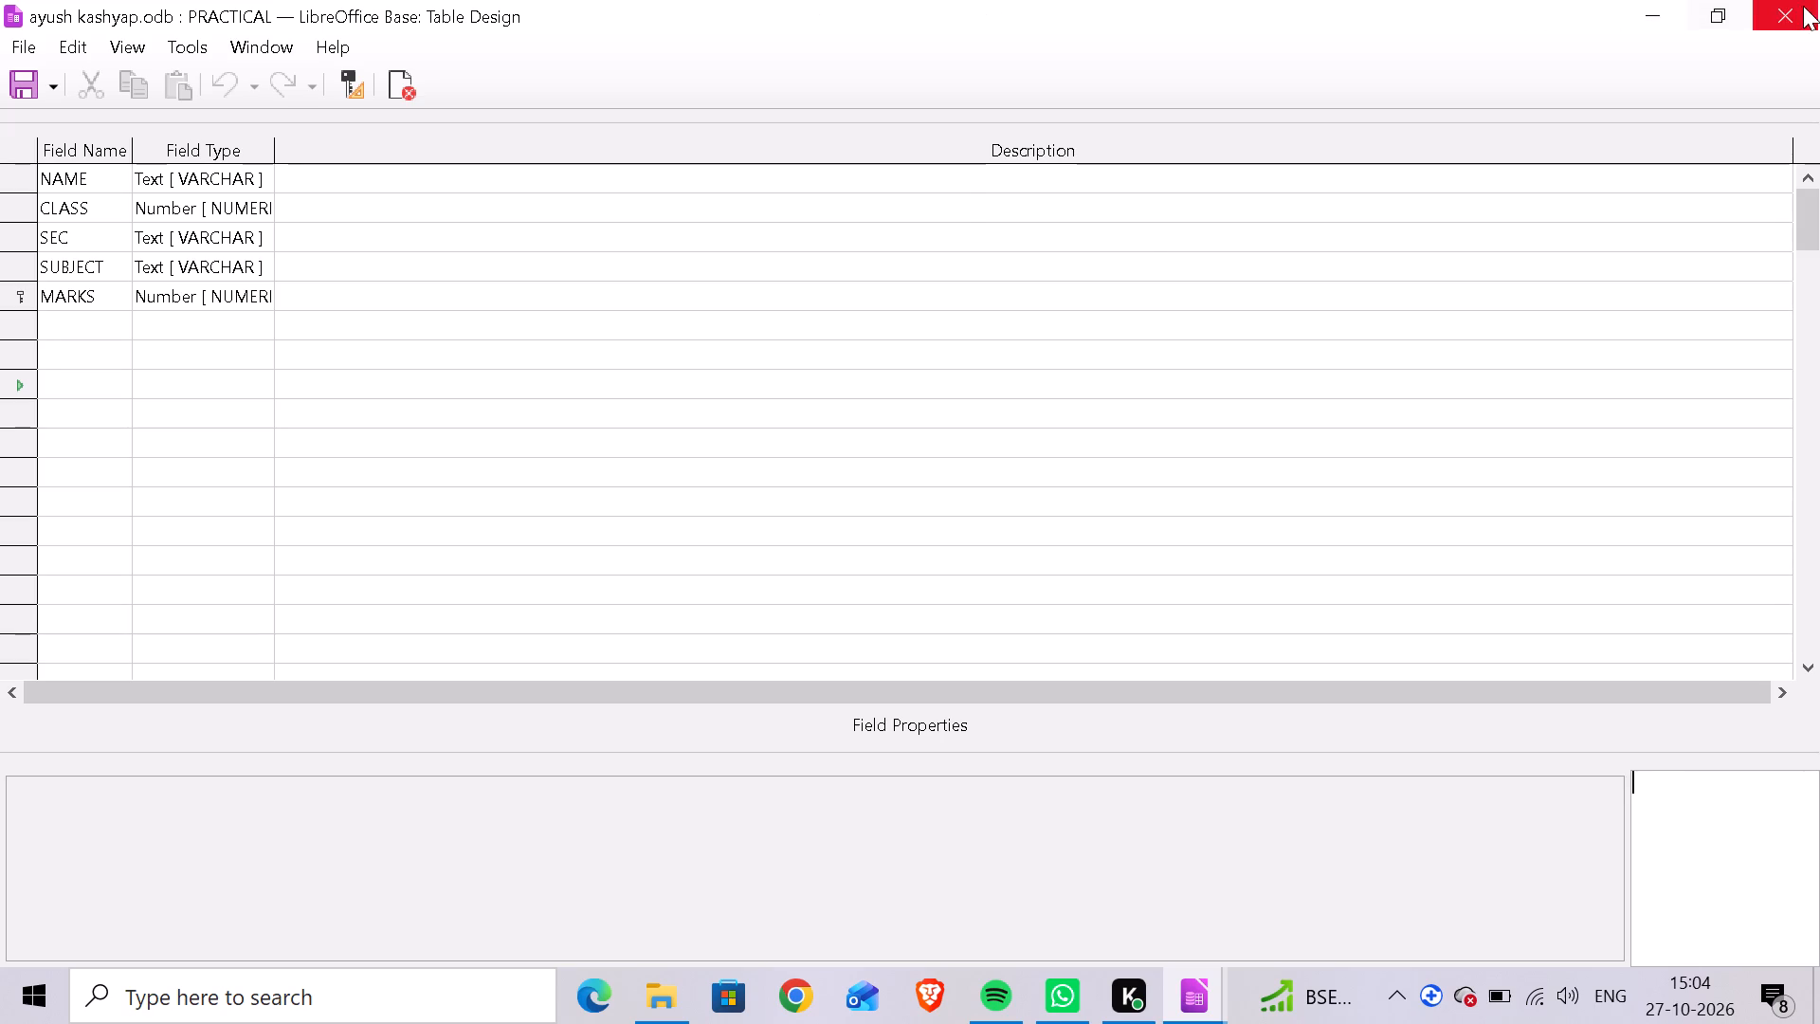
Minimize the table design and check the database's Tables list for the PRACTICAL table.
left_click(1662, 6)
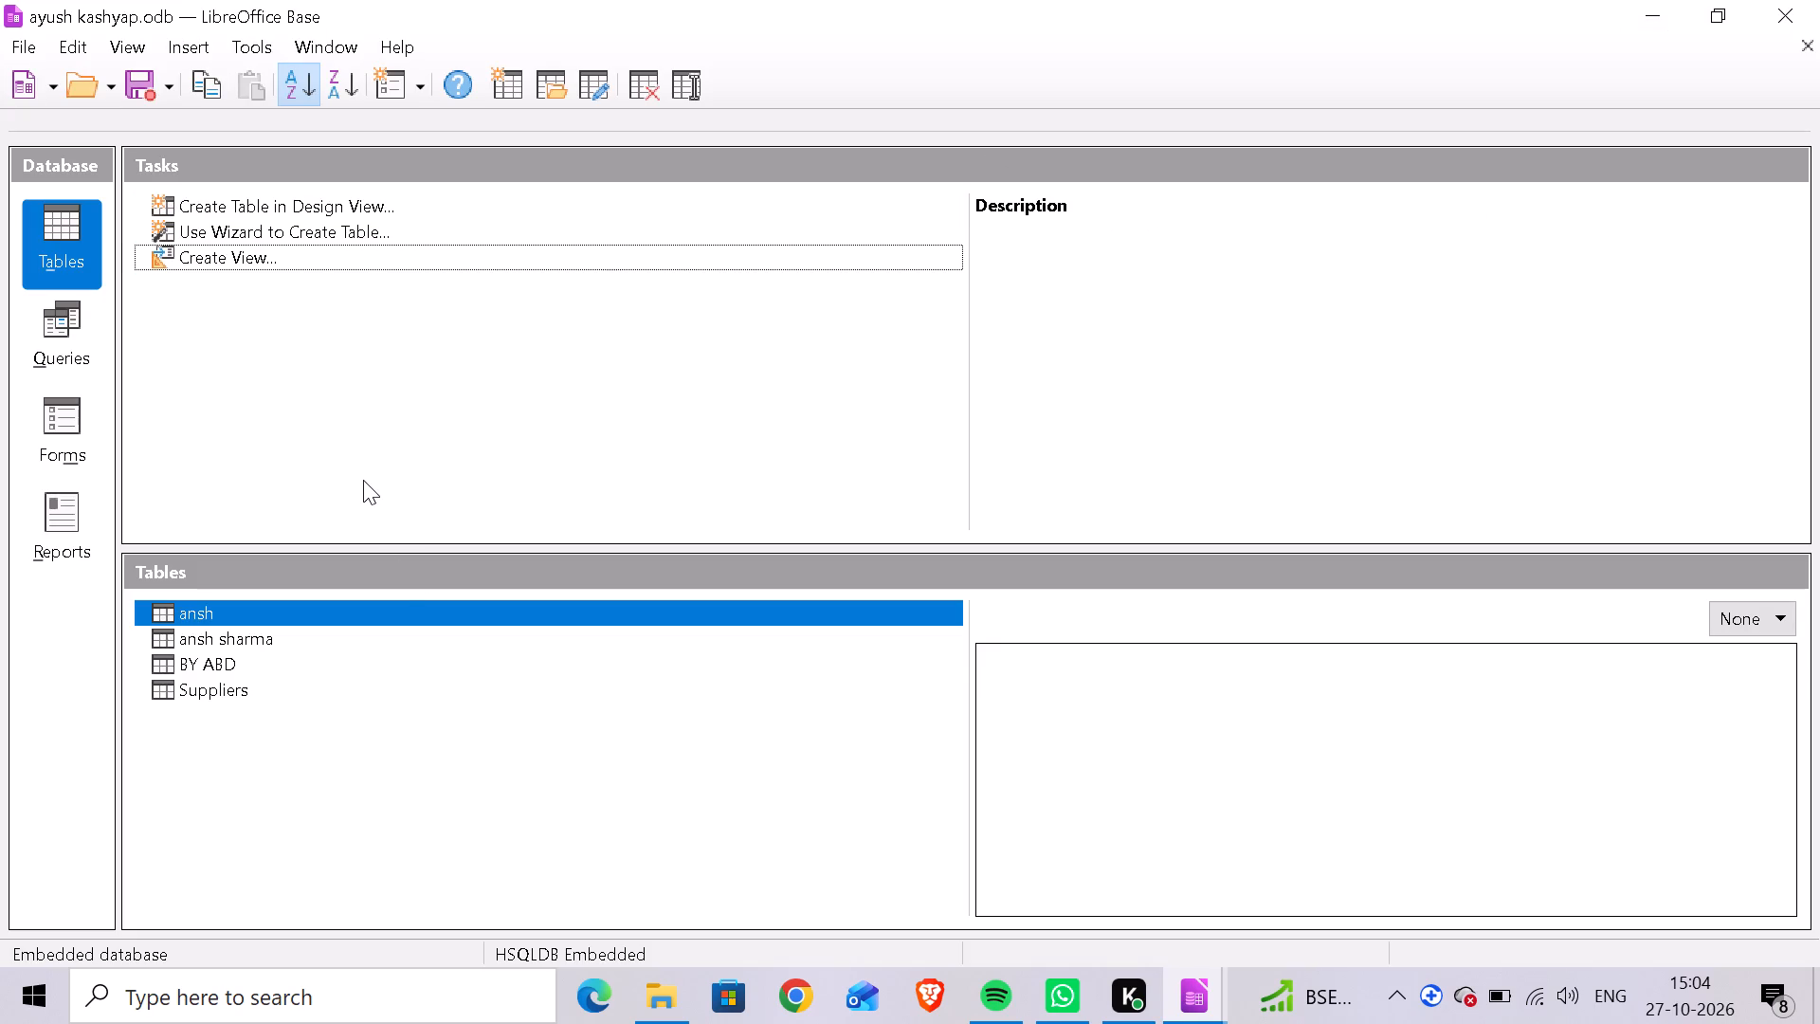
triple_click(363, 480)
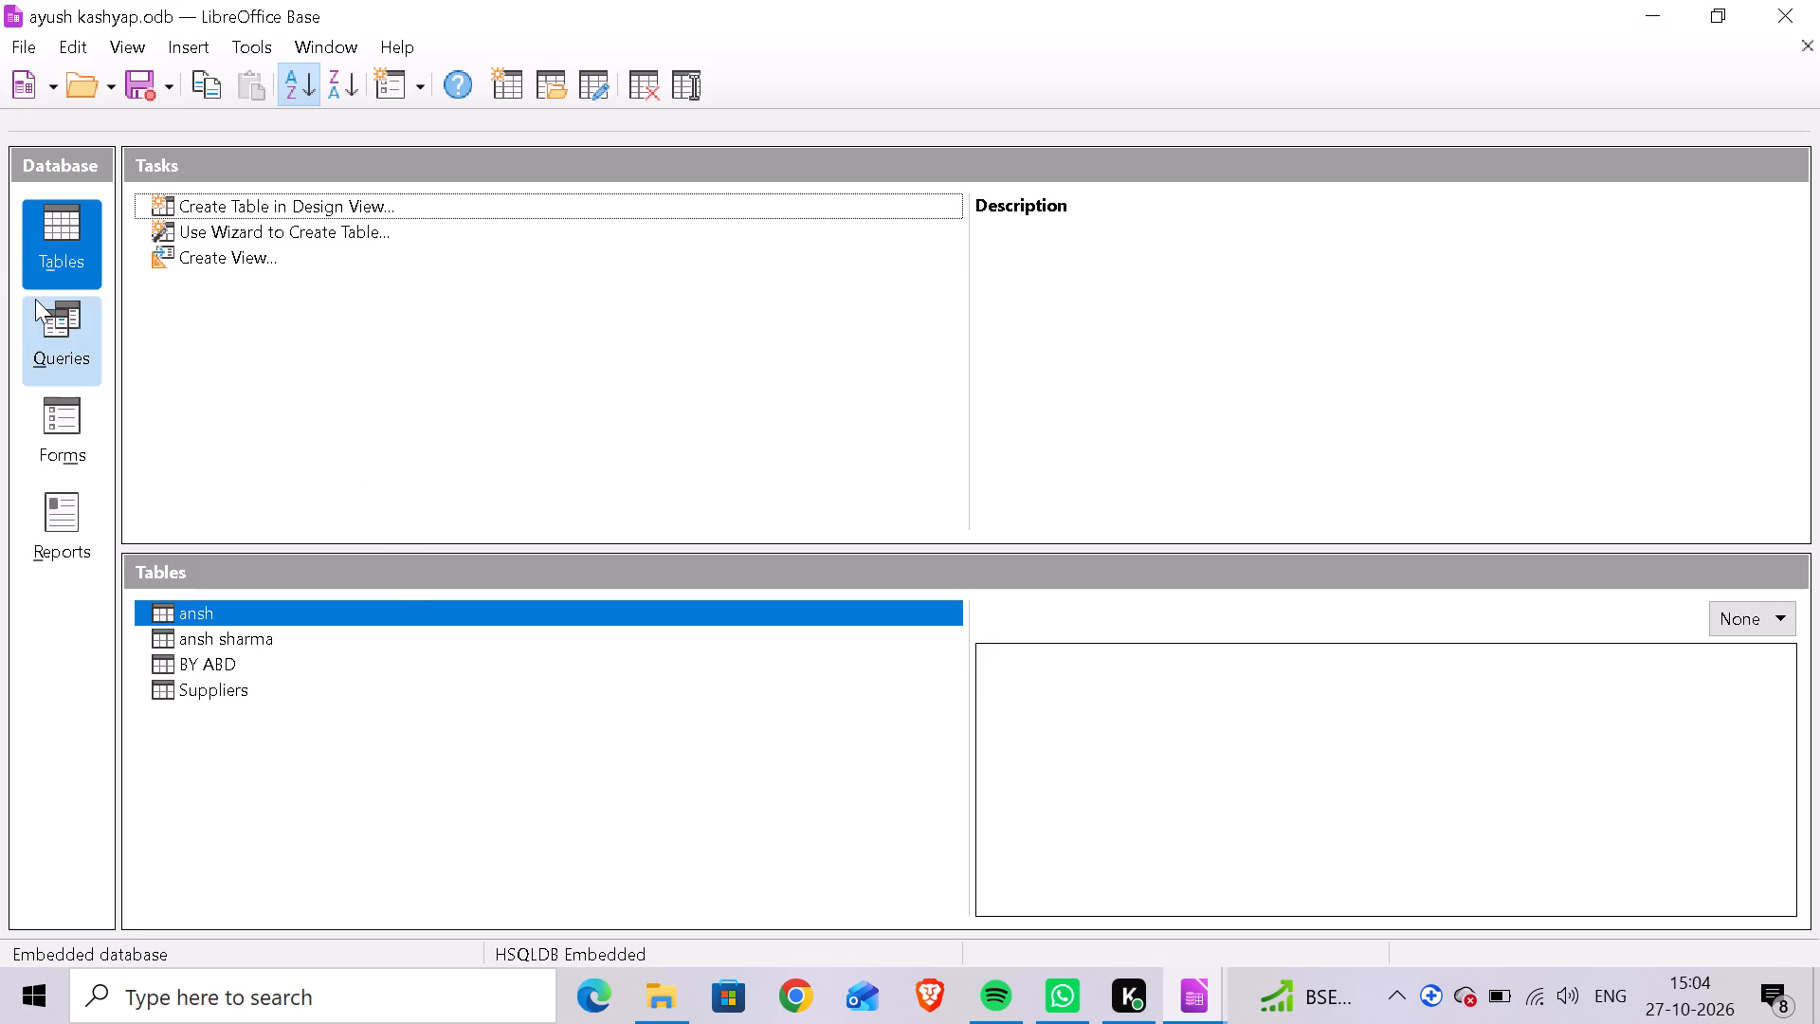
left_click(35, 299)
left_click(42, 215)
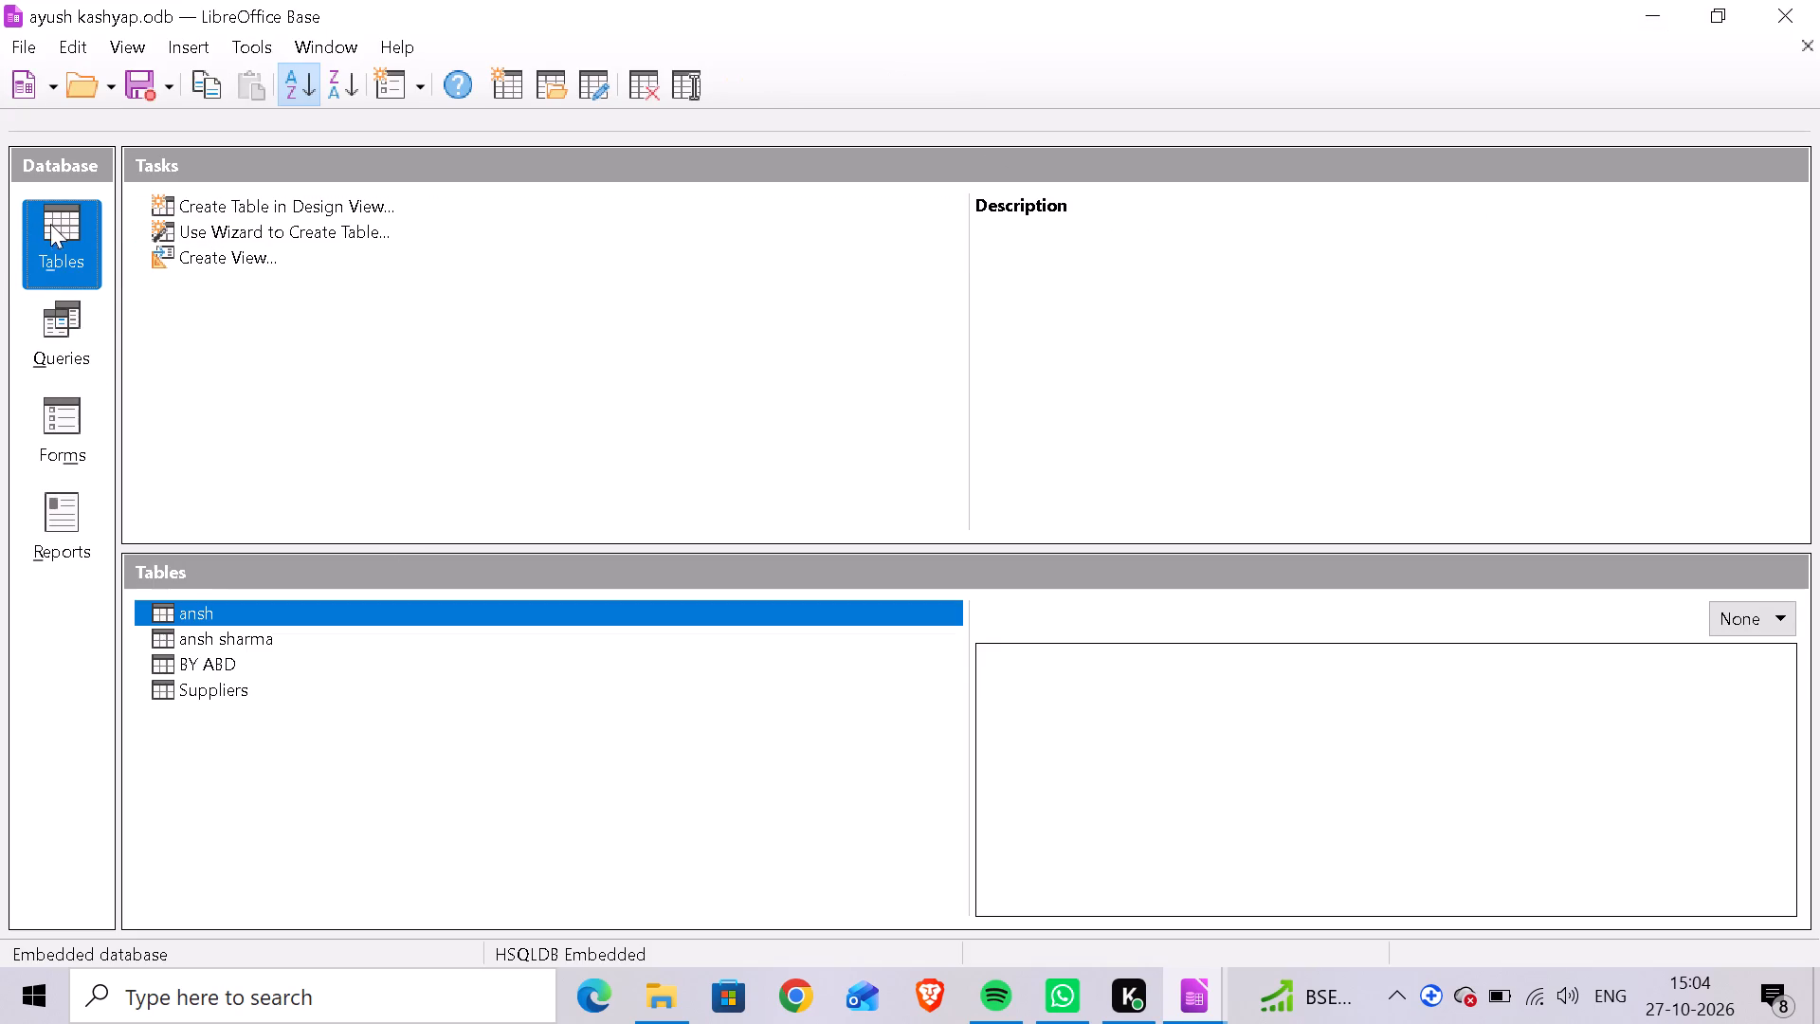
left_click(354, 456)
scroll(354, 456, "down", 3)
left_click(354, 456)
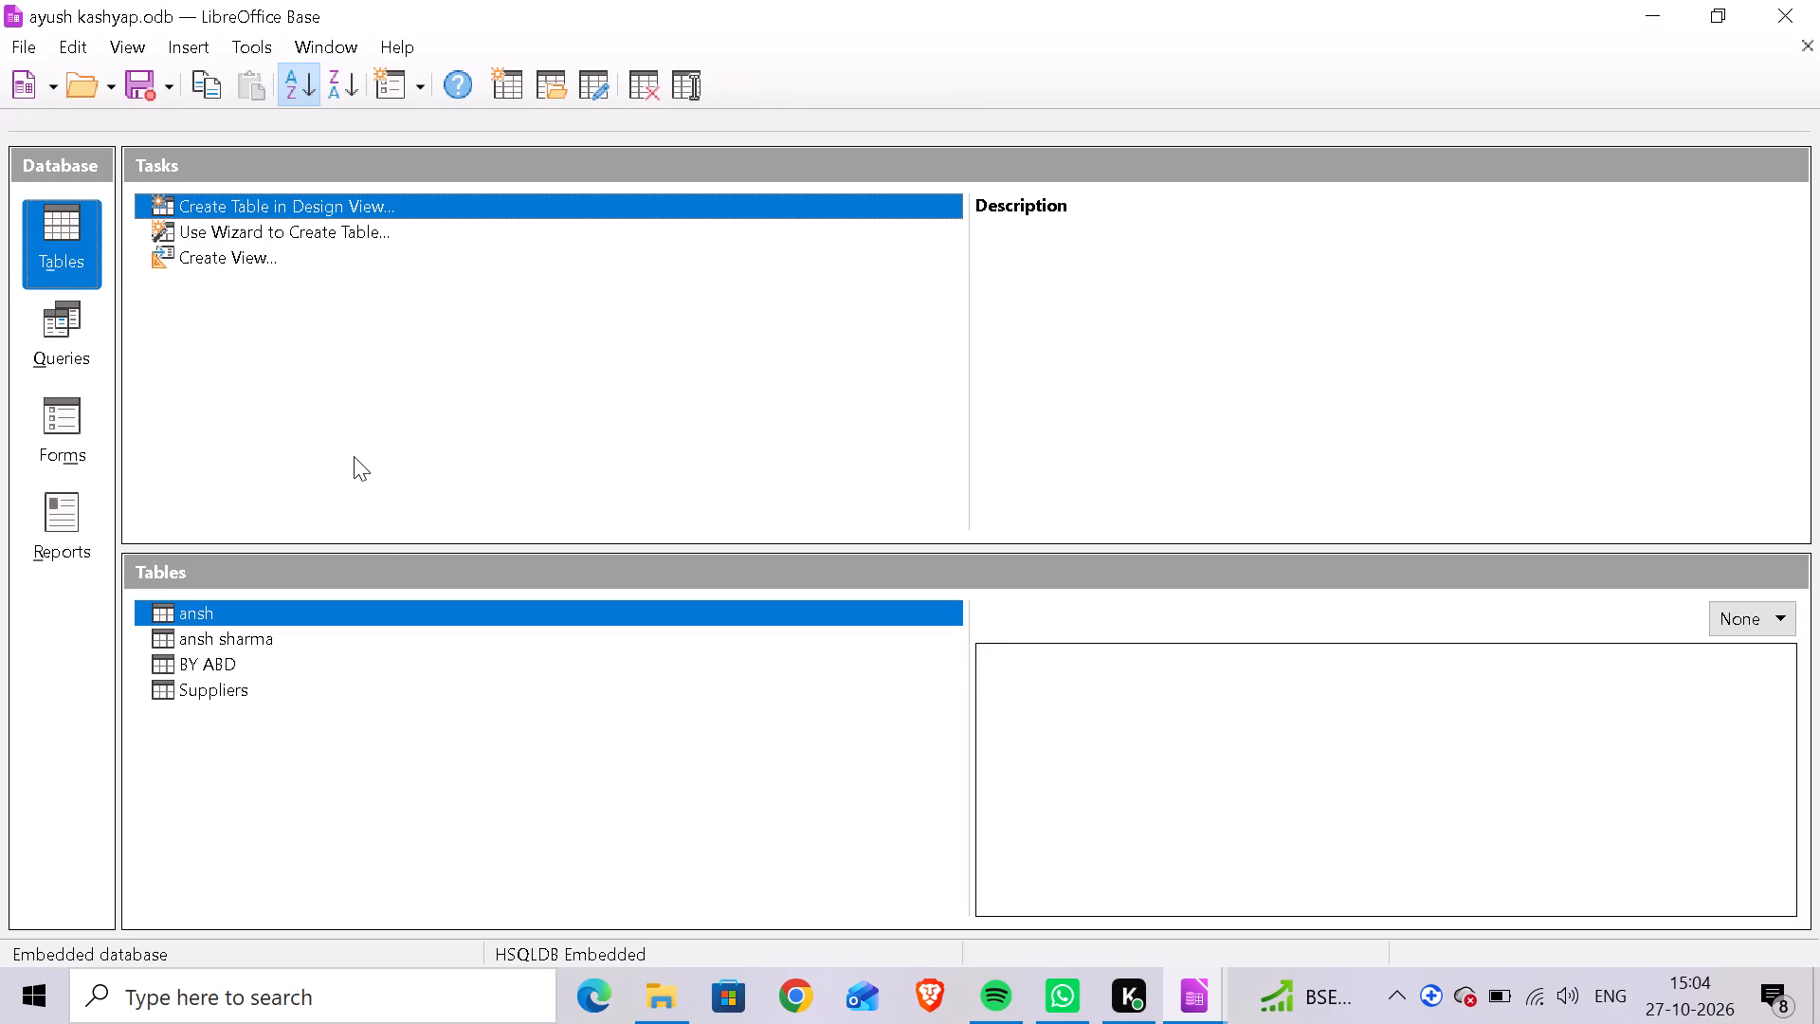
triple_click(354, 456)
triple_click(354, 456)
double_click(354, 456)
Return to the PRACTICAL table design and save it again.
left_click(1357, 875)
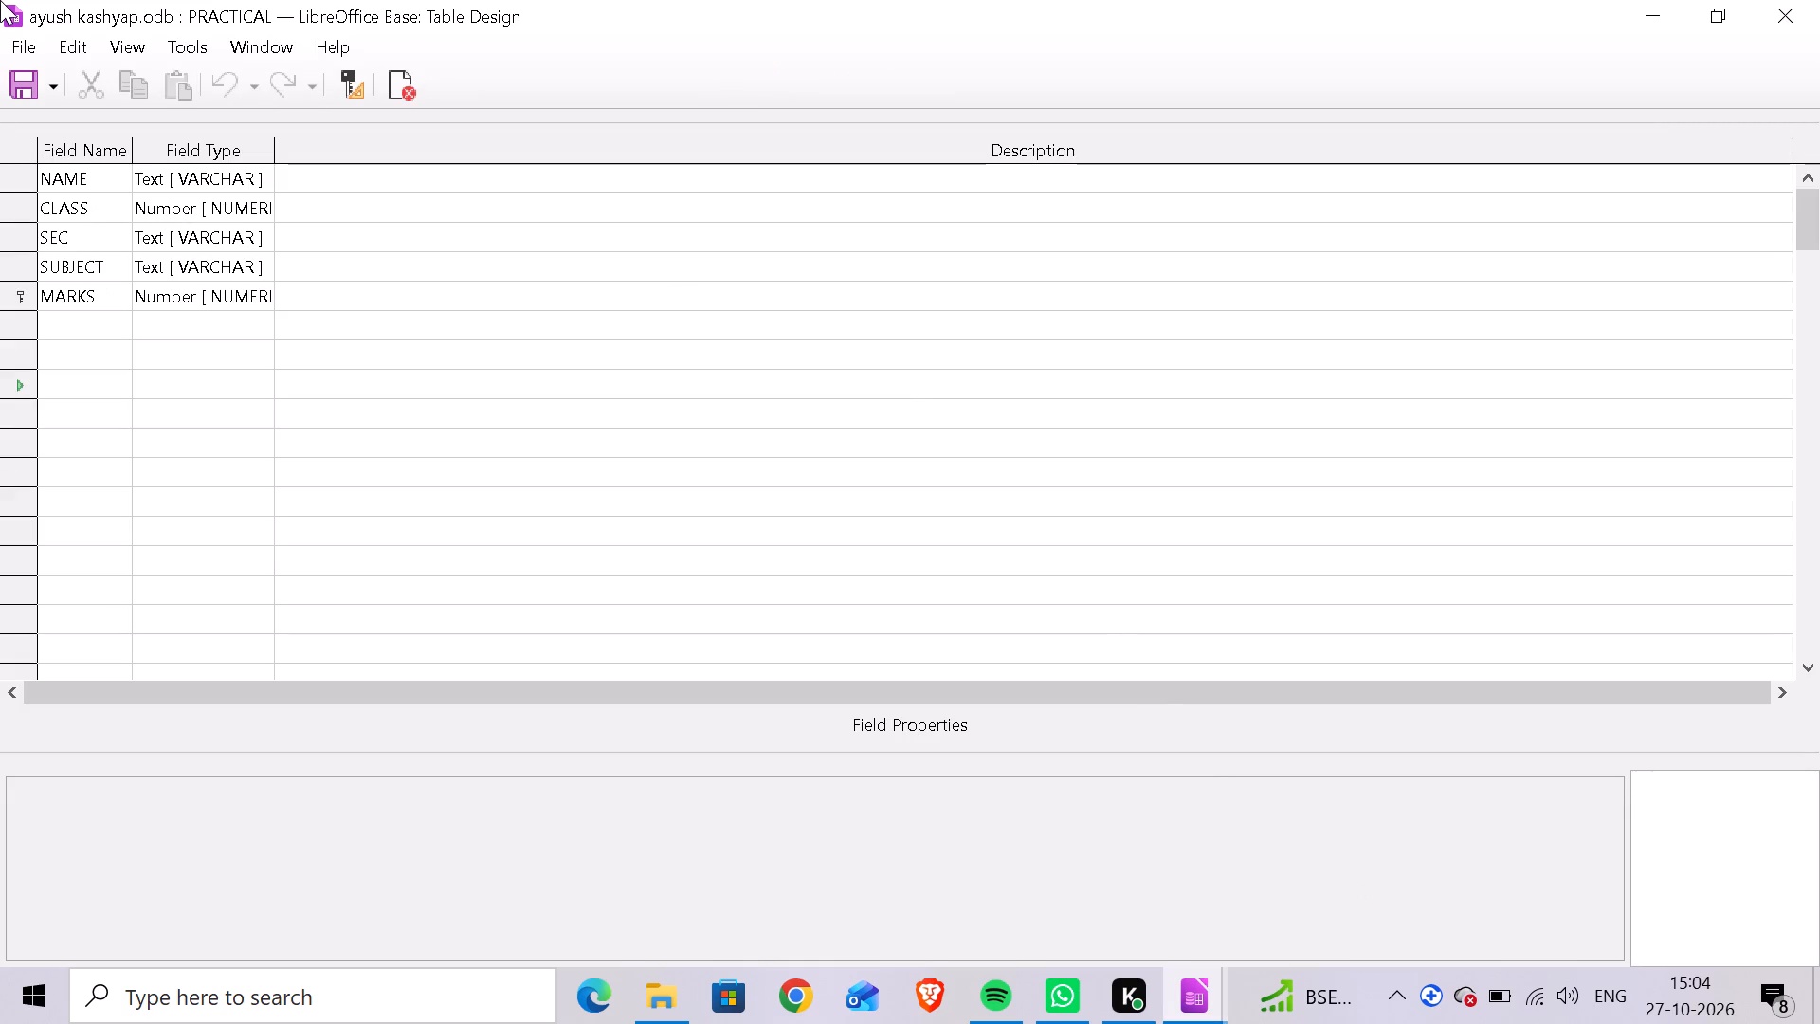
triple_click(14, 77)
left_click(14, 77)
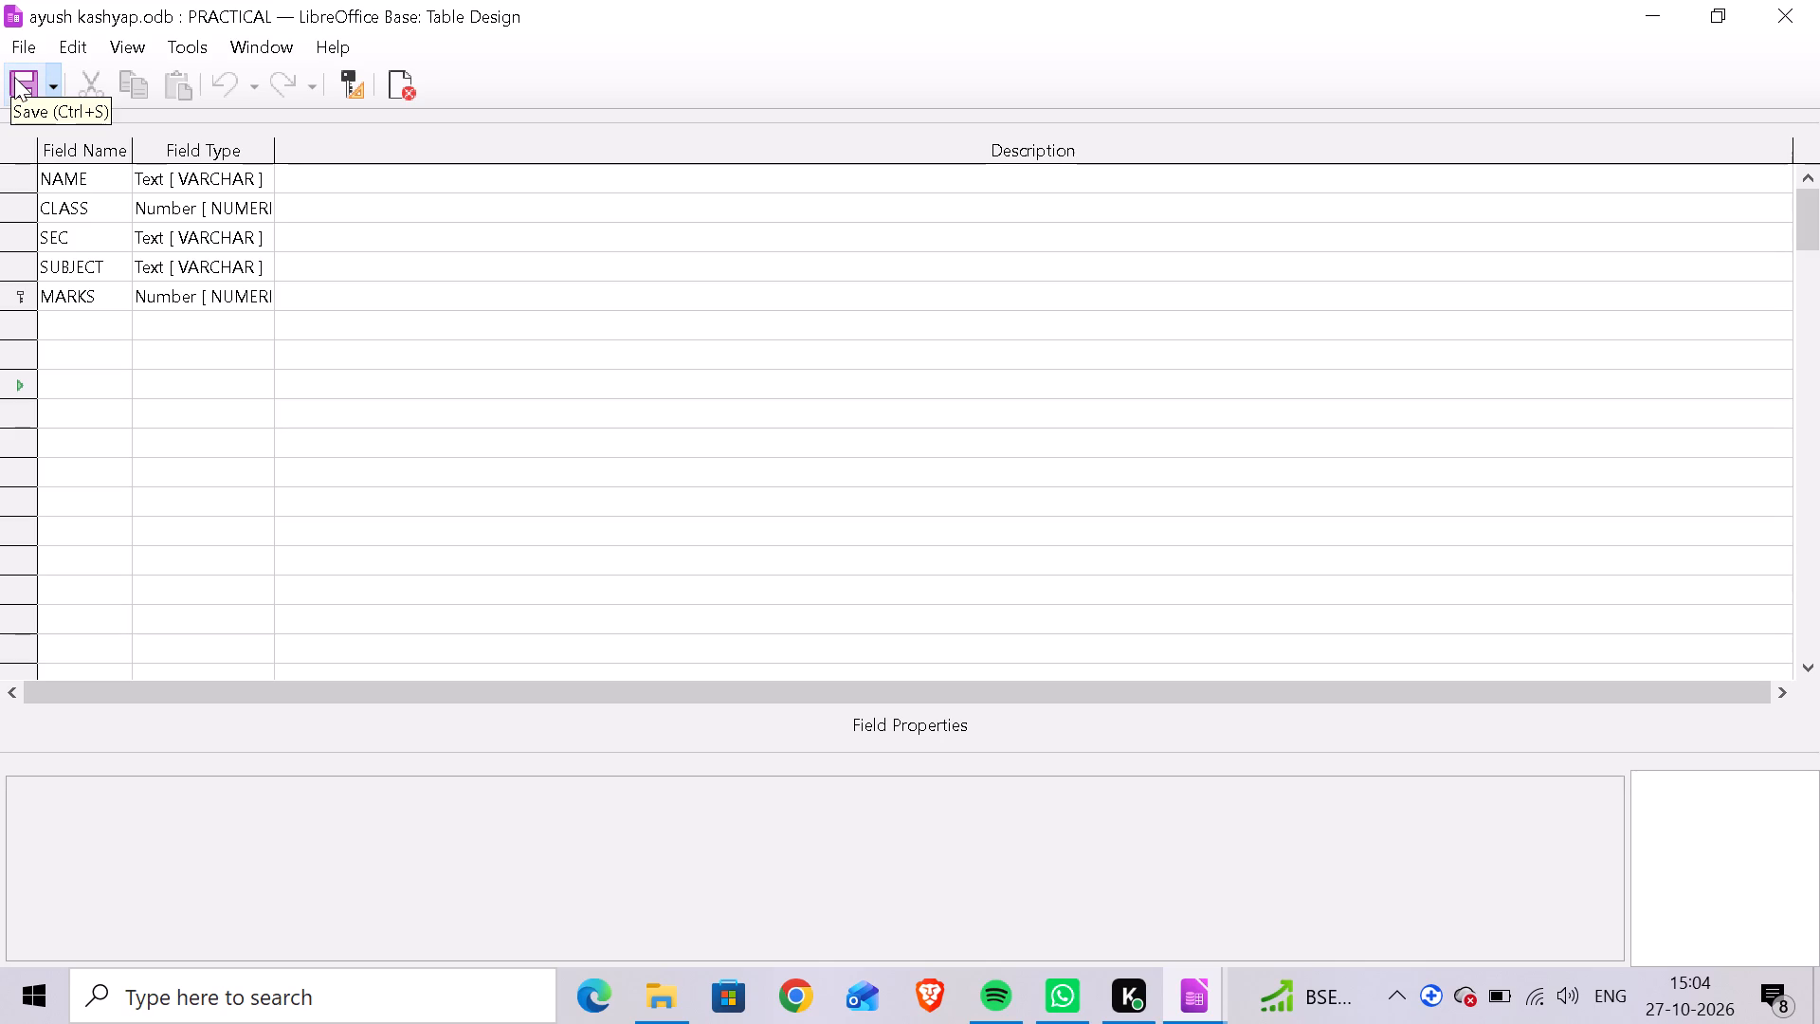
double_click(14, 77)
left_click(14, 77)
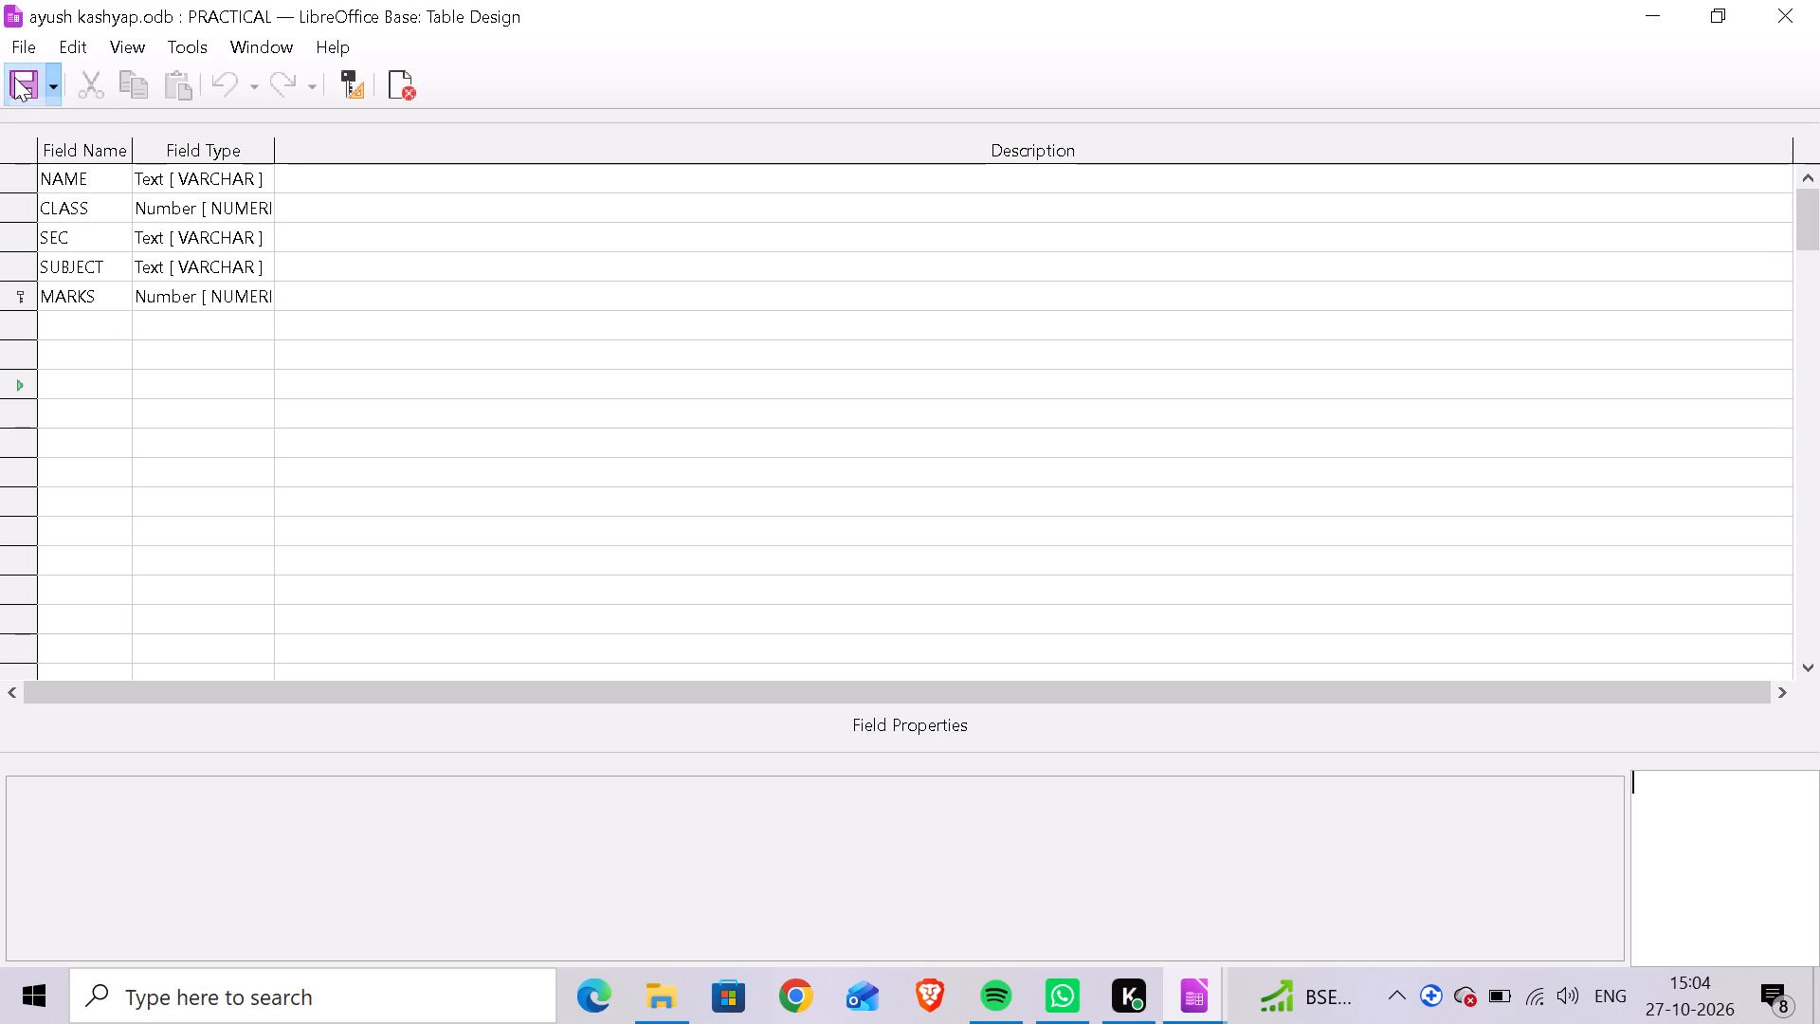
left_click(14, 77)
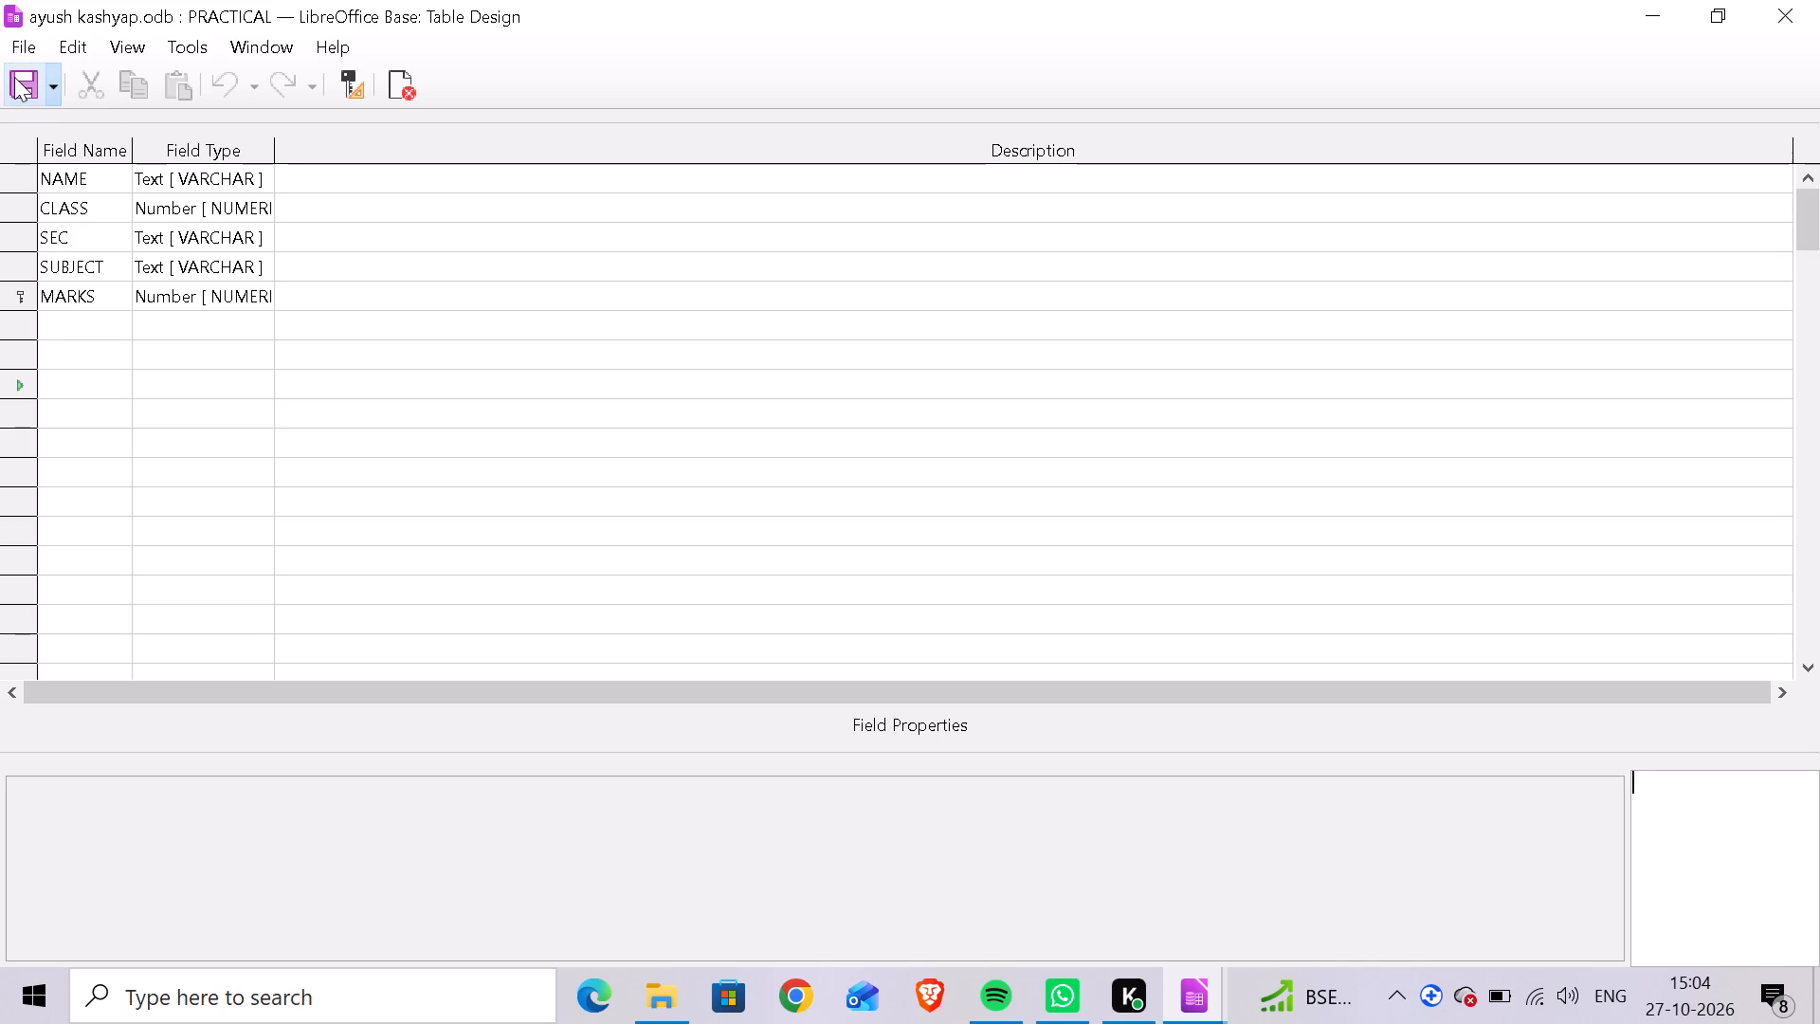
left_click(14, 77)
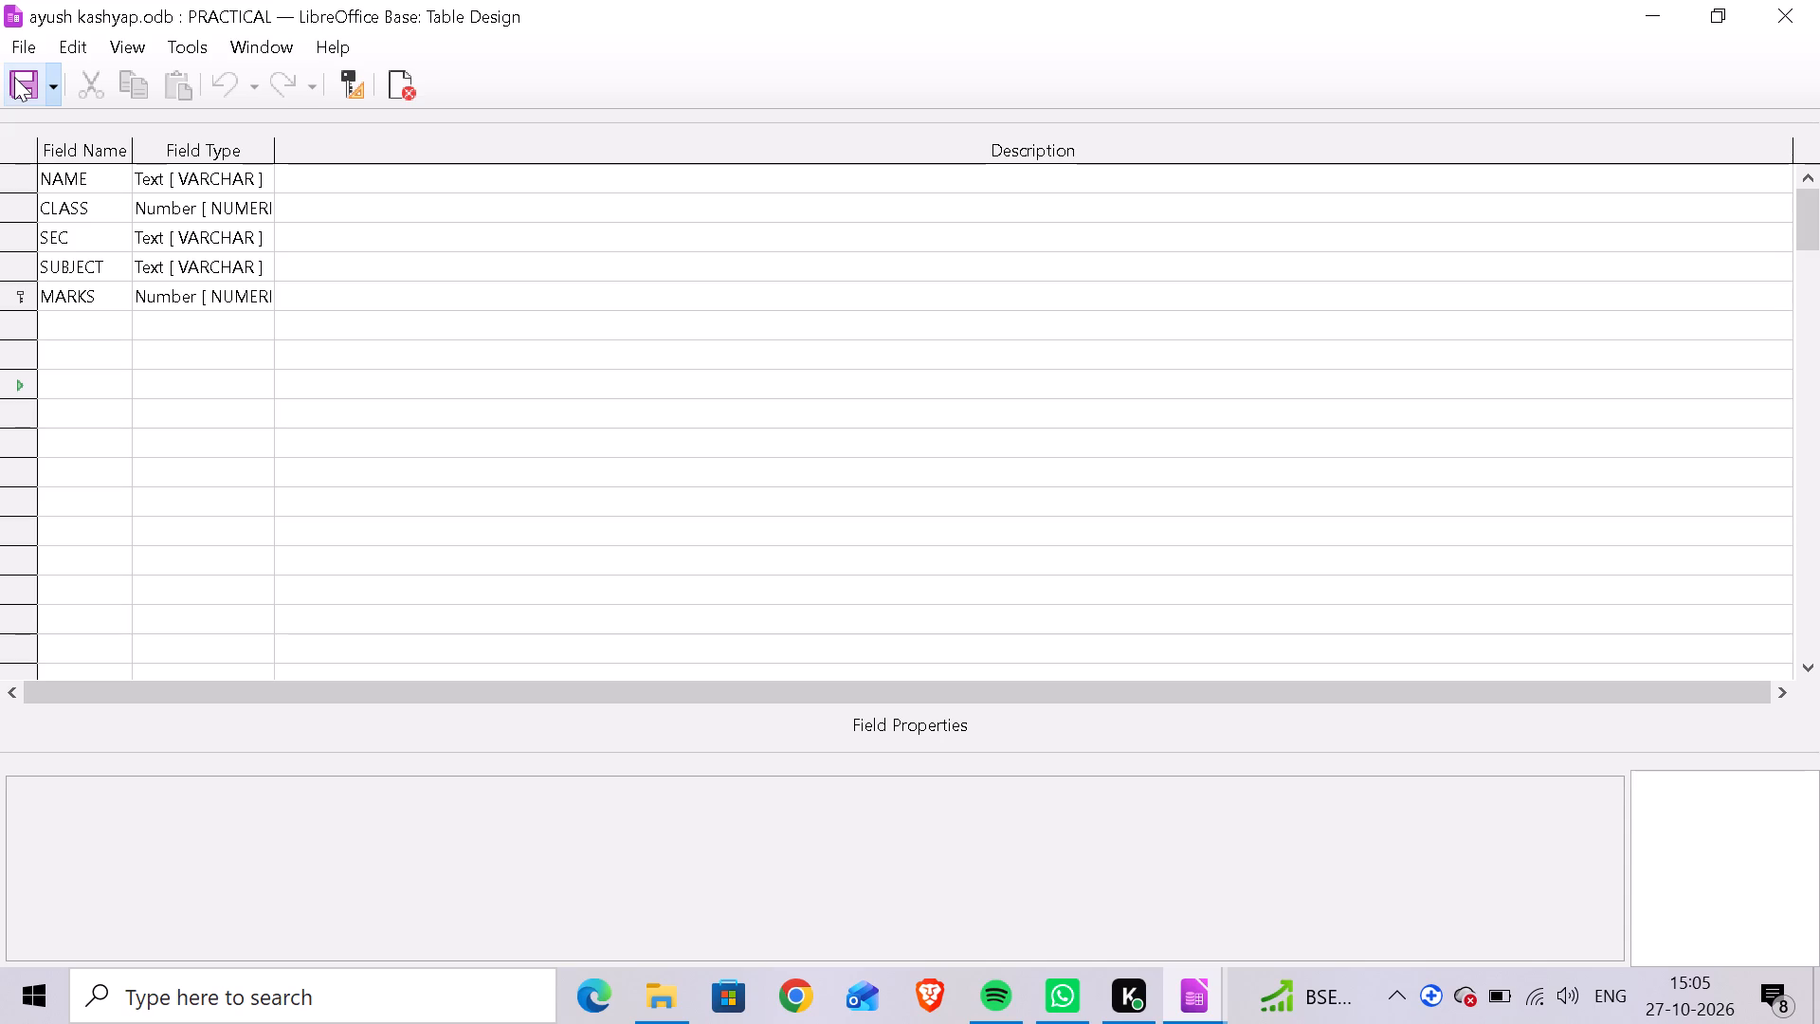
left_click(14, 77)
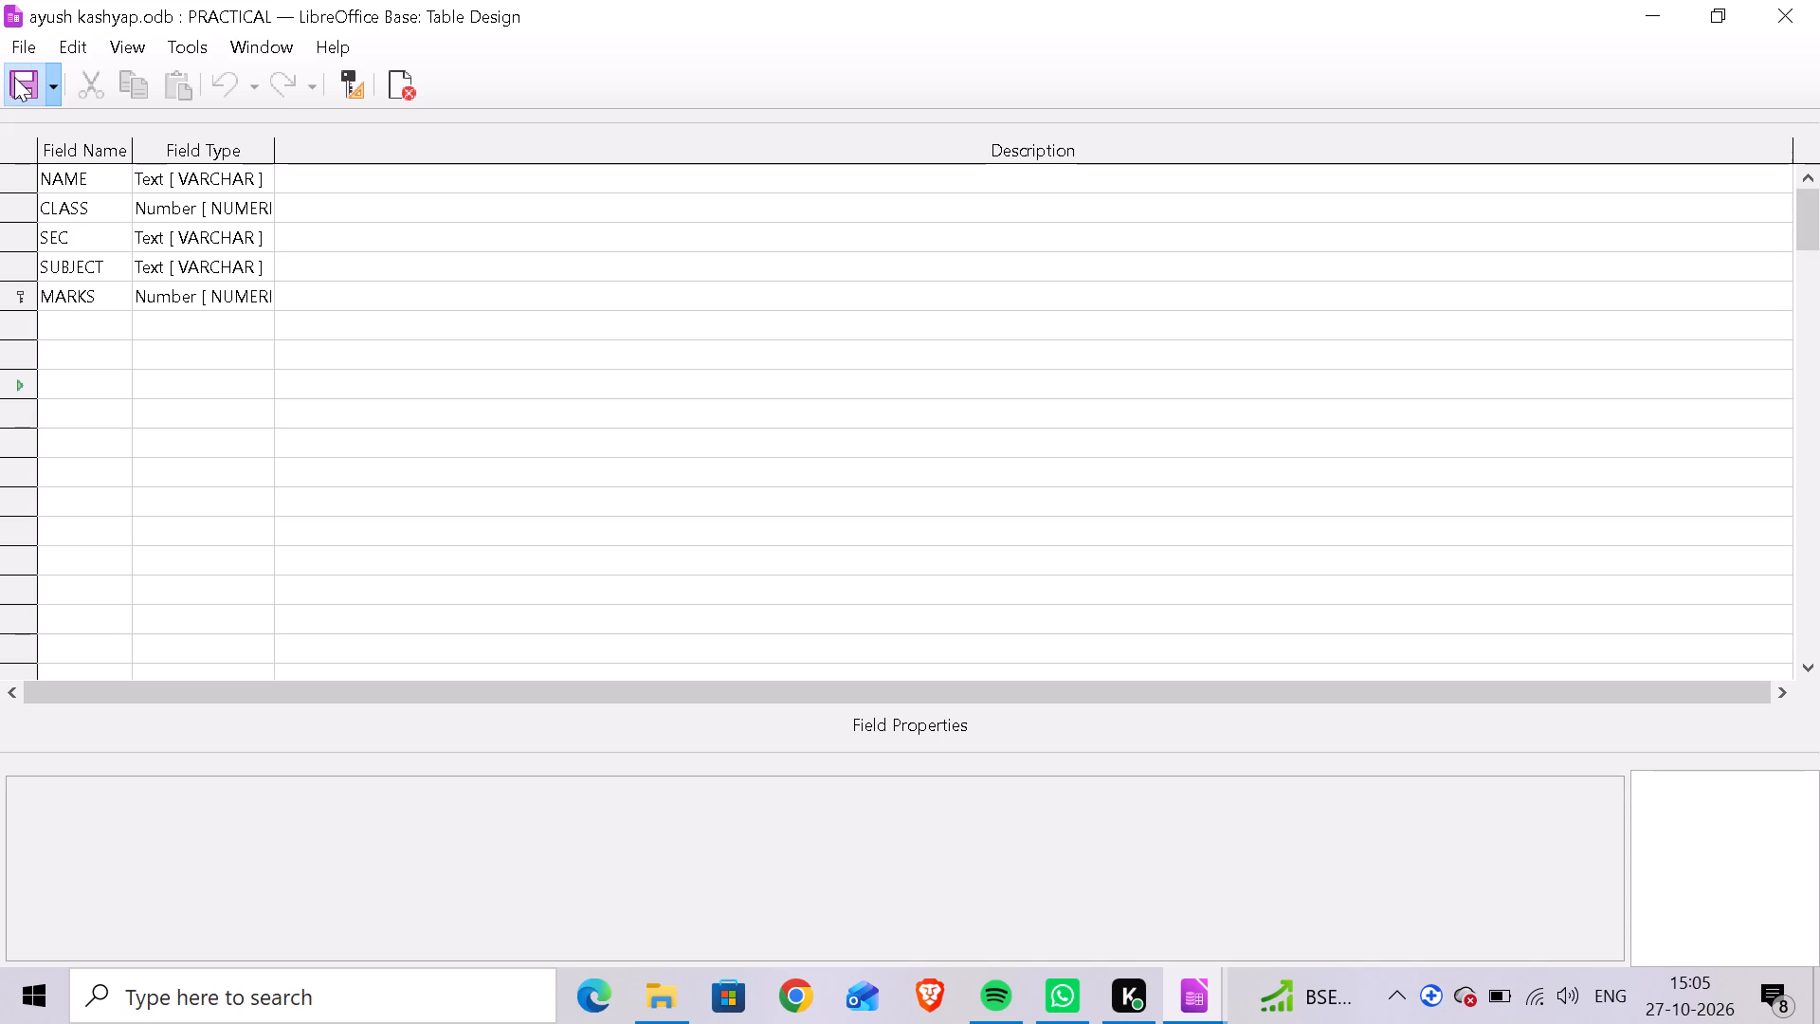
left_click(14, 77)
left_click(14, 77)
left_click(14, 77)
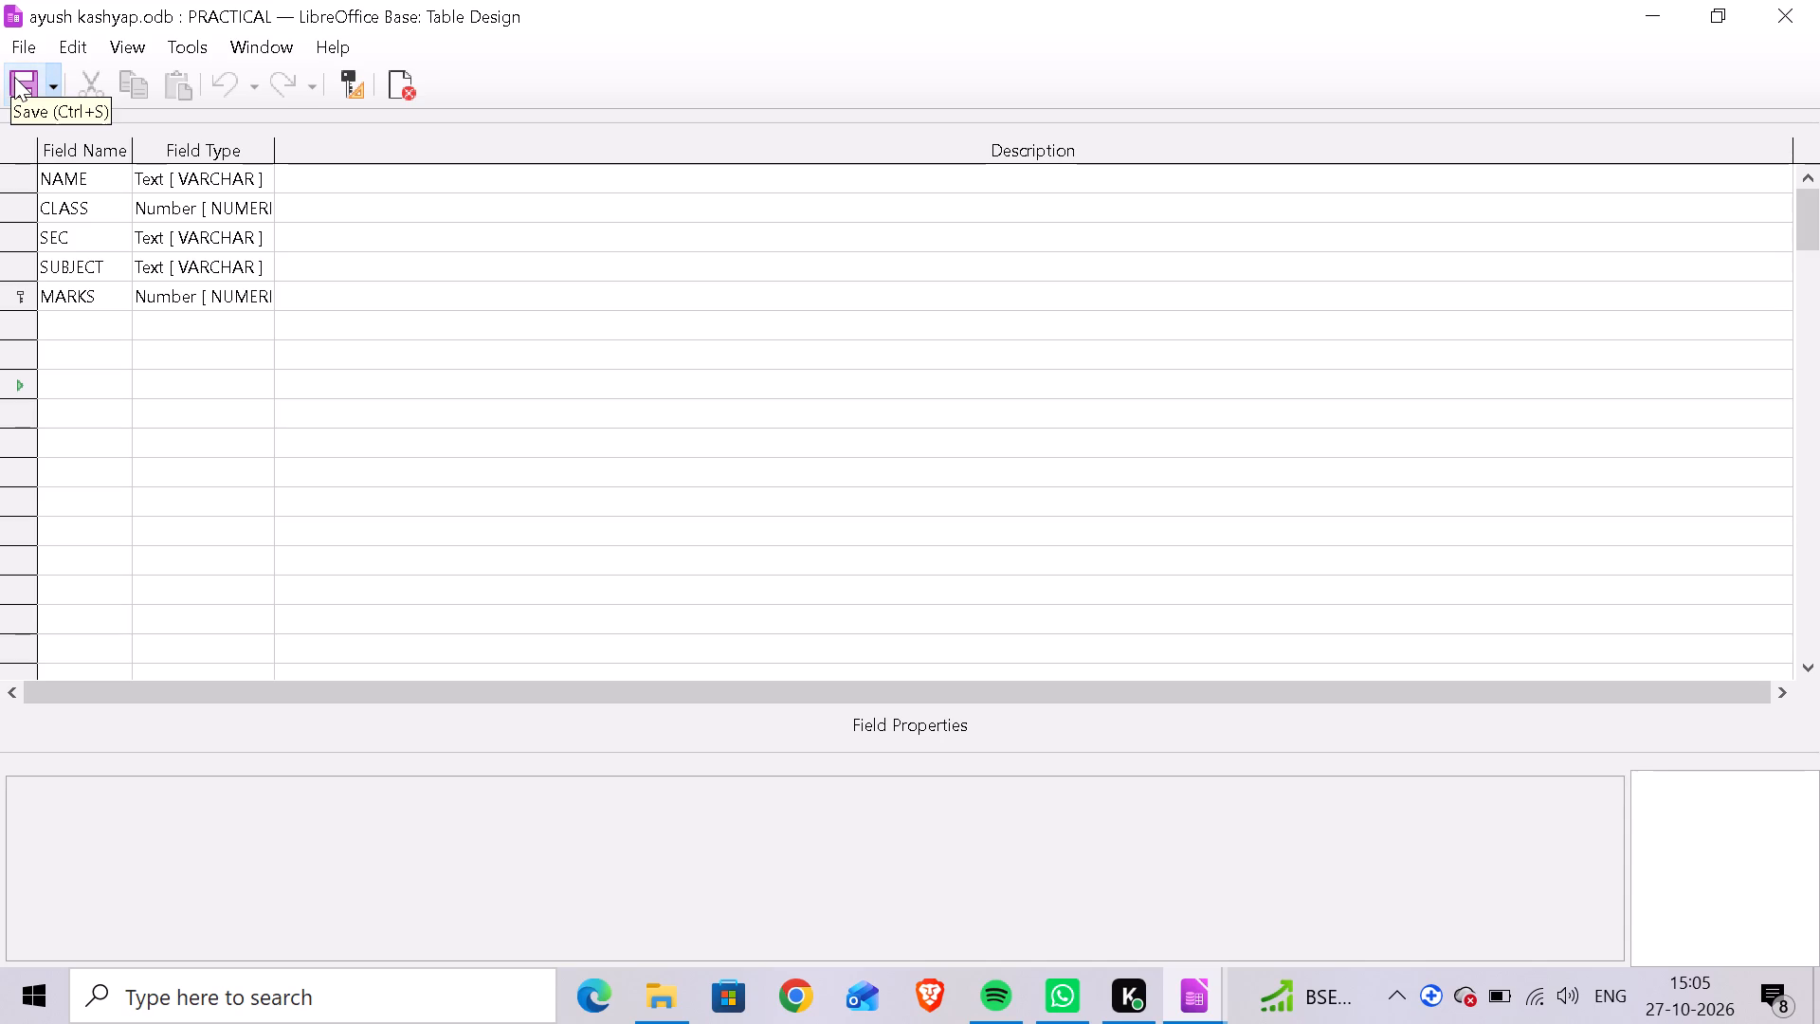
Save the PRACTICAL table design once more.
double_click(14, 77)
left_click(76, 48)
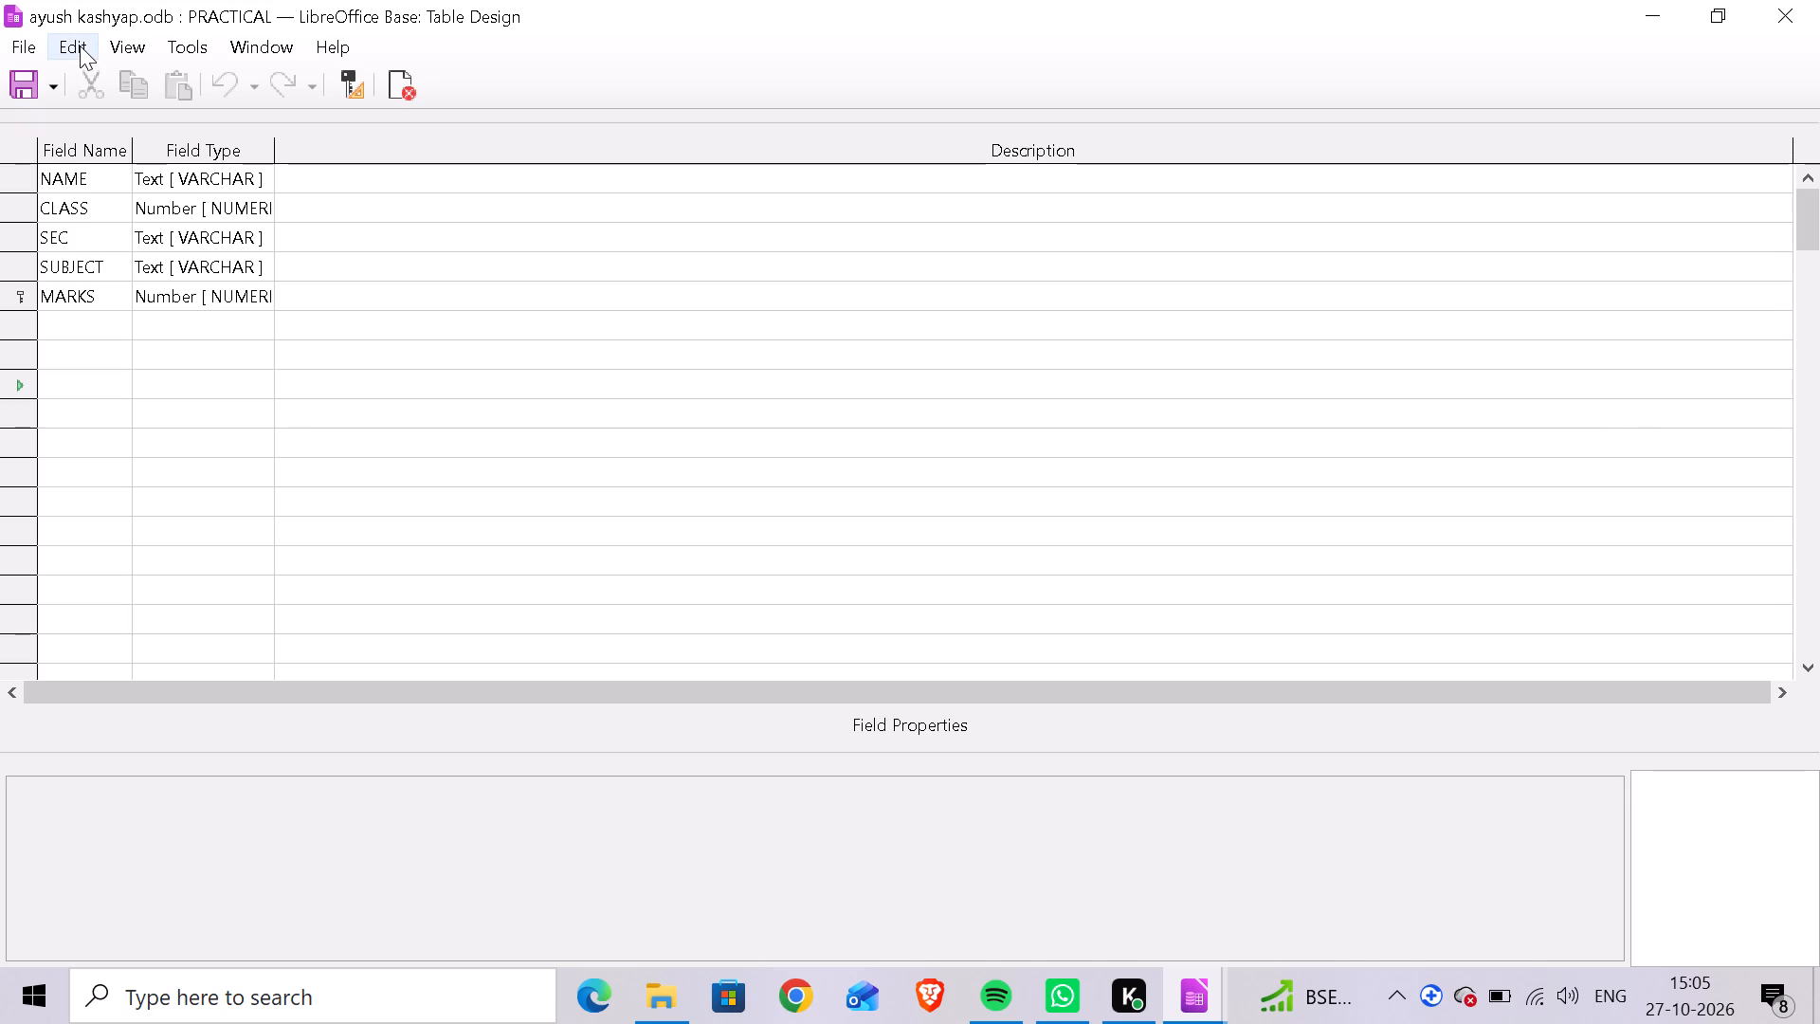
left_click(80, 46)
left_click(1013, 38)
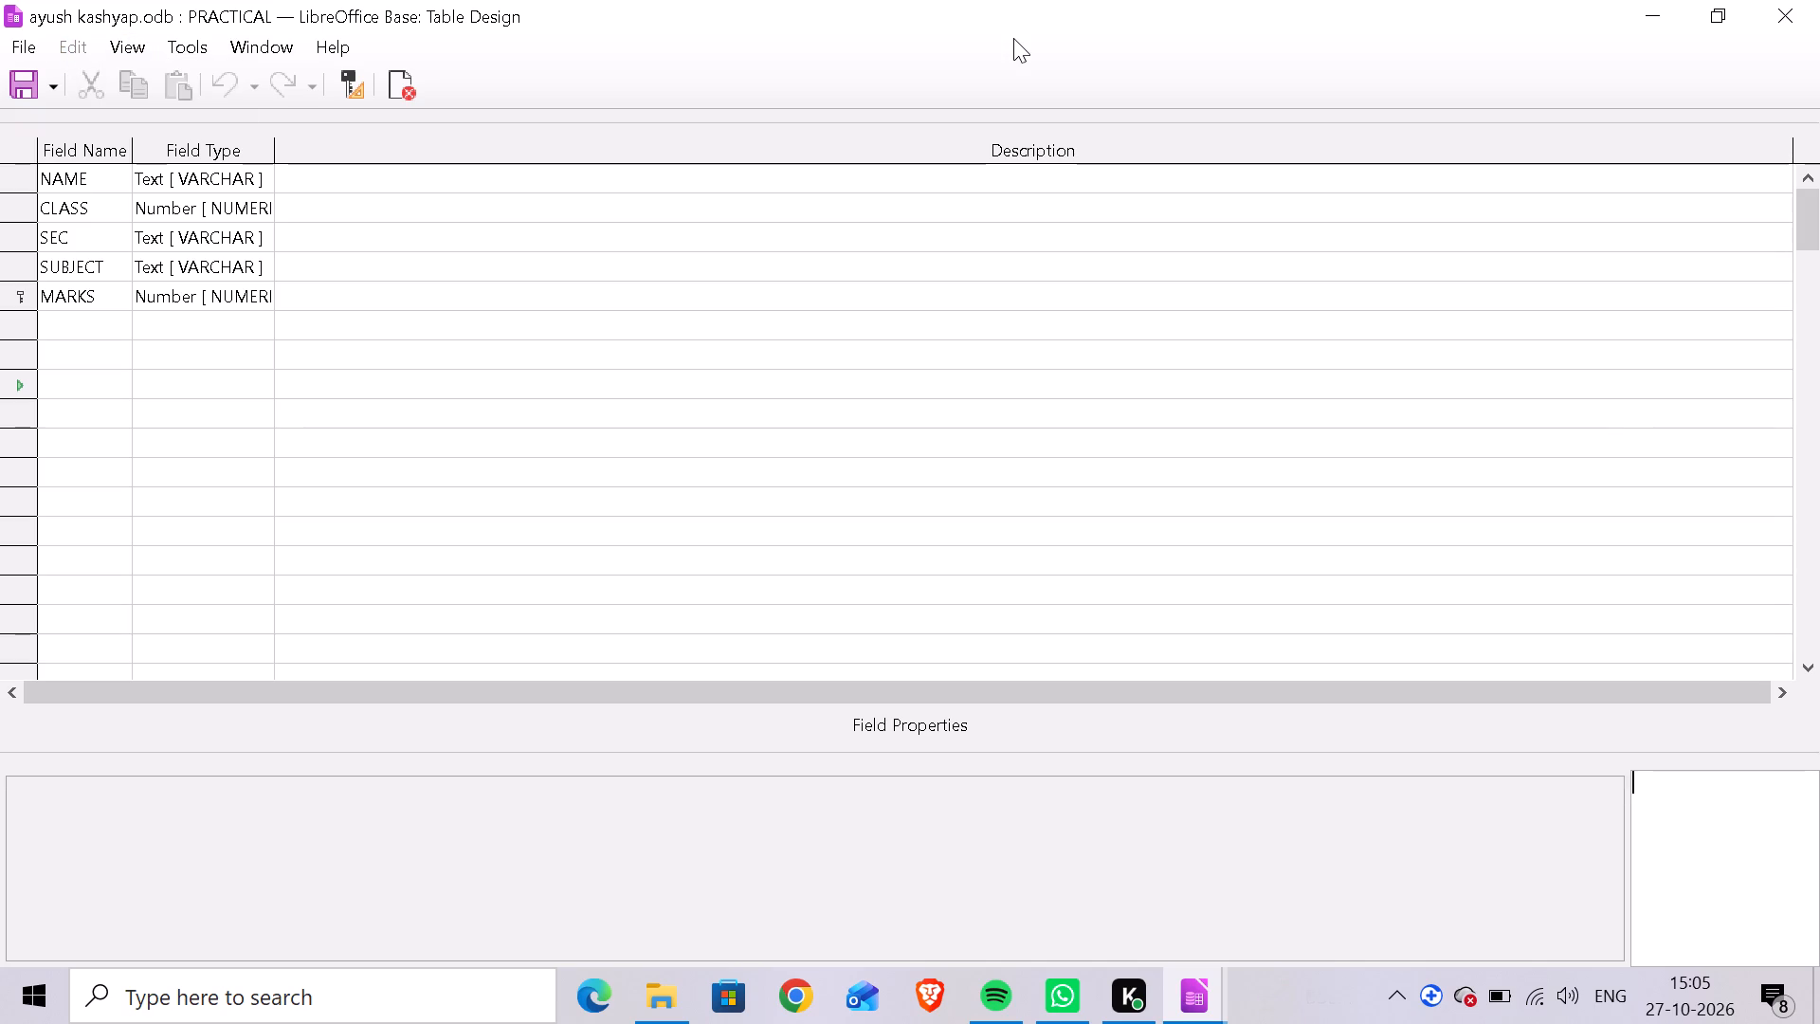
Minimize the table design and refresh the database's Tables list to check for the PRACTICAL table.
left_click(1677, 21)
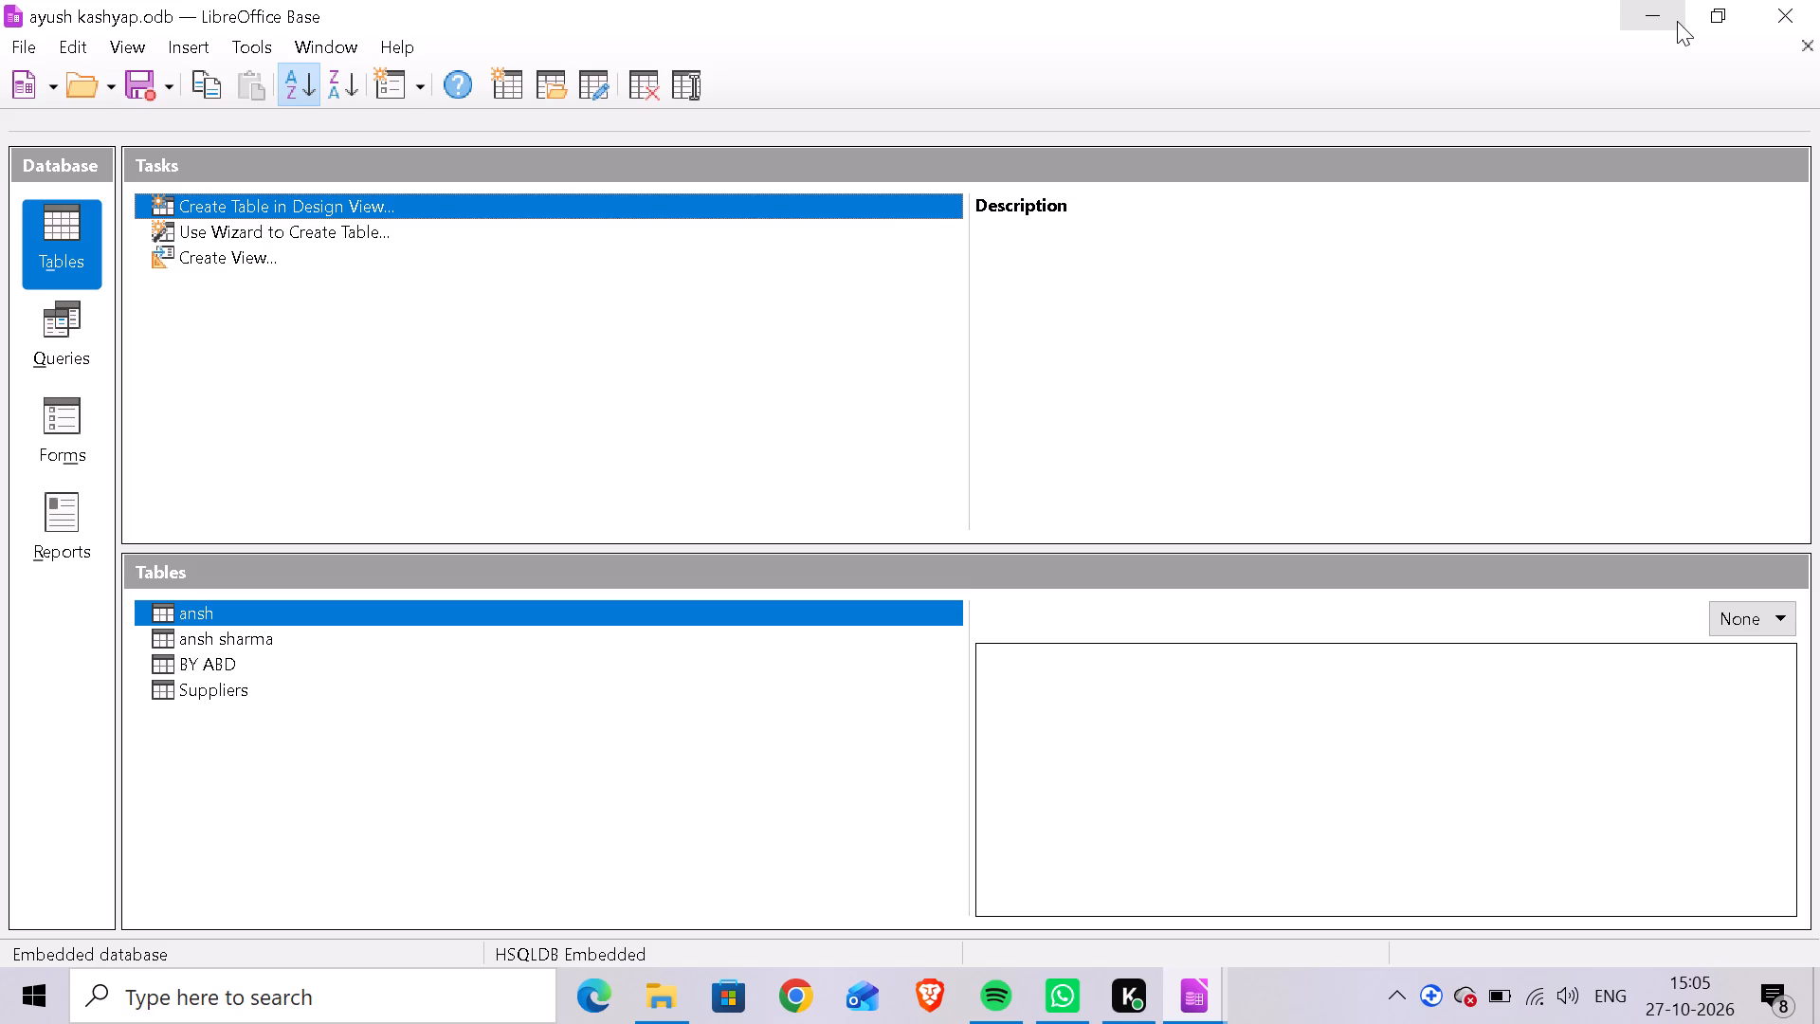
left_click(653, 821)
key("F5")
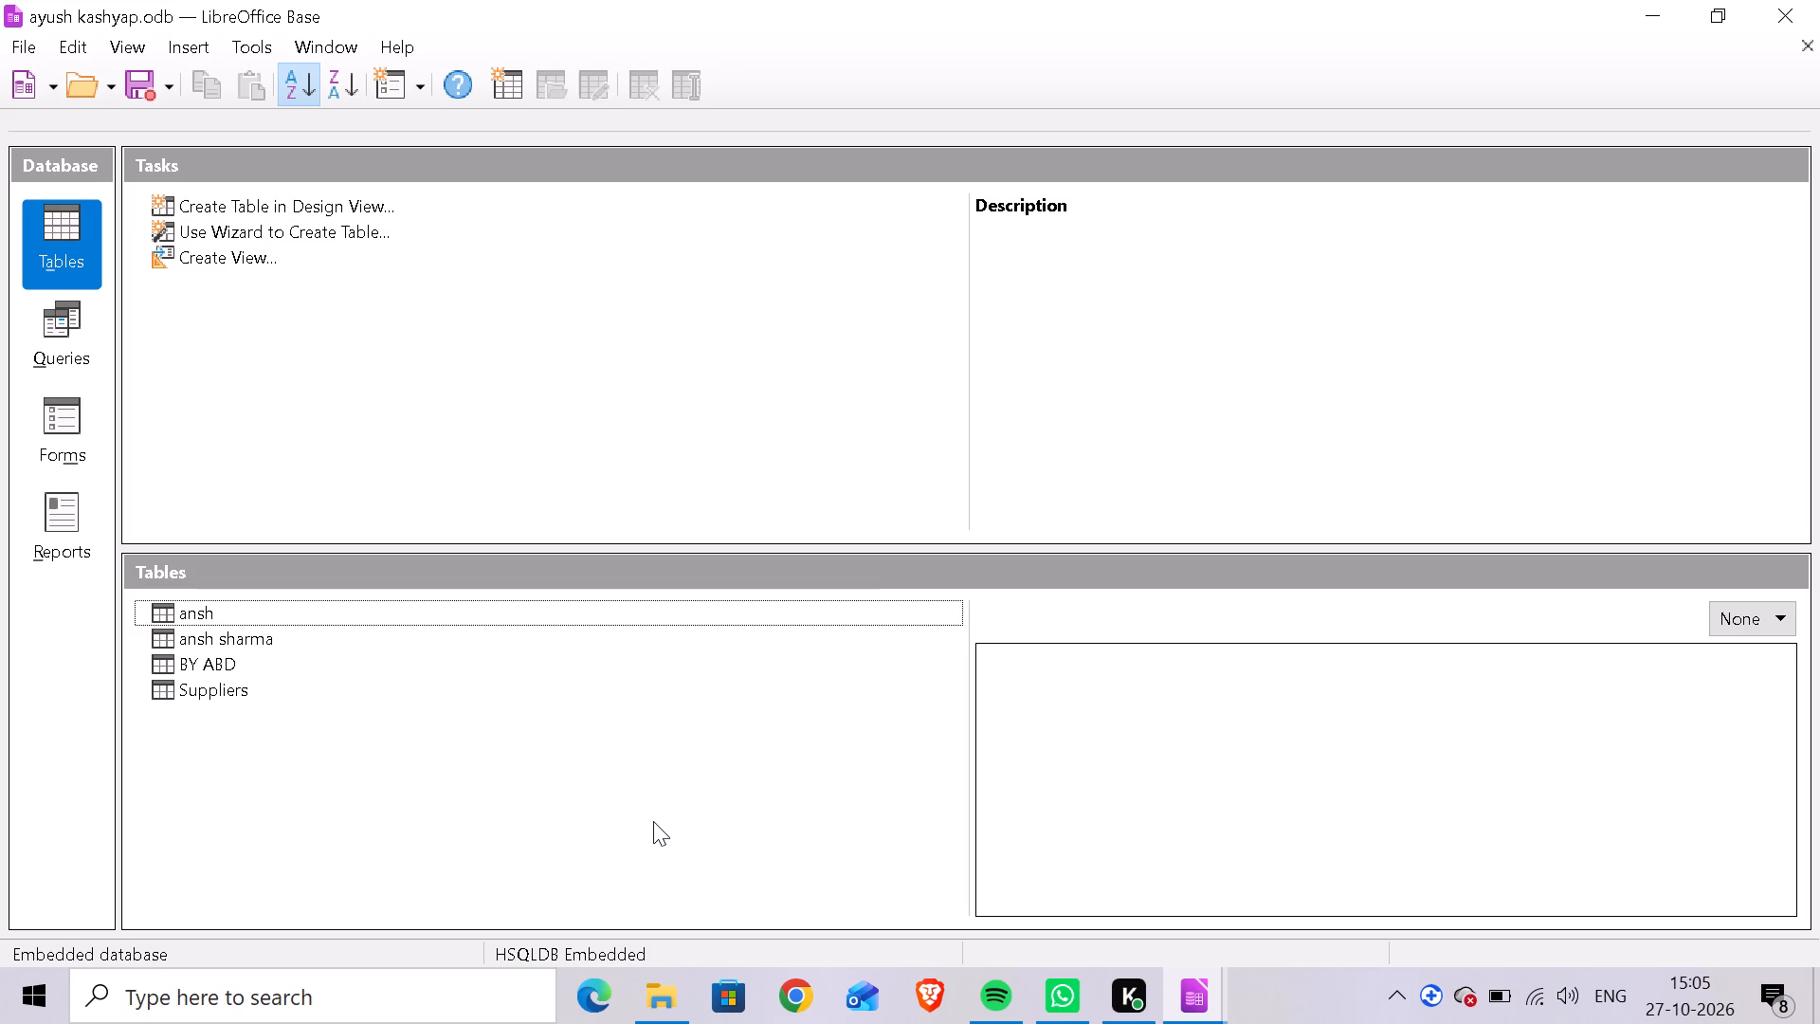
key("F5")
key("F5")
key("F5")
key("F5")
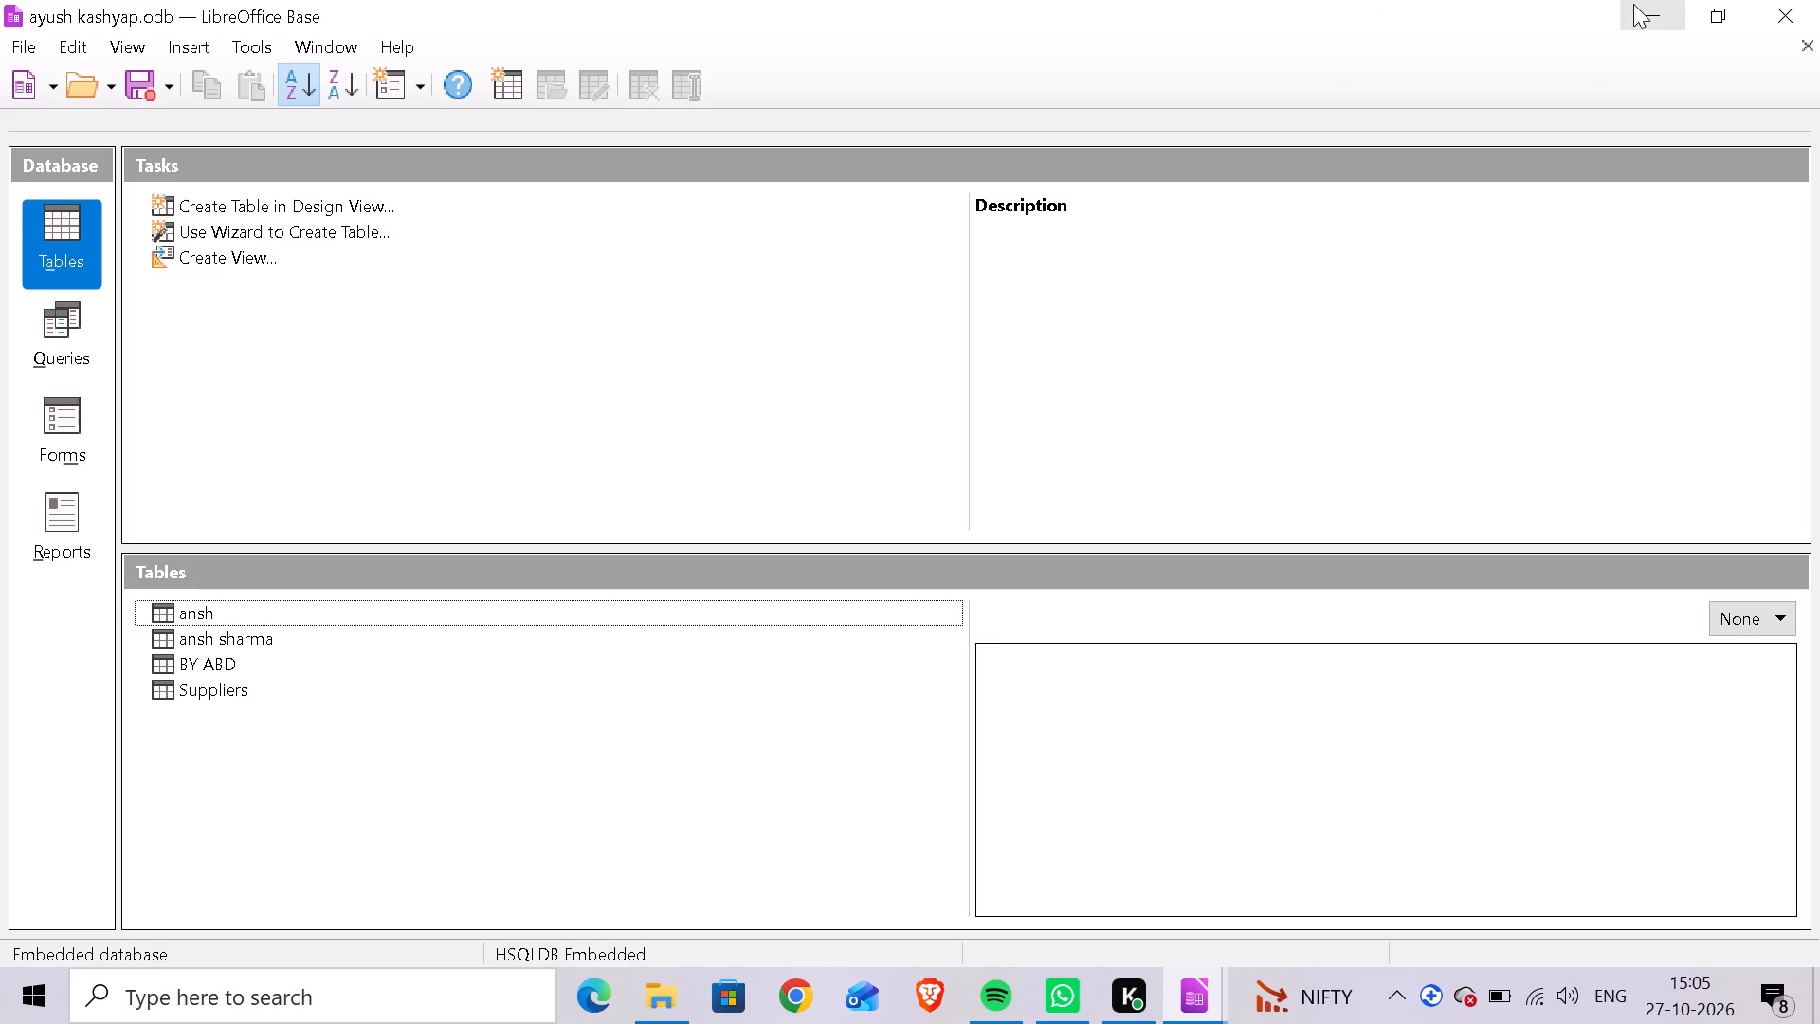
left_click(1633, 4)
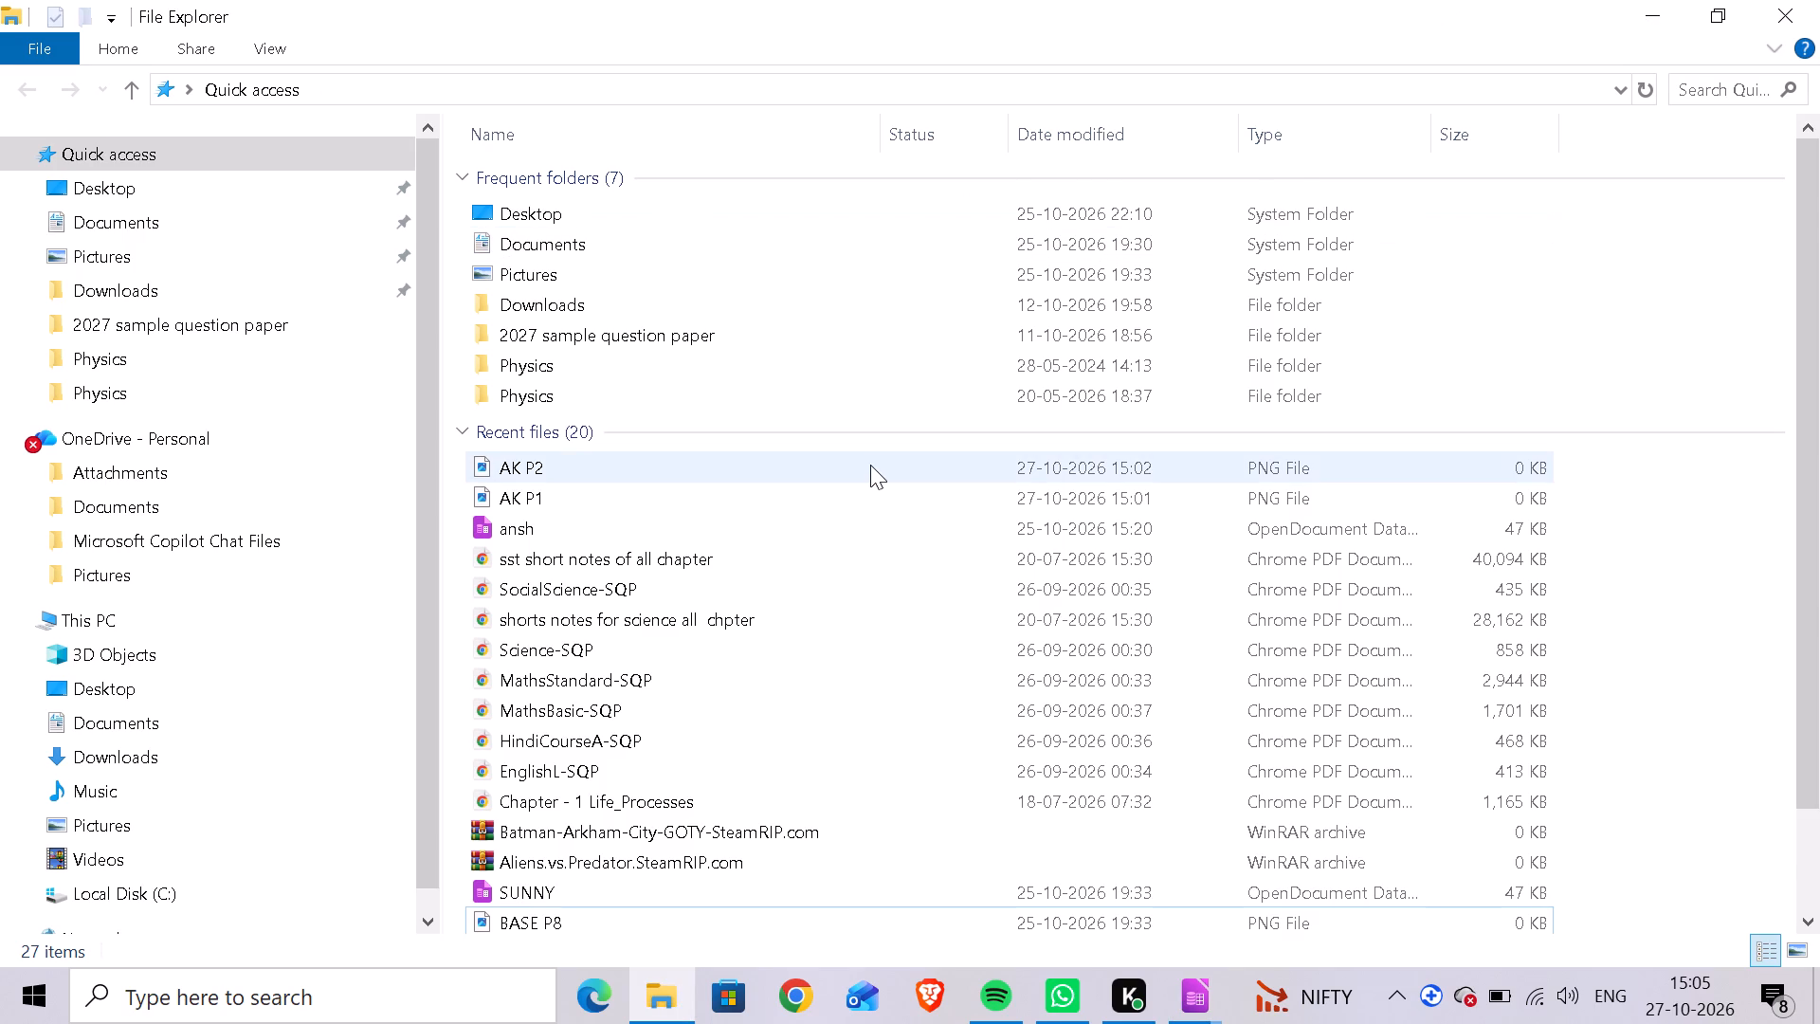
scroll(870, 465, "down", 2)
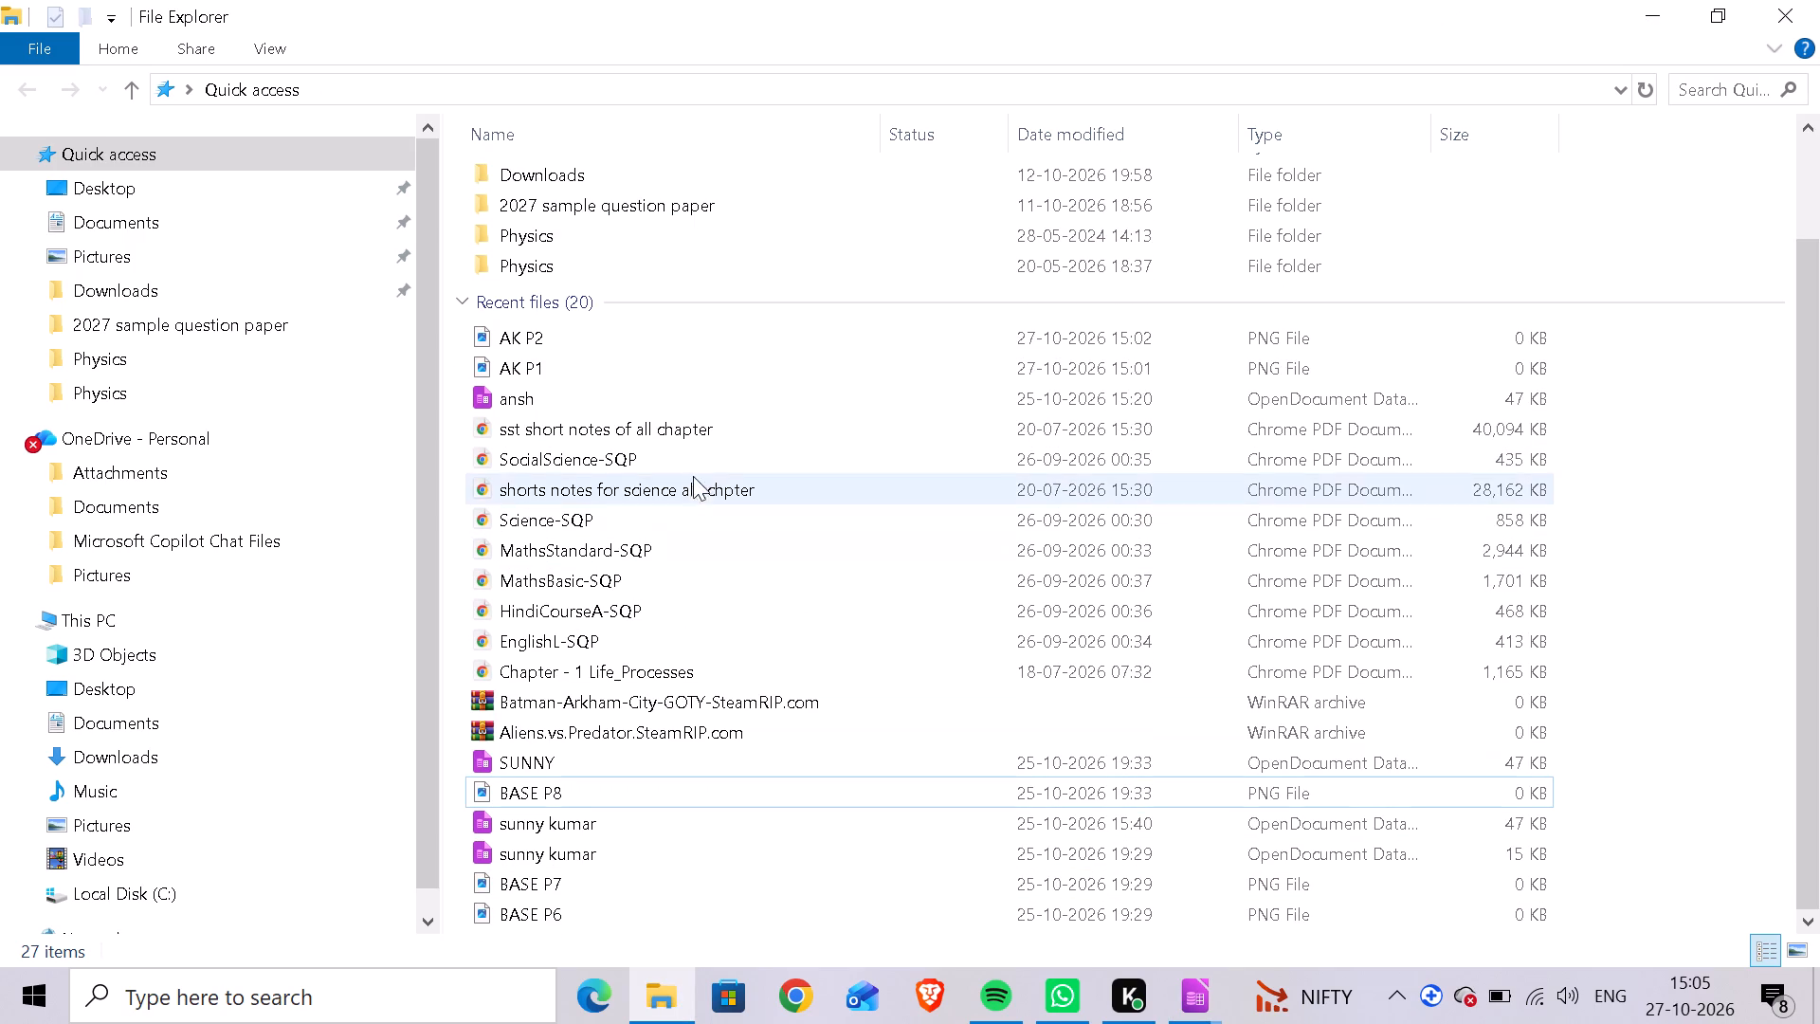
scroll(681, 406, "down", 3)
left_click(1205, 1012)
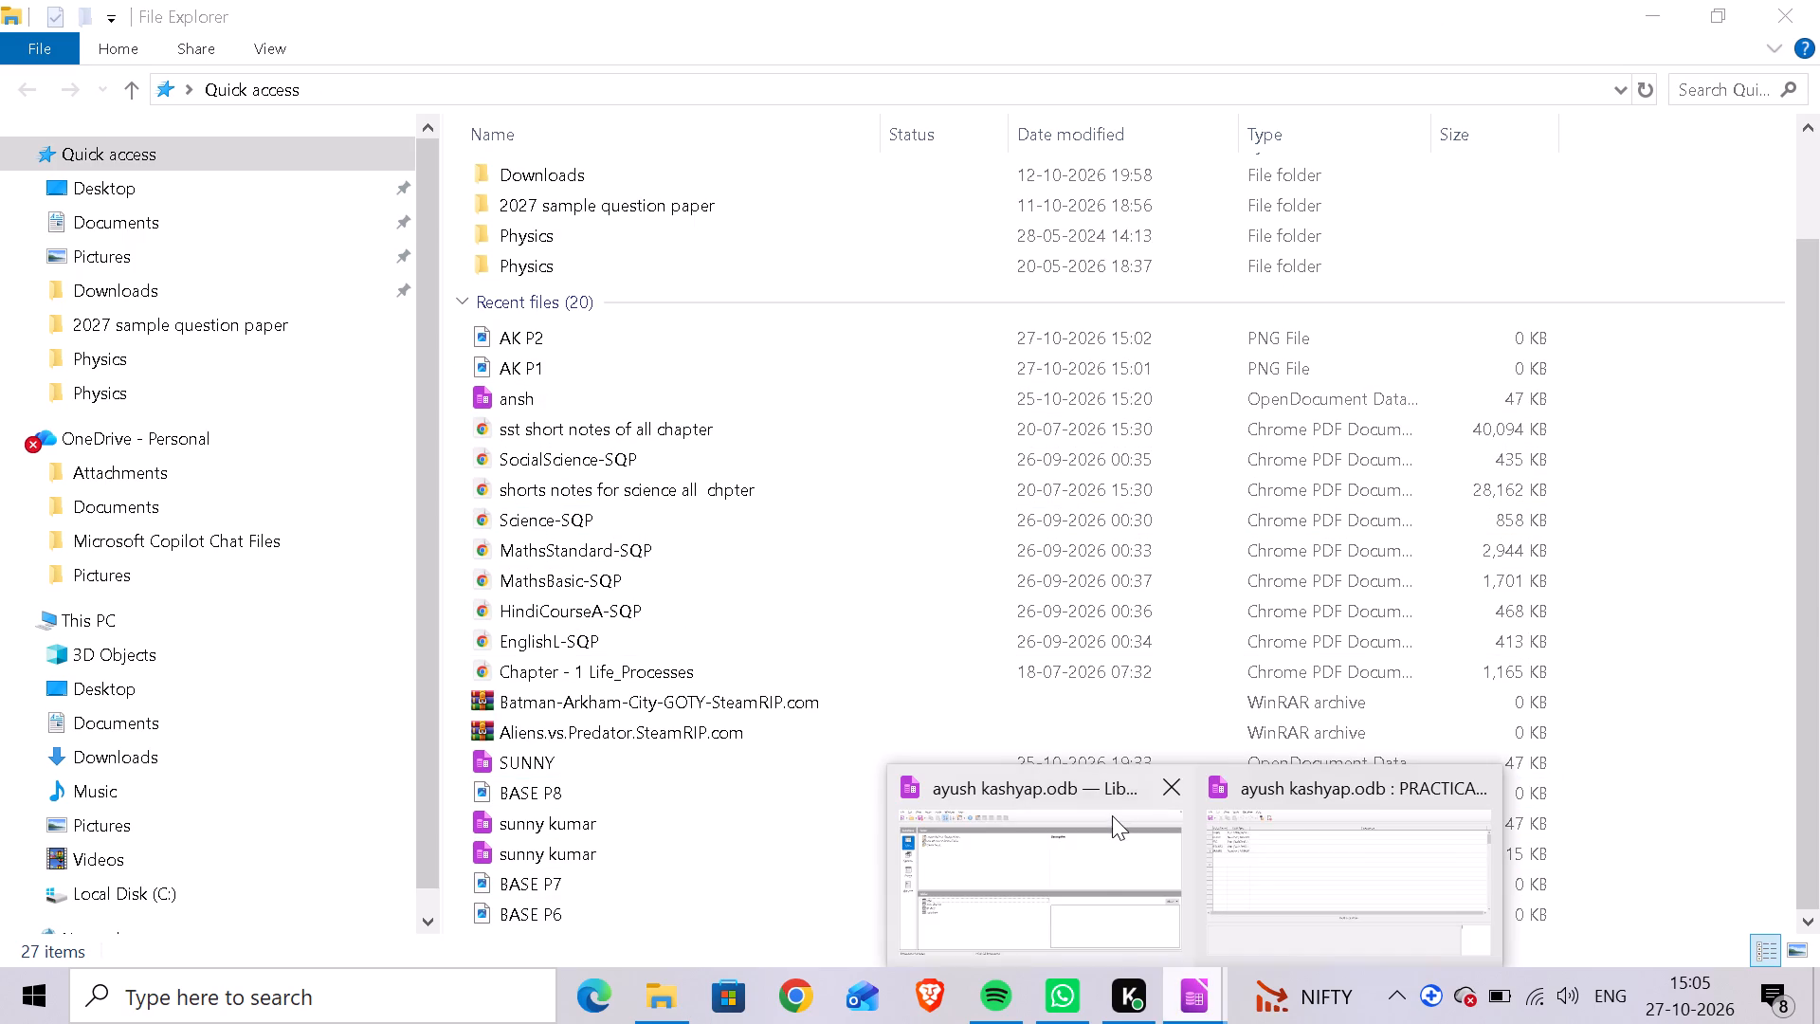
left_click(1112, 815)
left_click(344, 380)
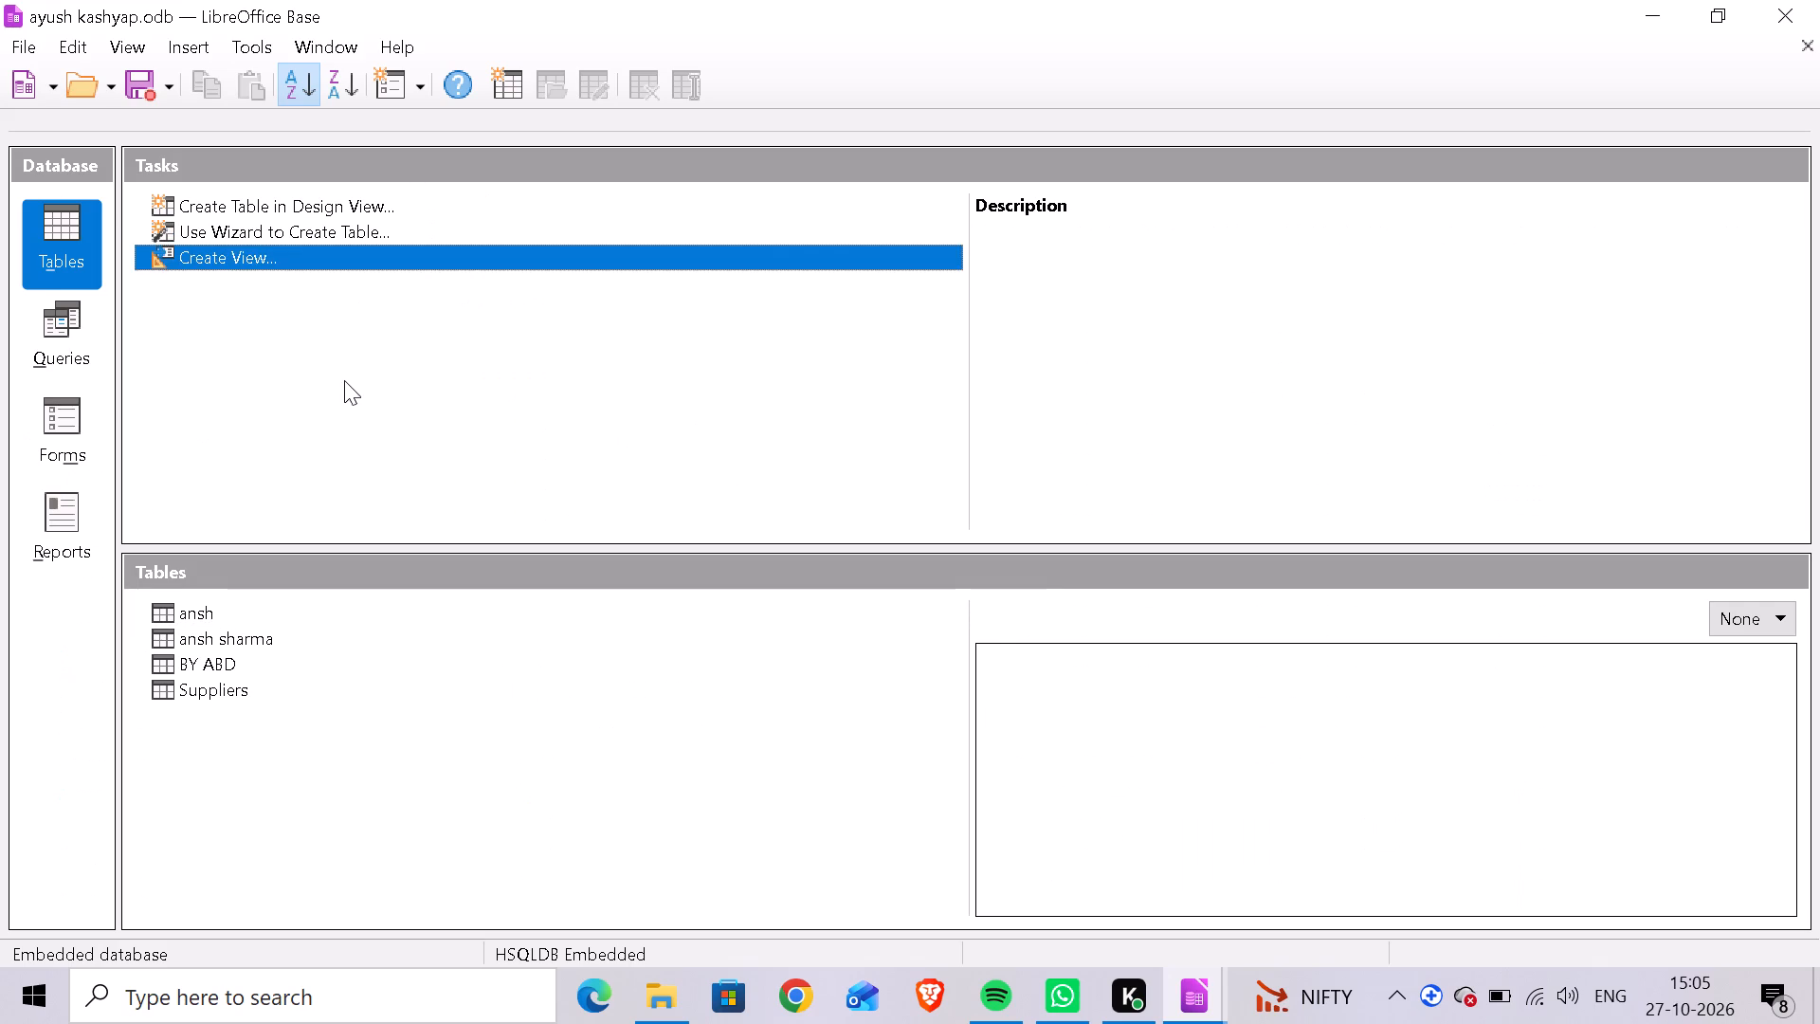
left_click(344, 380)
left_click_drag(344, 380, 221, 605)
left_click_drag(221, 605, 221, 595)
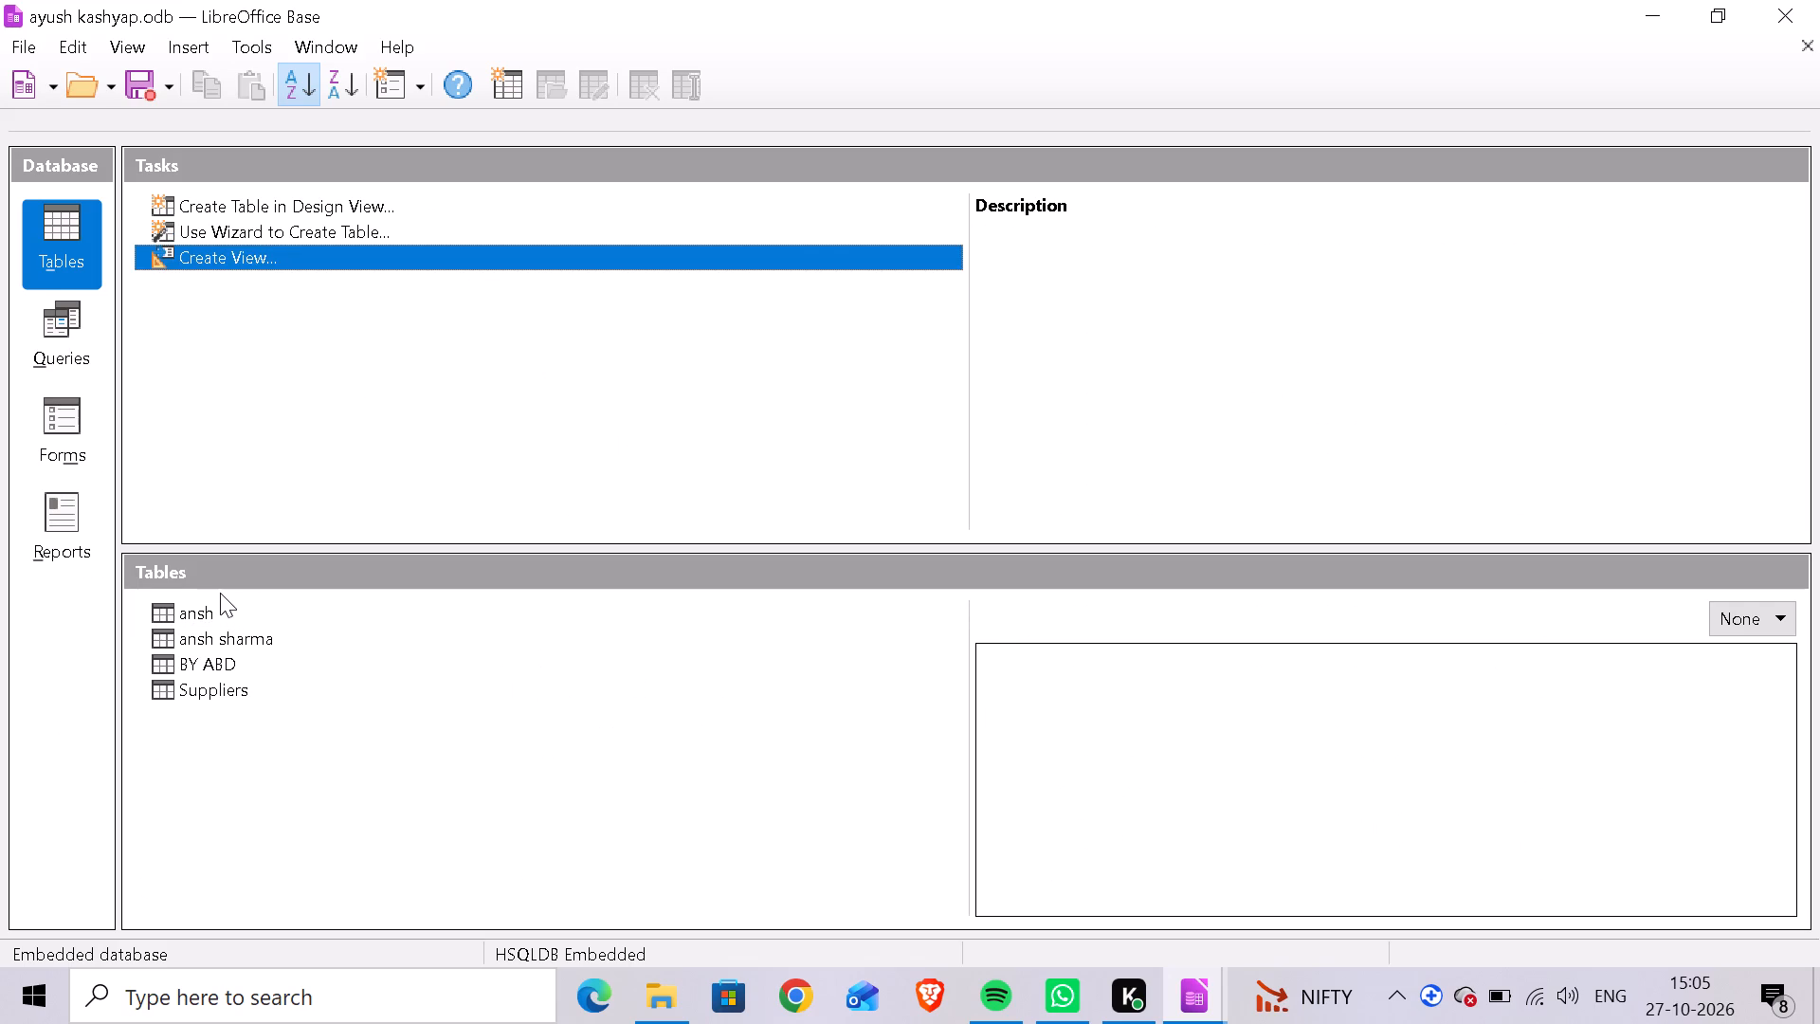
Open the ansh table's data and replace the FirstName of employee 11001 with the database owner's full name in capitals.
double_click(214, 614)
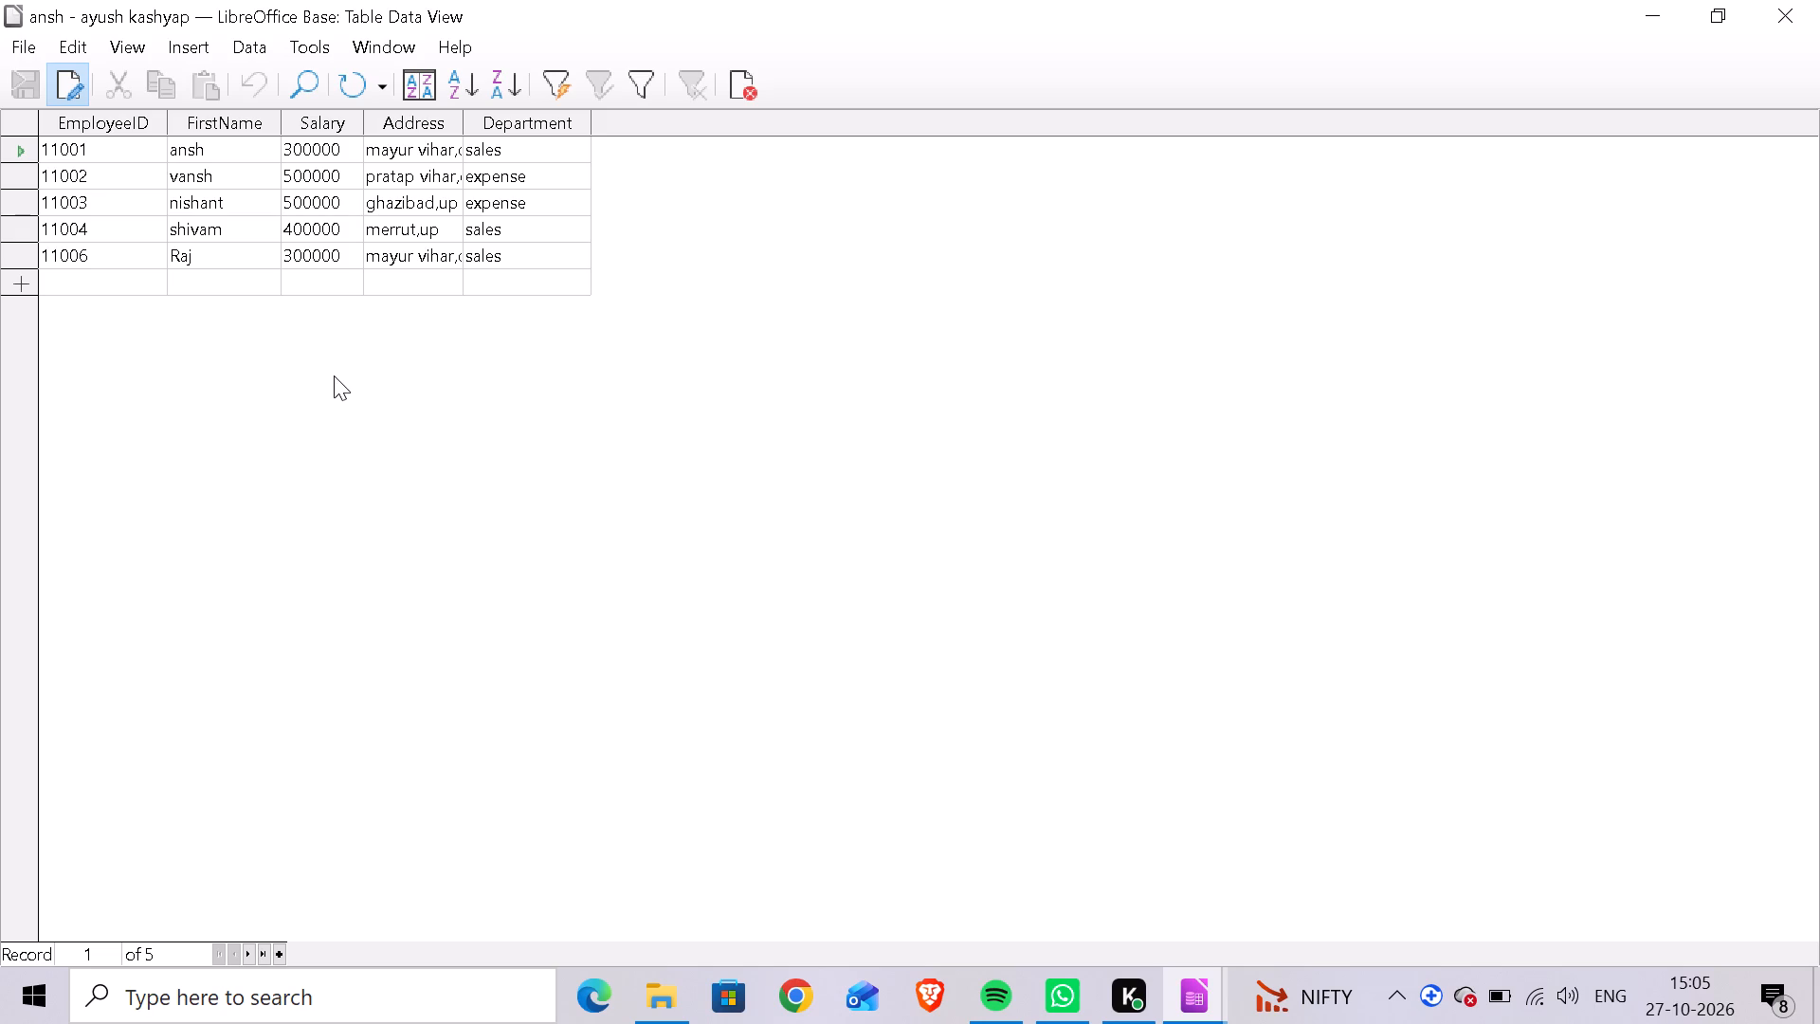
left_click(215, 140)
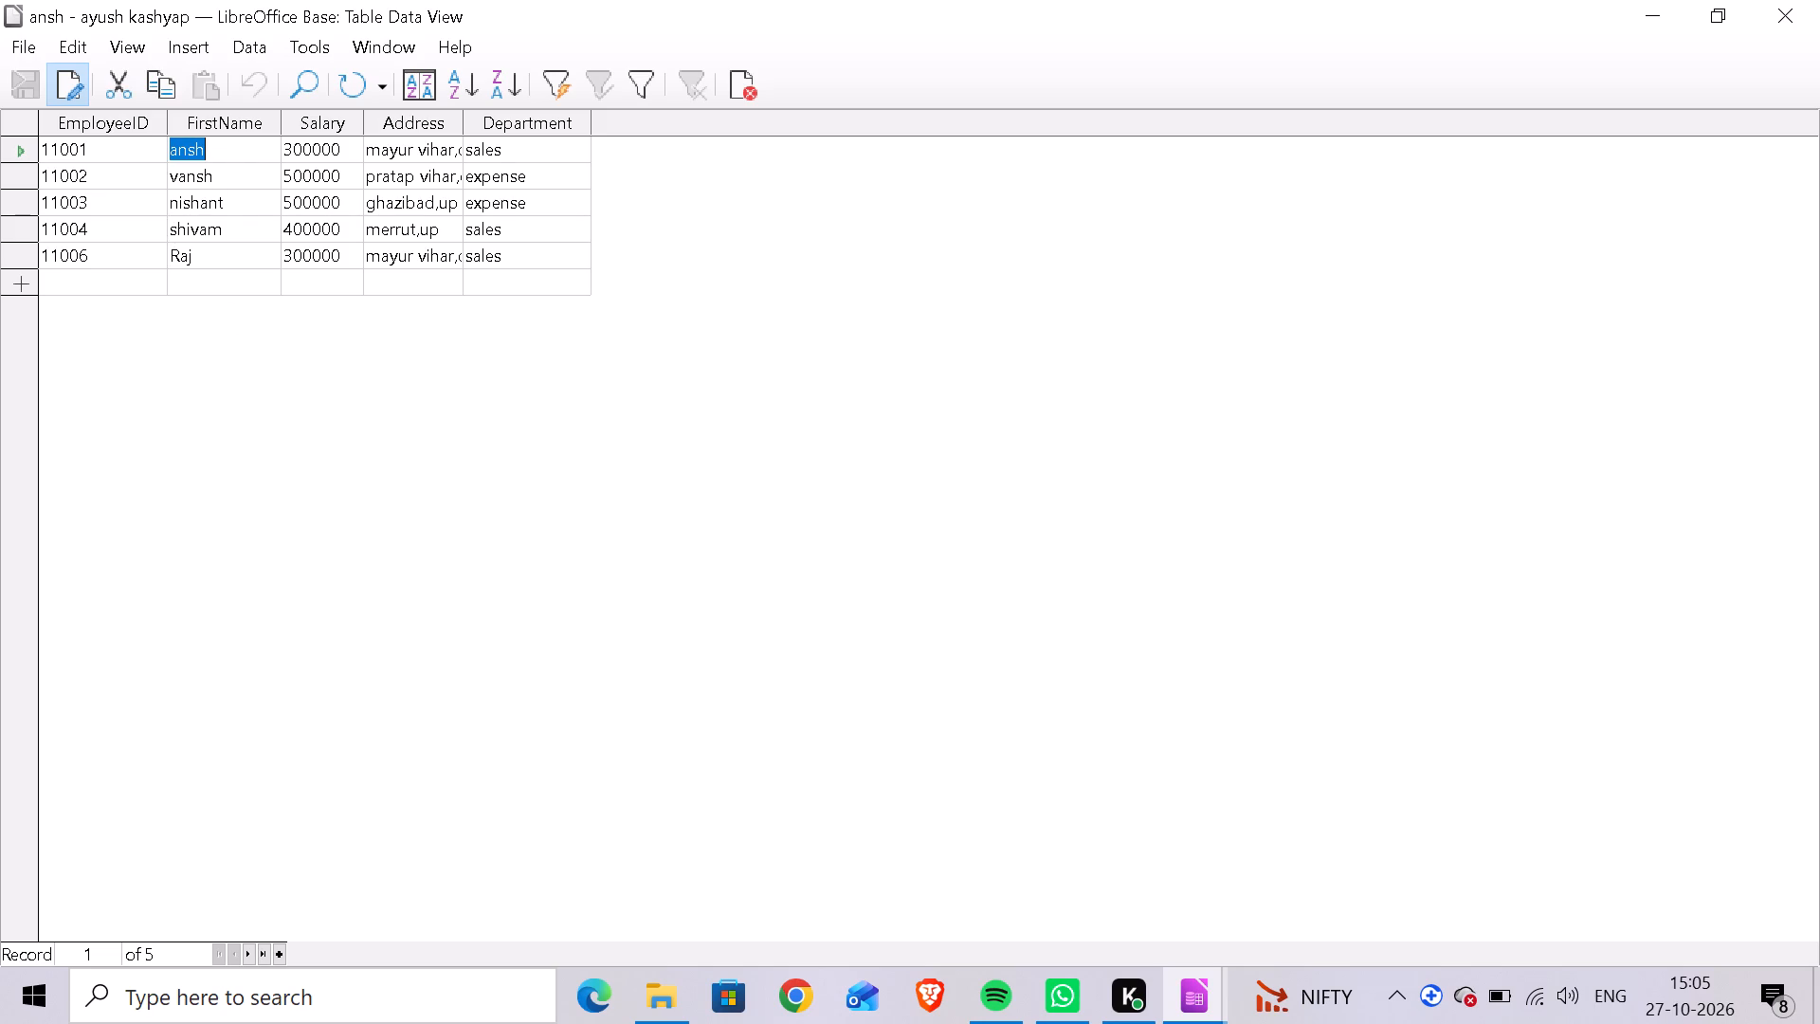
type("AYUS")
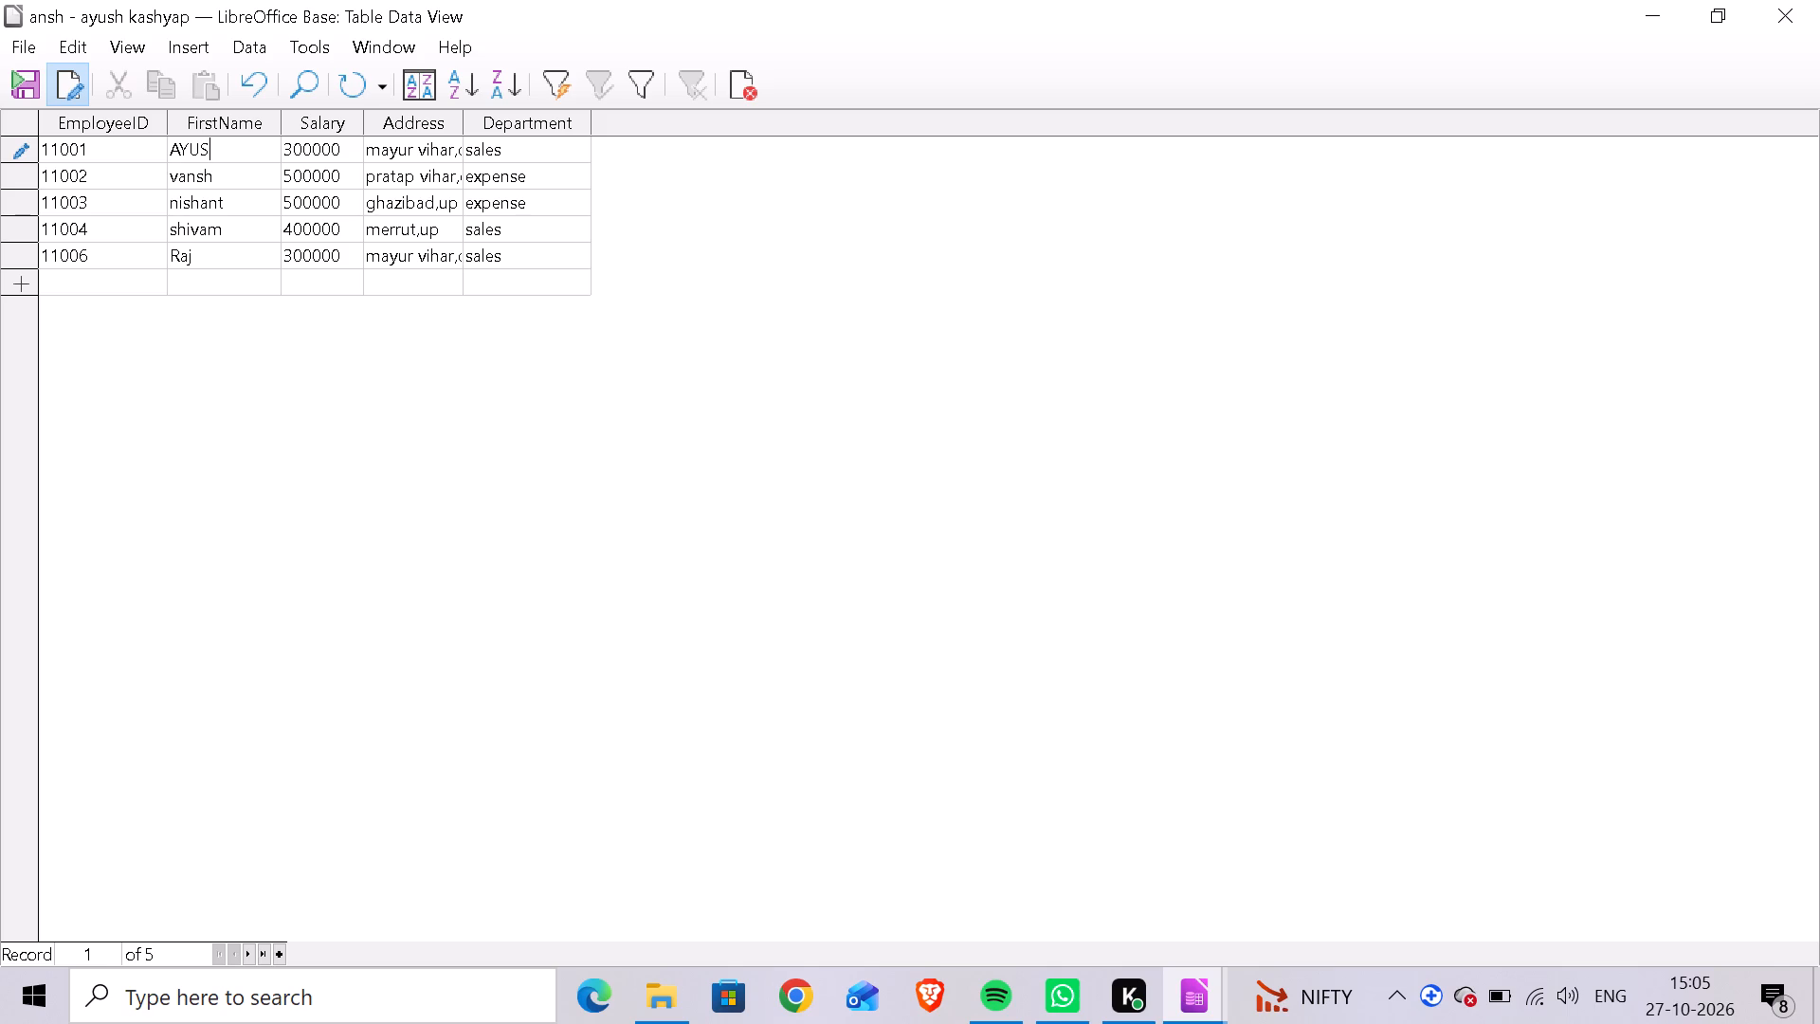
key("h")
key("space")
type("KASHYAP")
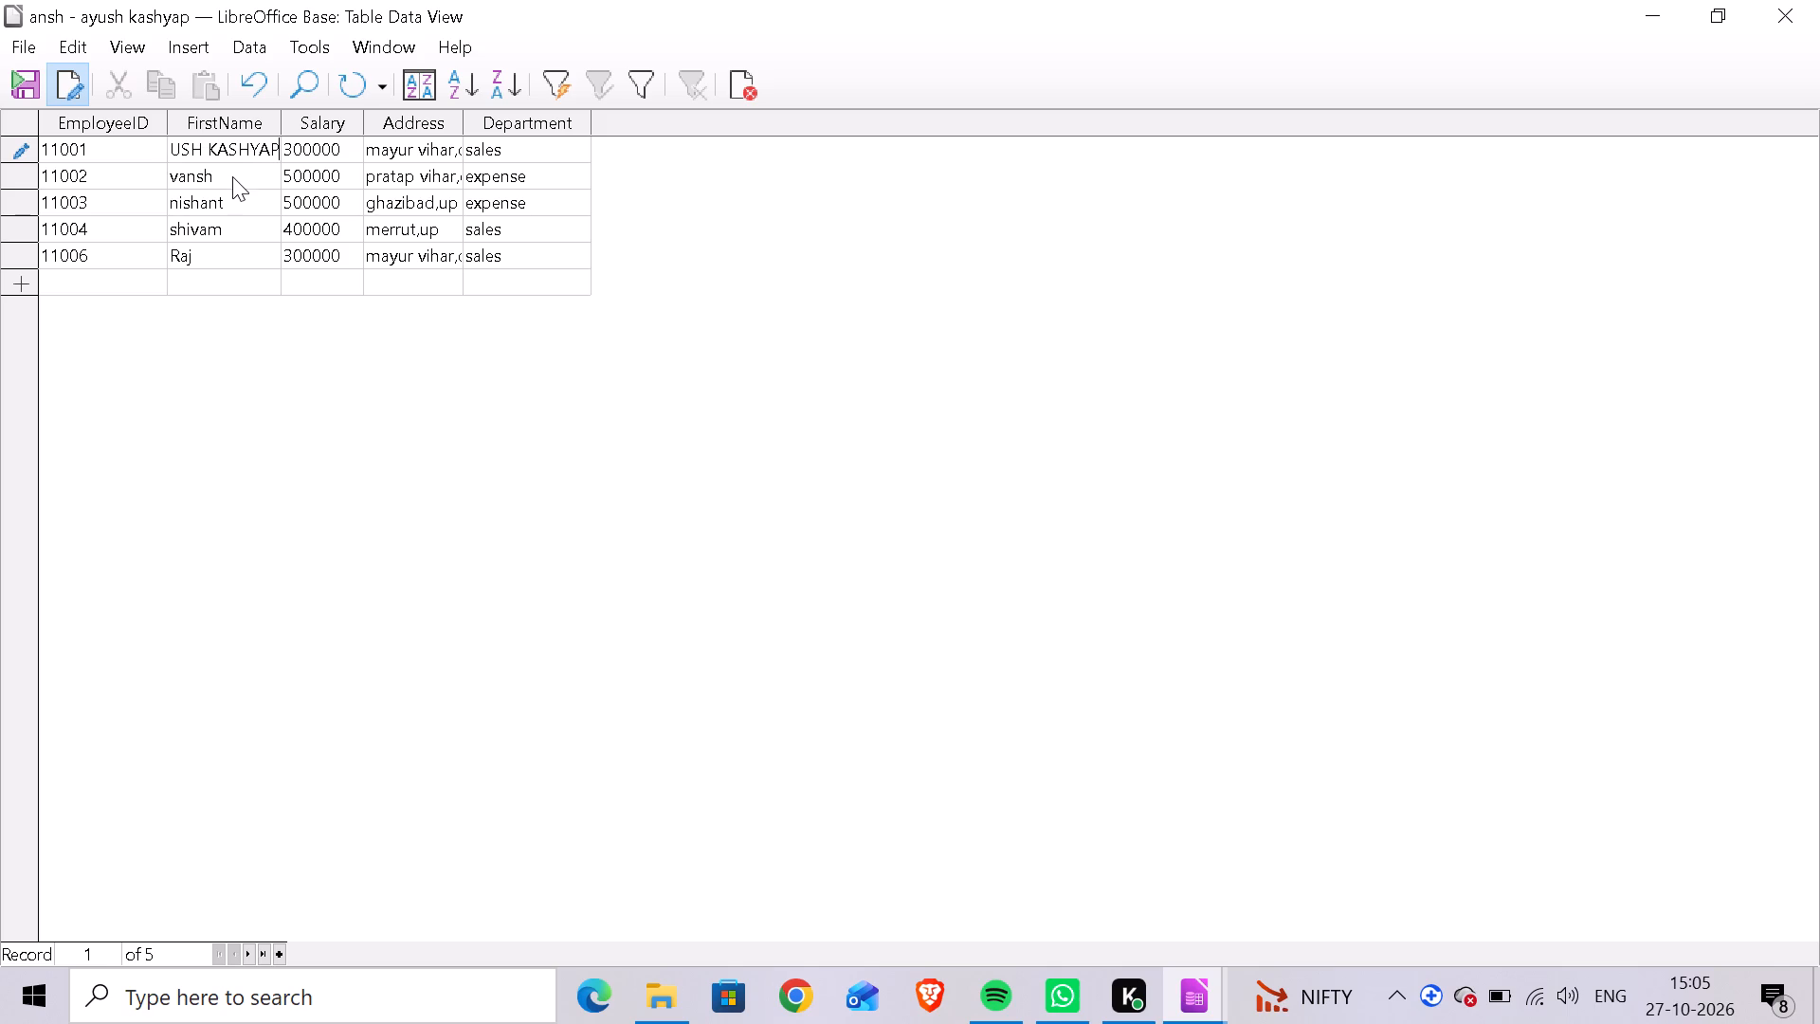
left_click(232, 176)
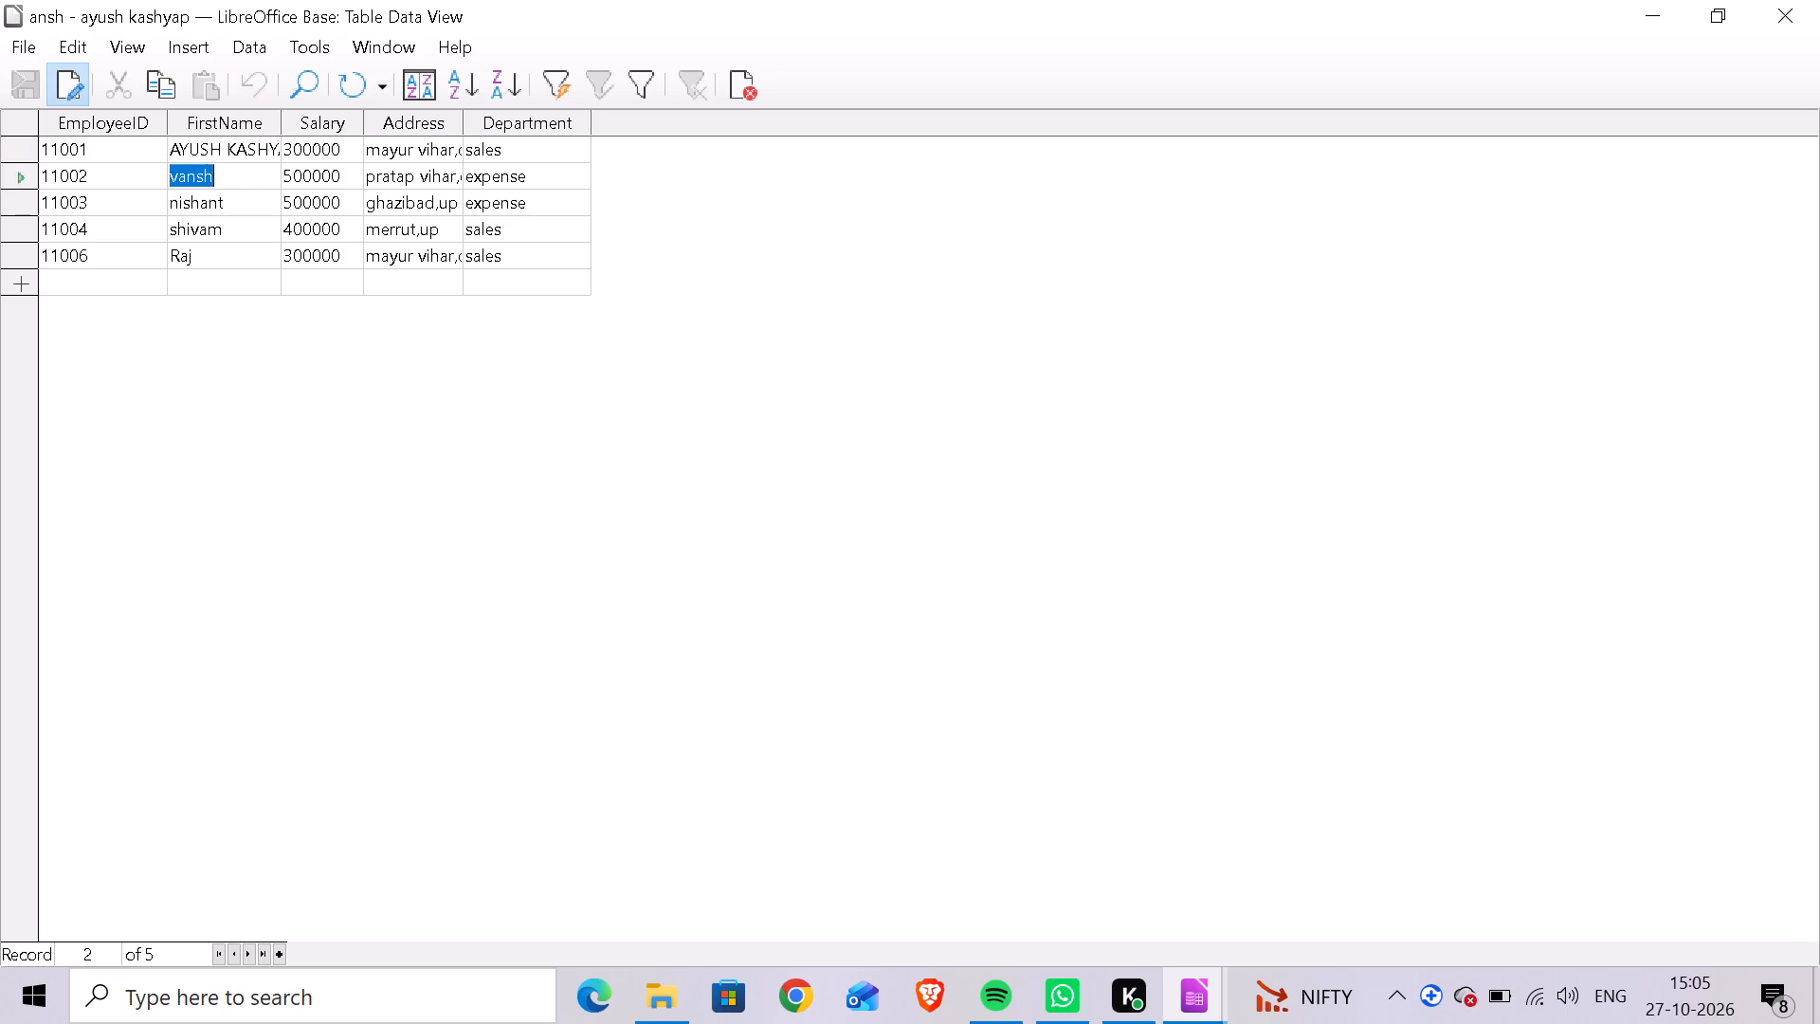
type("SUNNY")
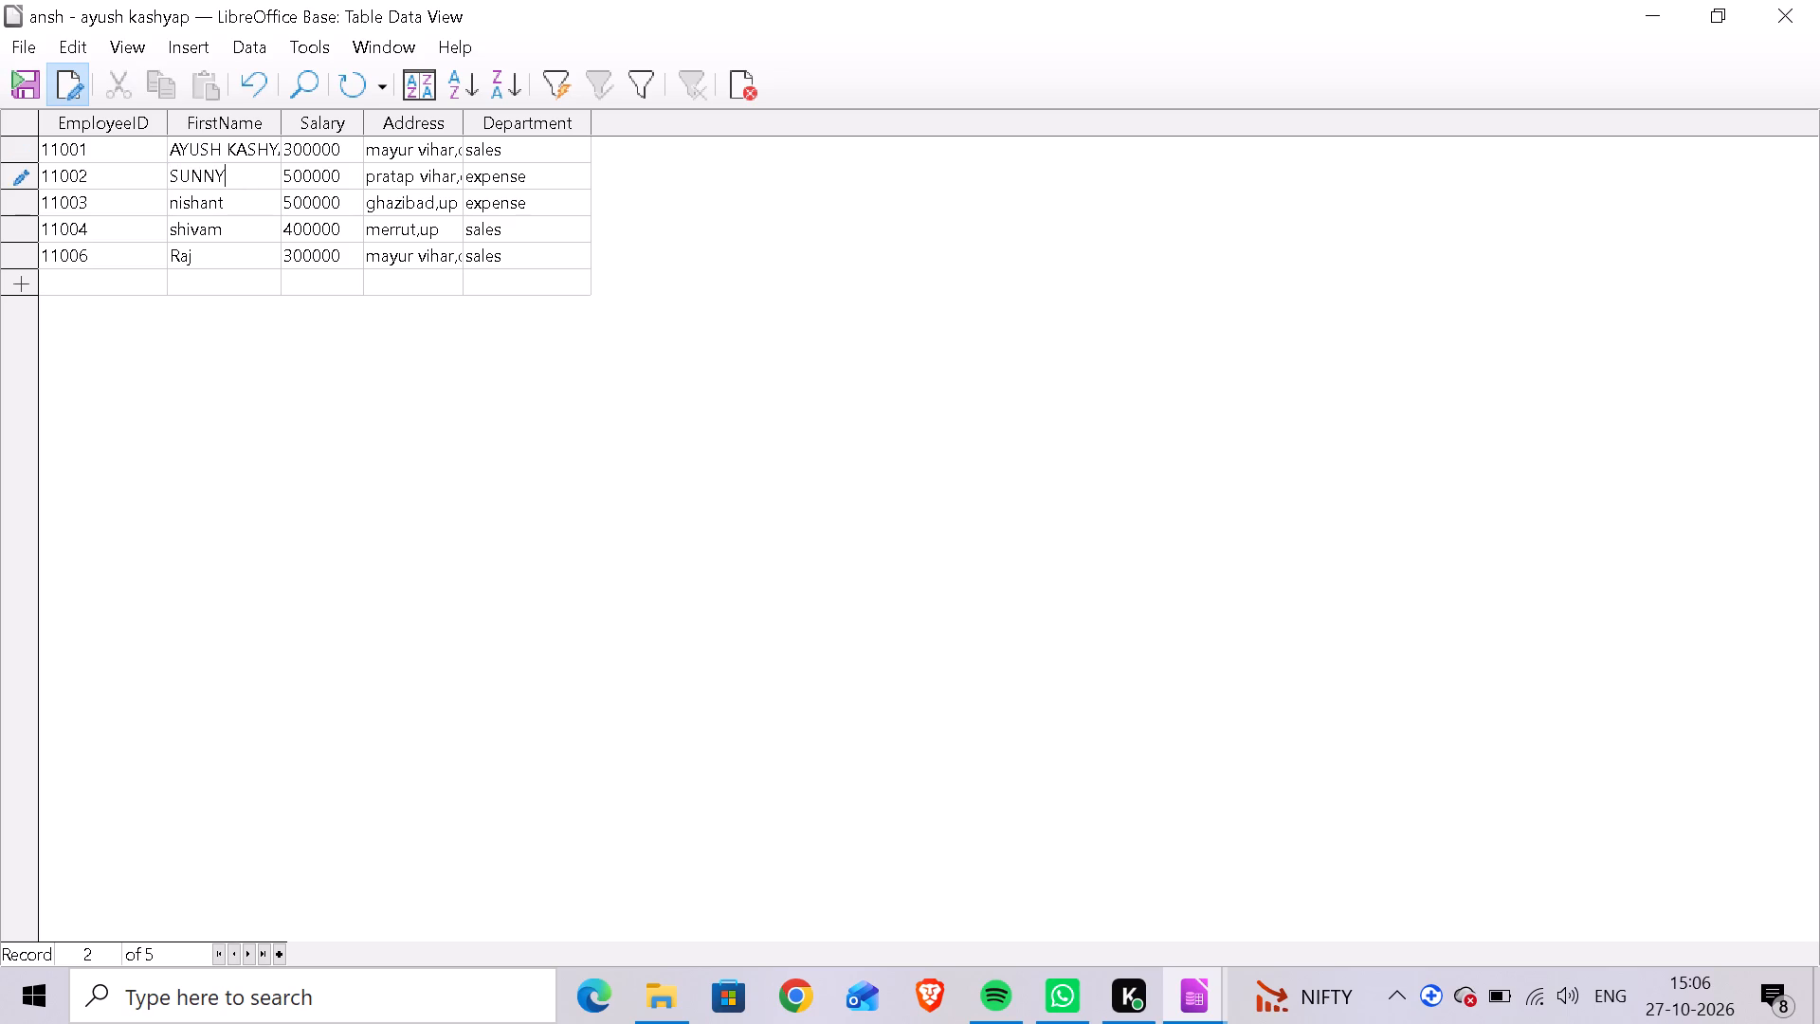
double_click(232, 201)
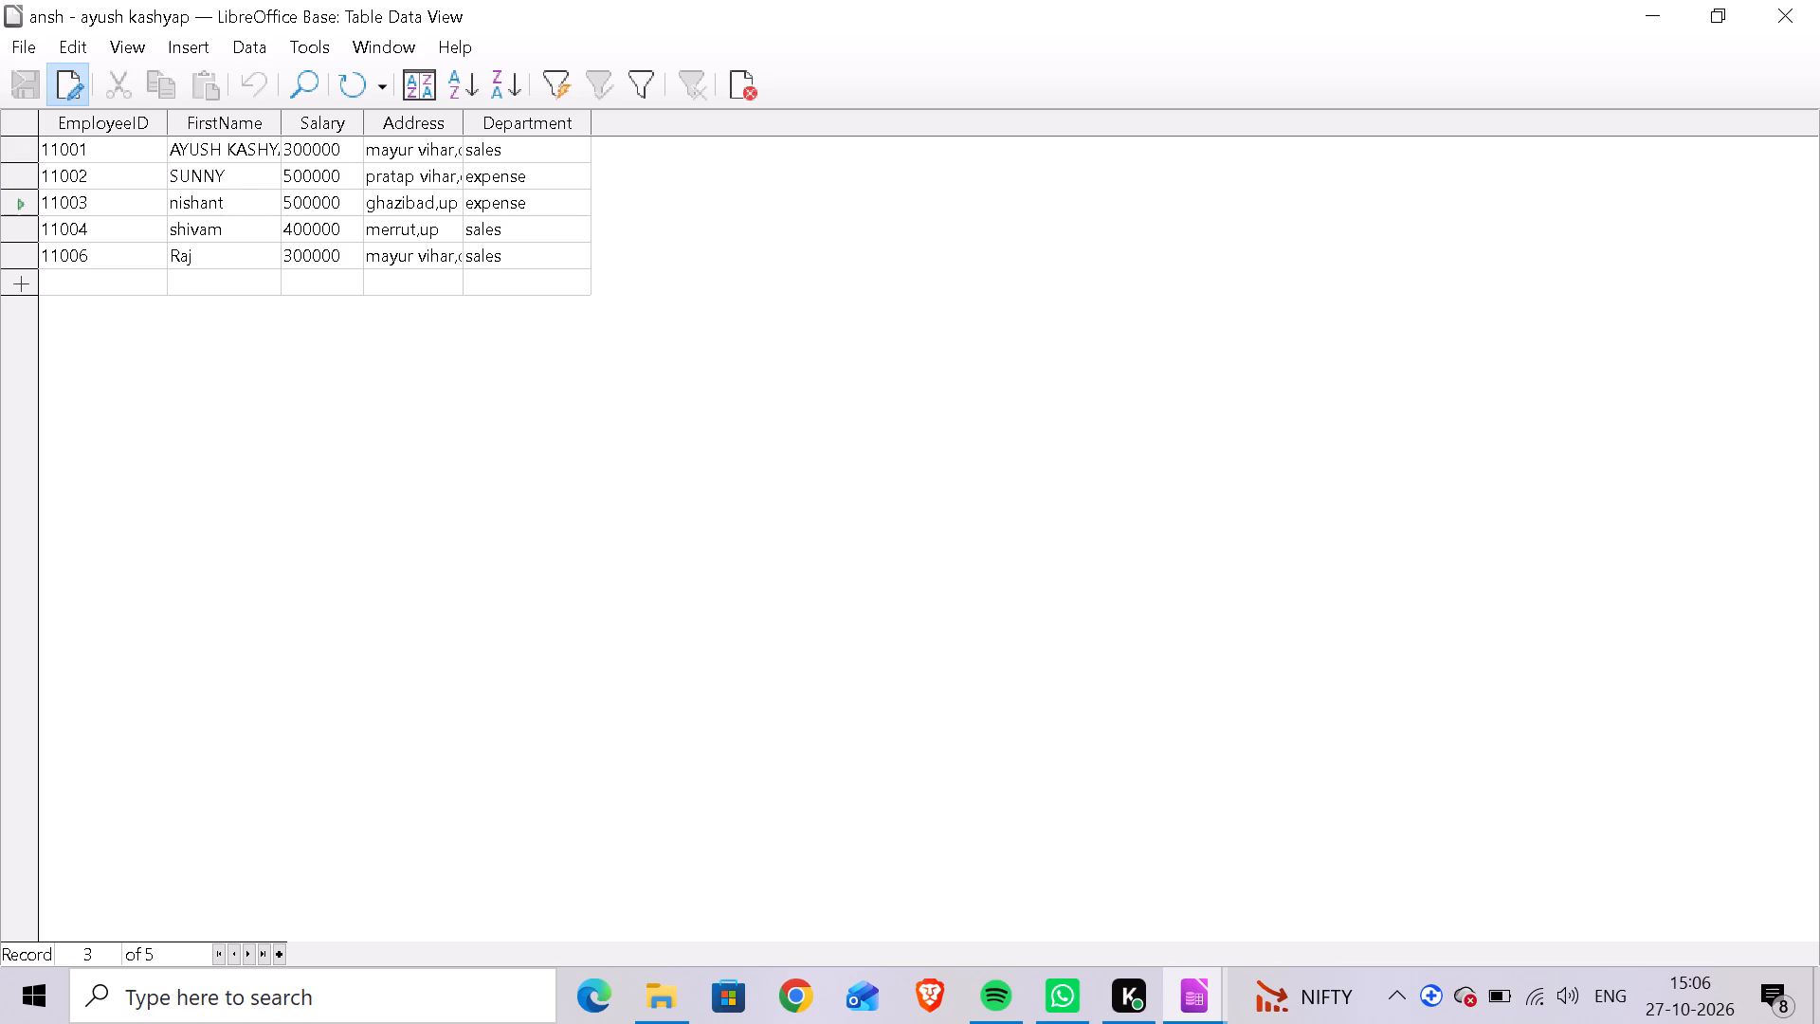
left_click(230, 234)
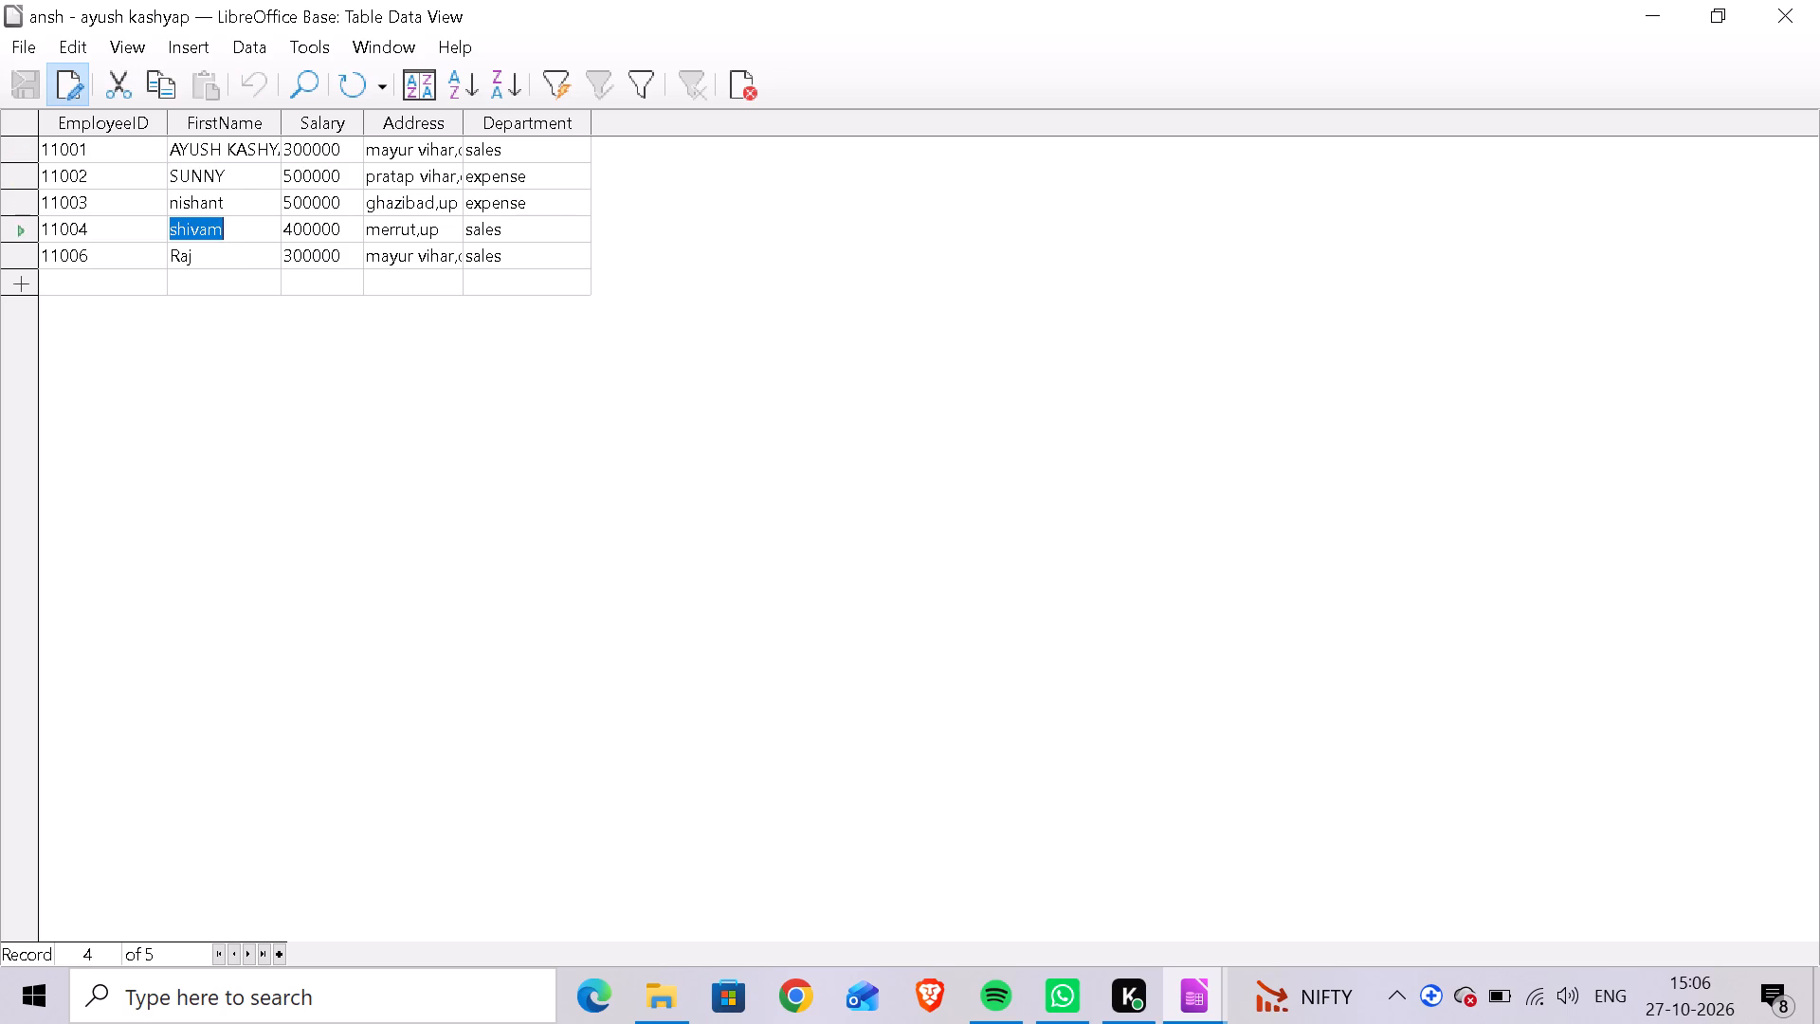
type("ANSH")
left_click(217, 250)
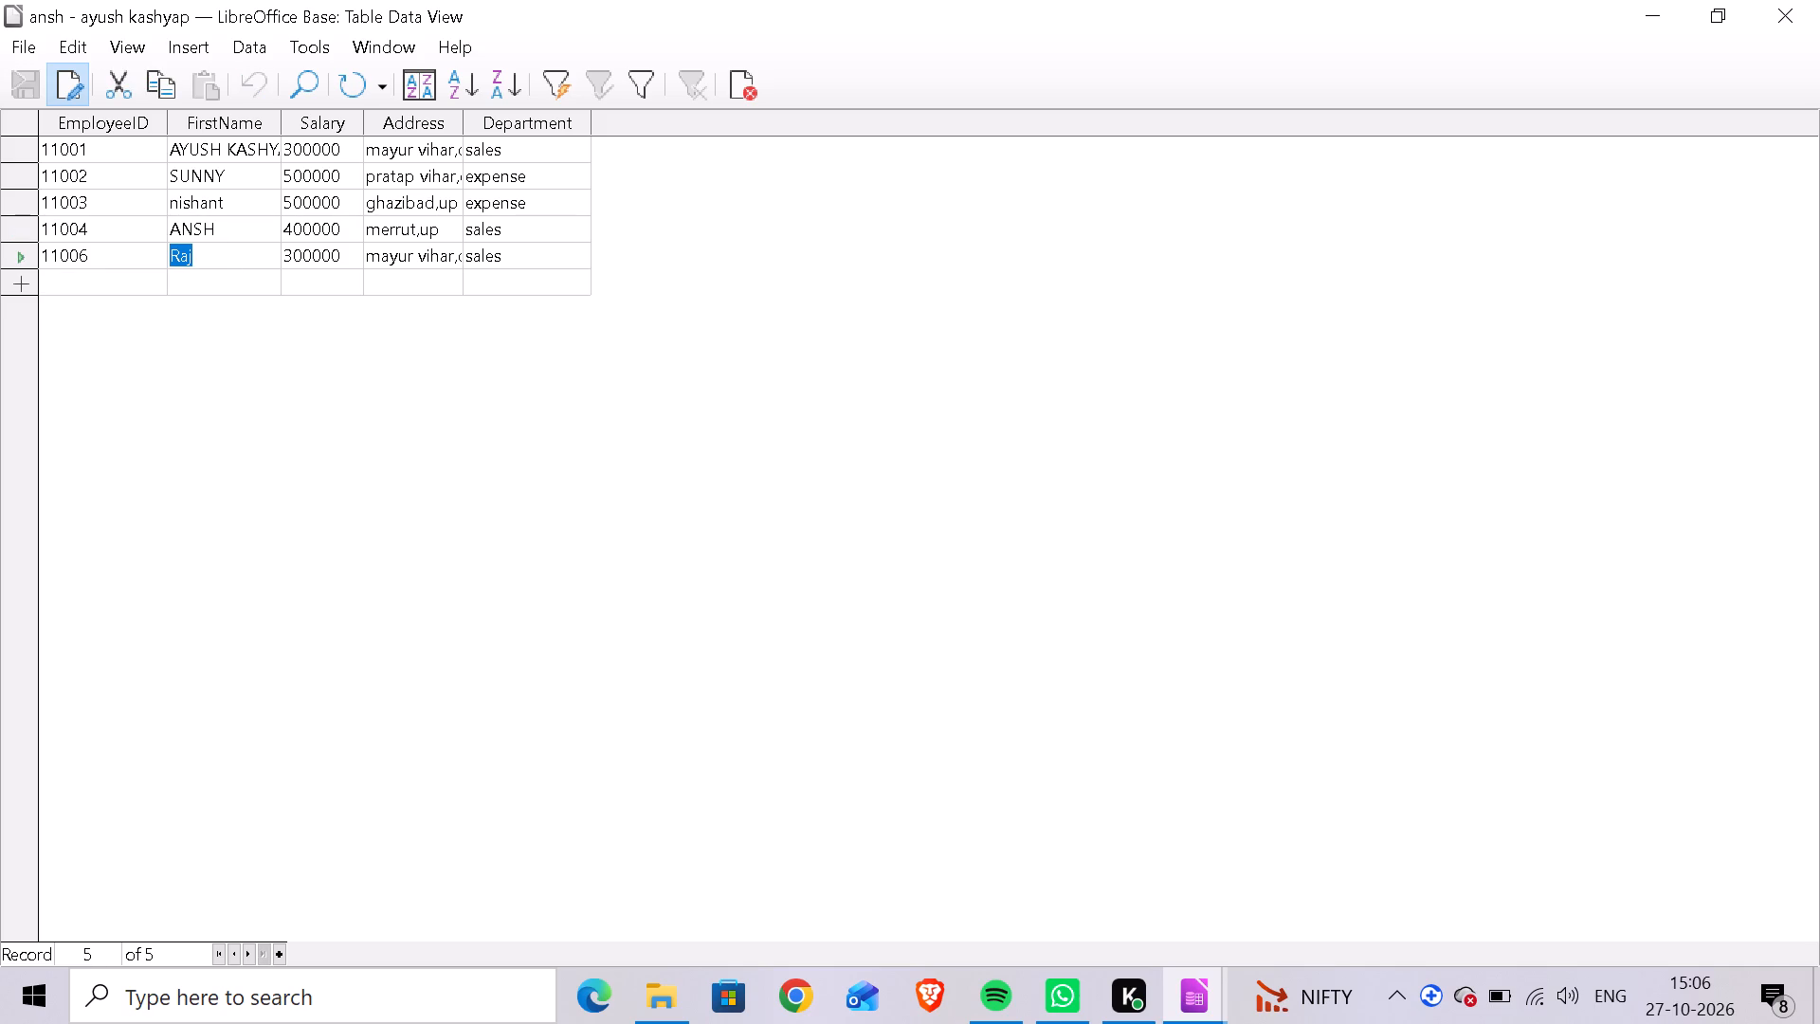
type("MANISH")
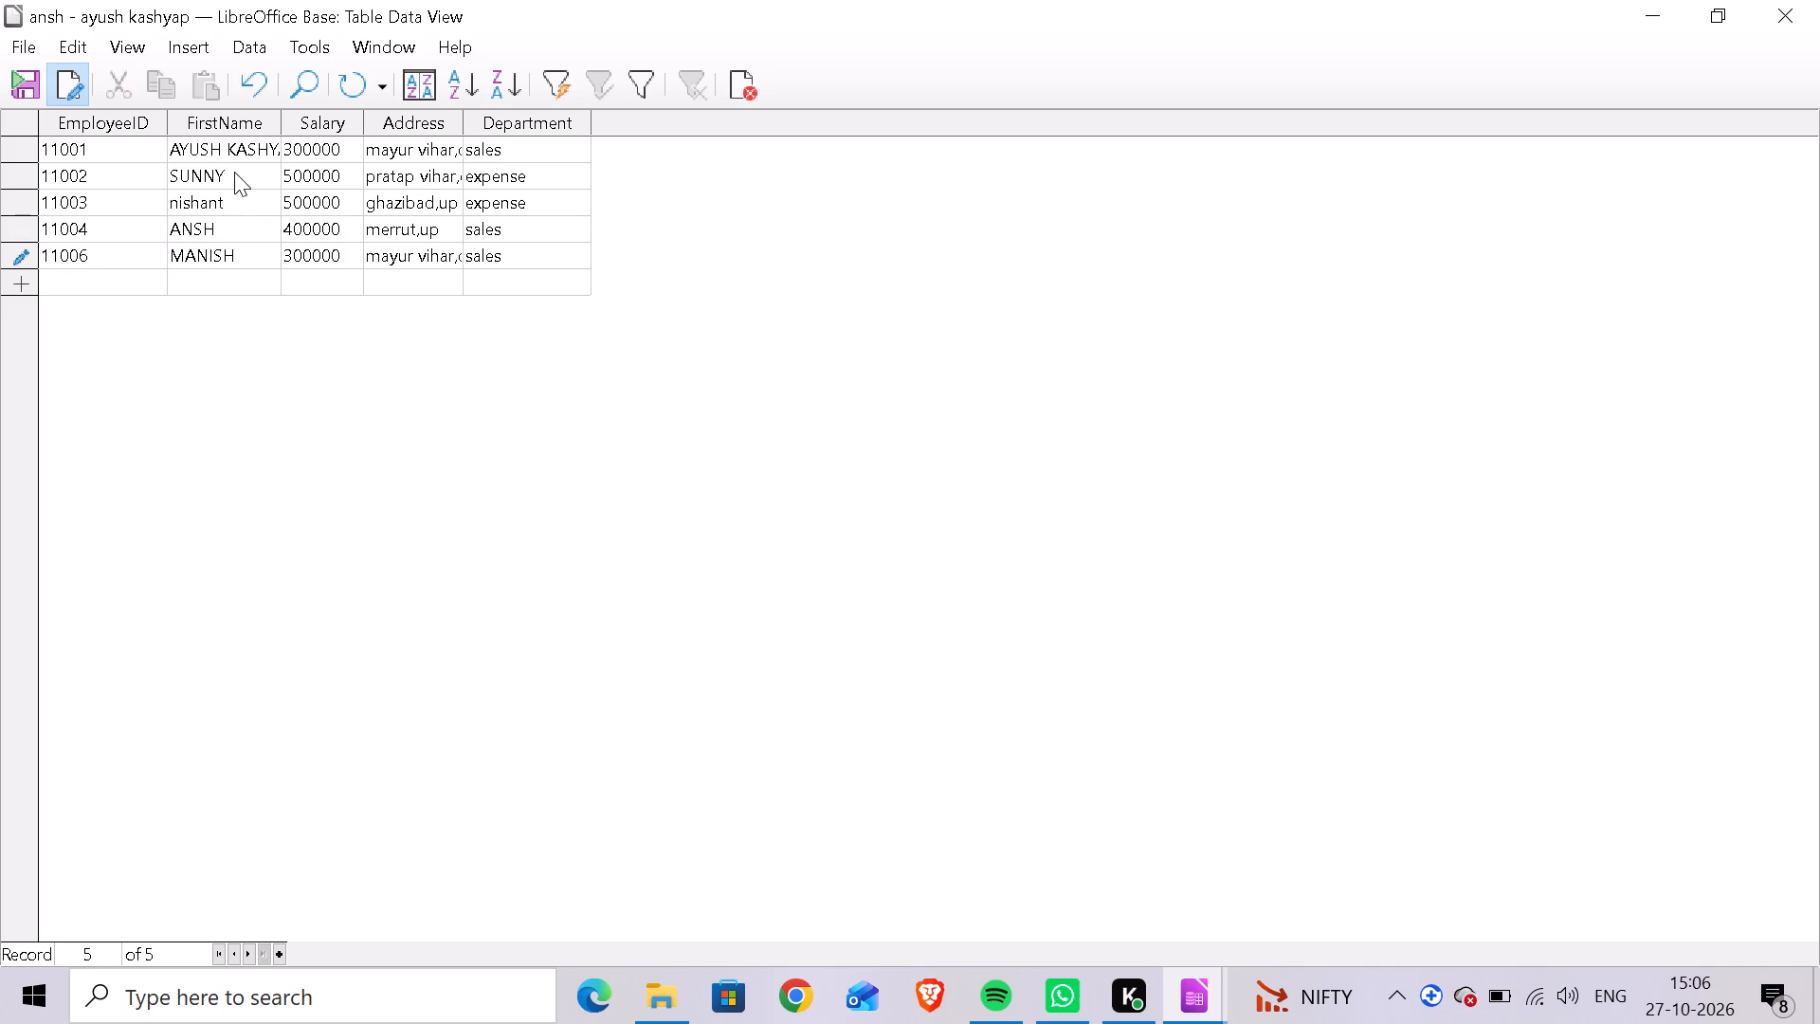
double_click(234, 205)
double_click(234, 205)
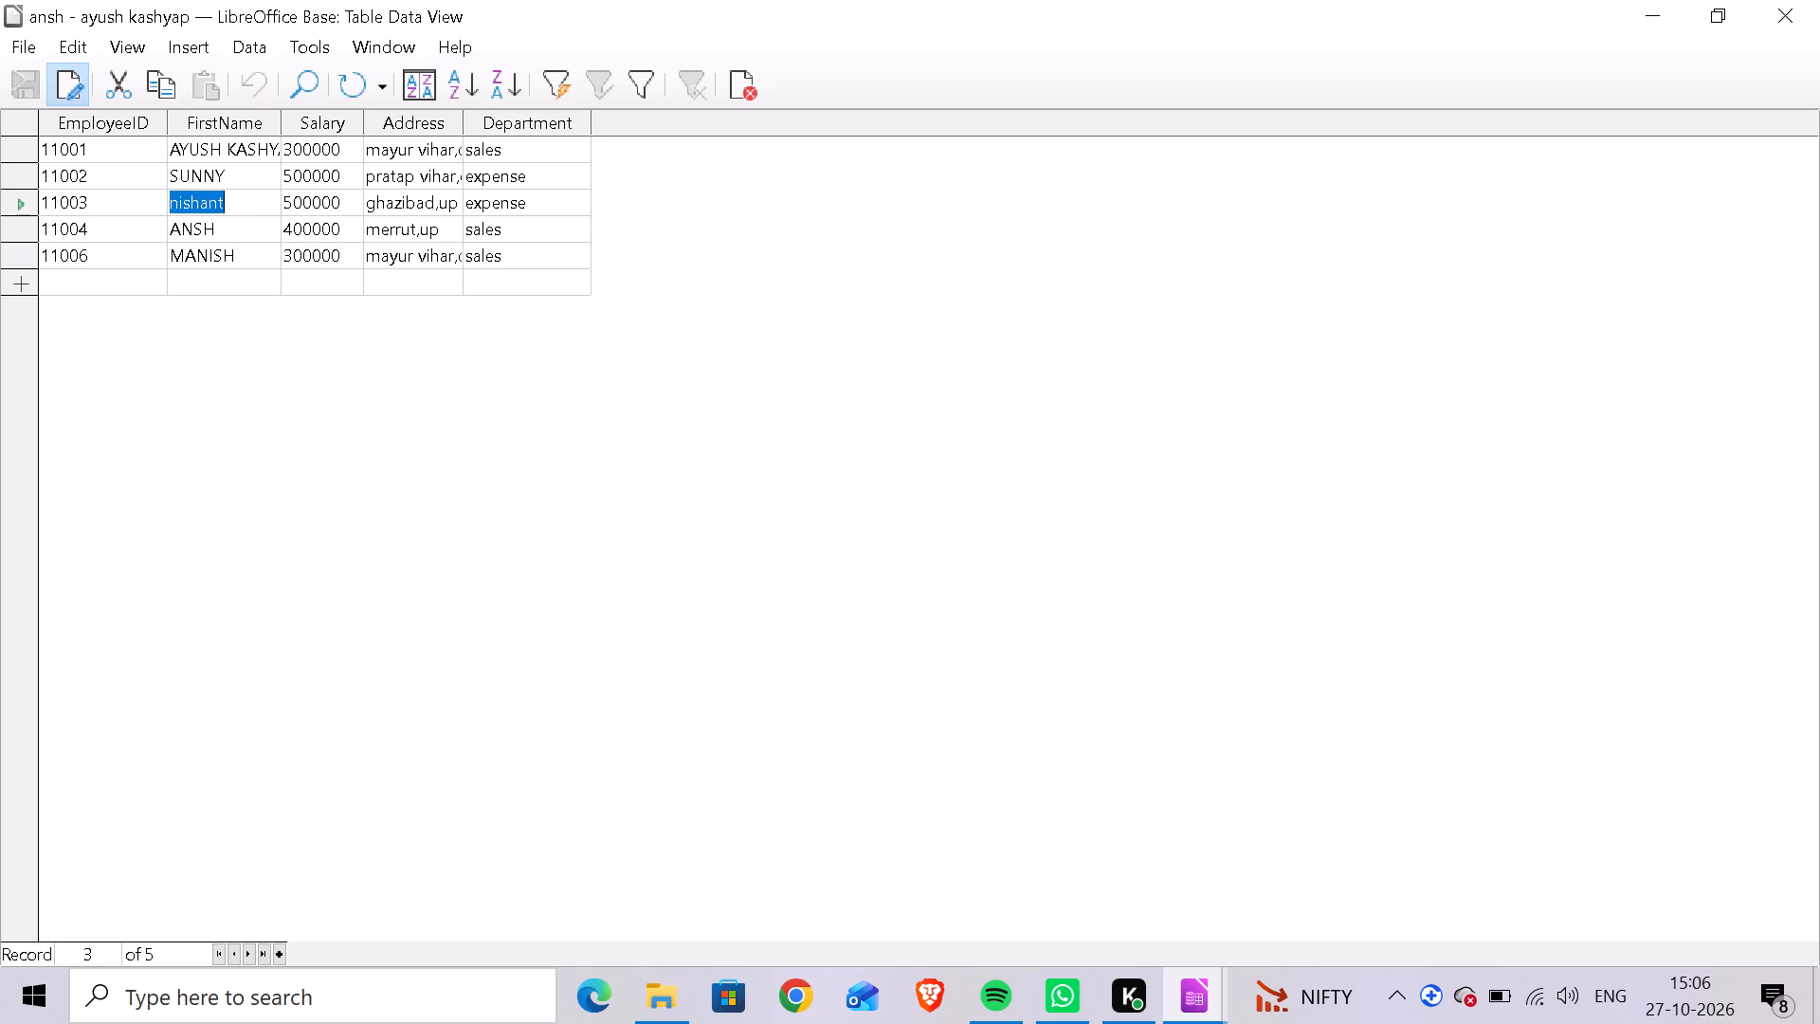
type("VANSH")
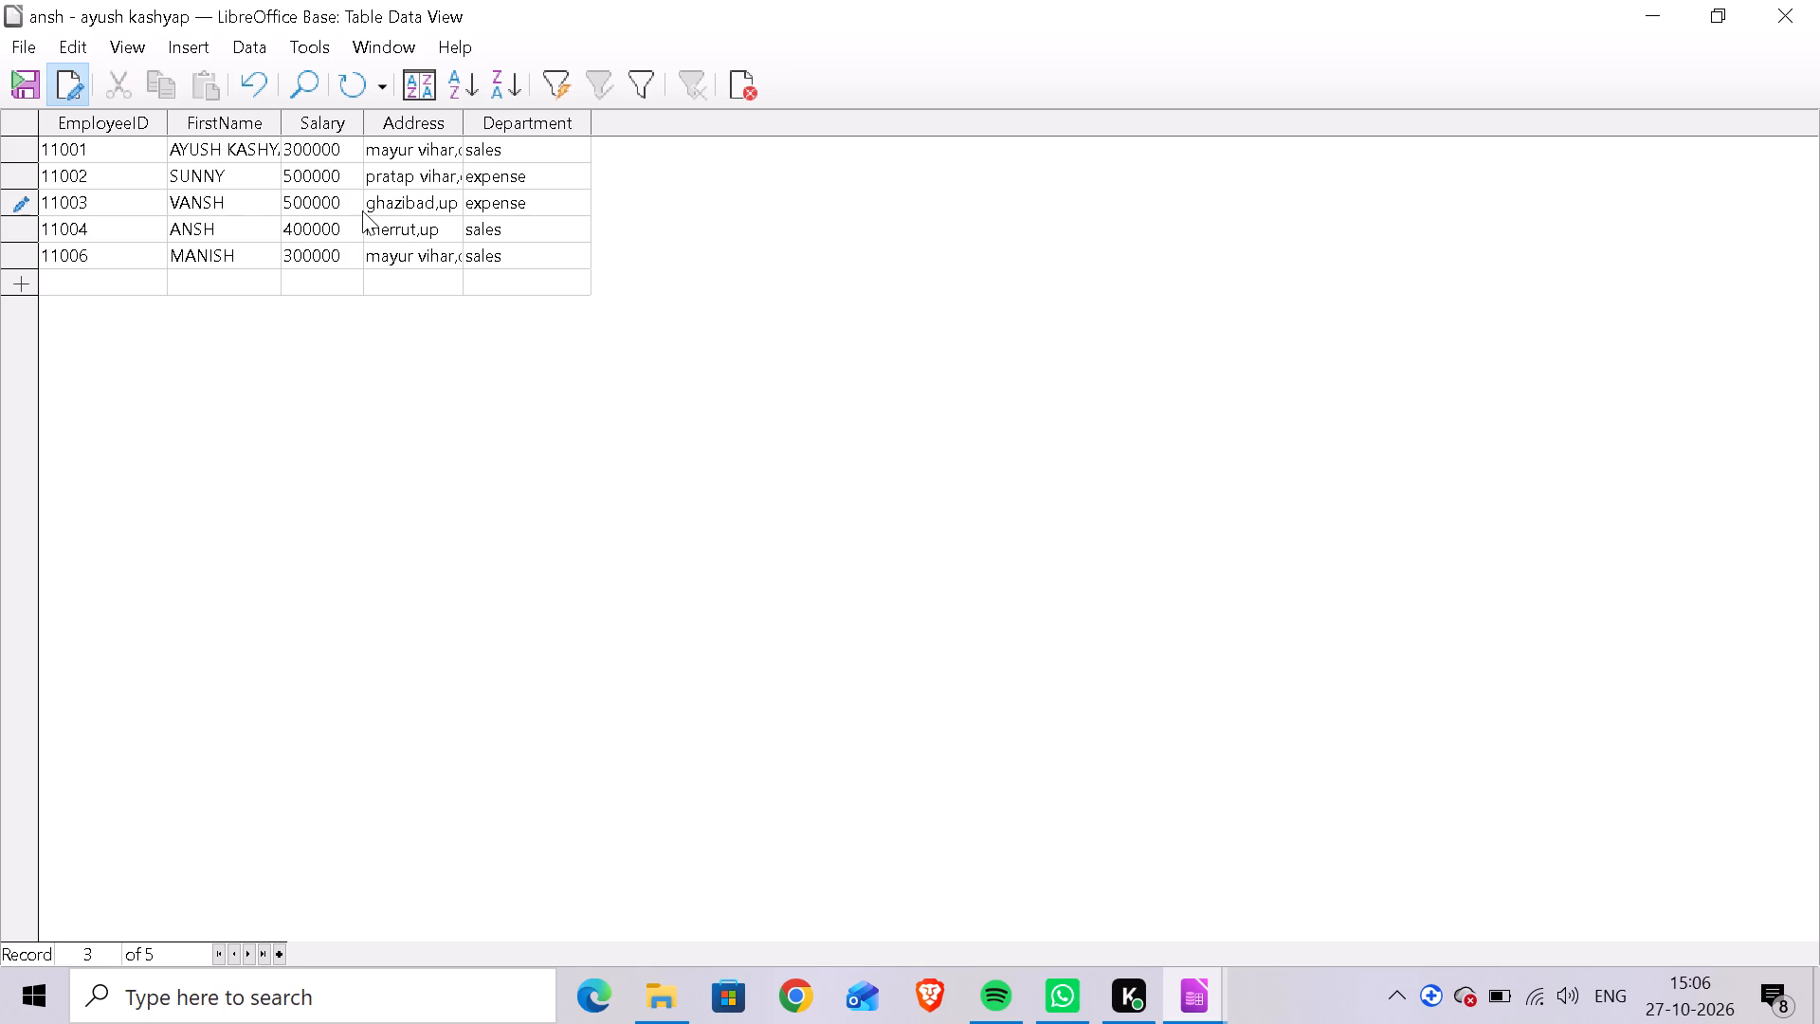
Fit the Address and FirstName columns to the width of their contents.
double_click(459, 120)
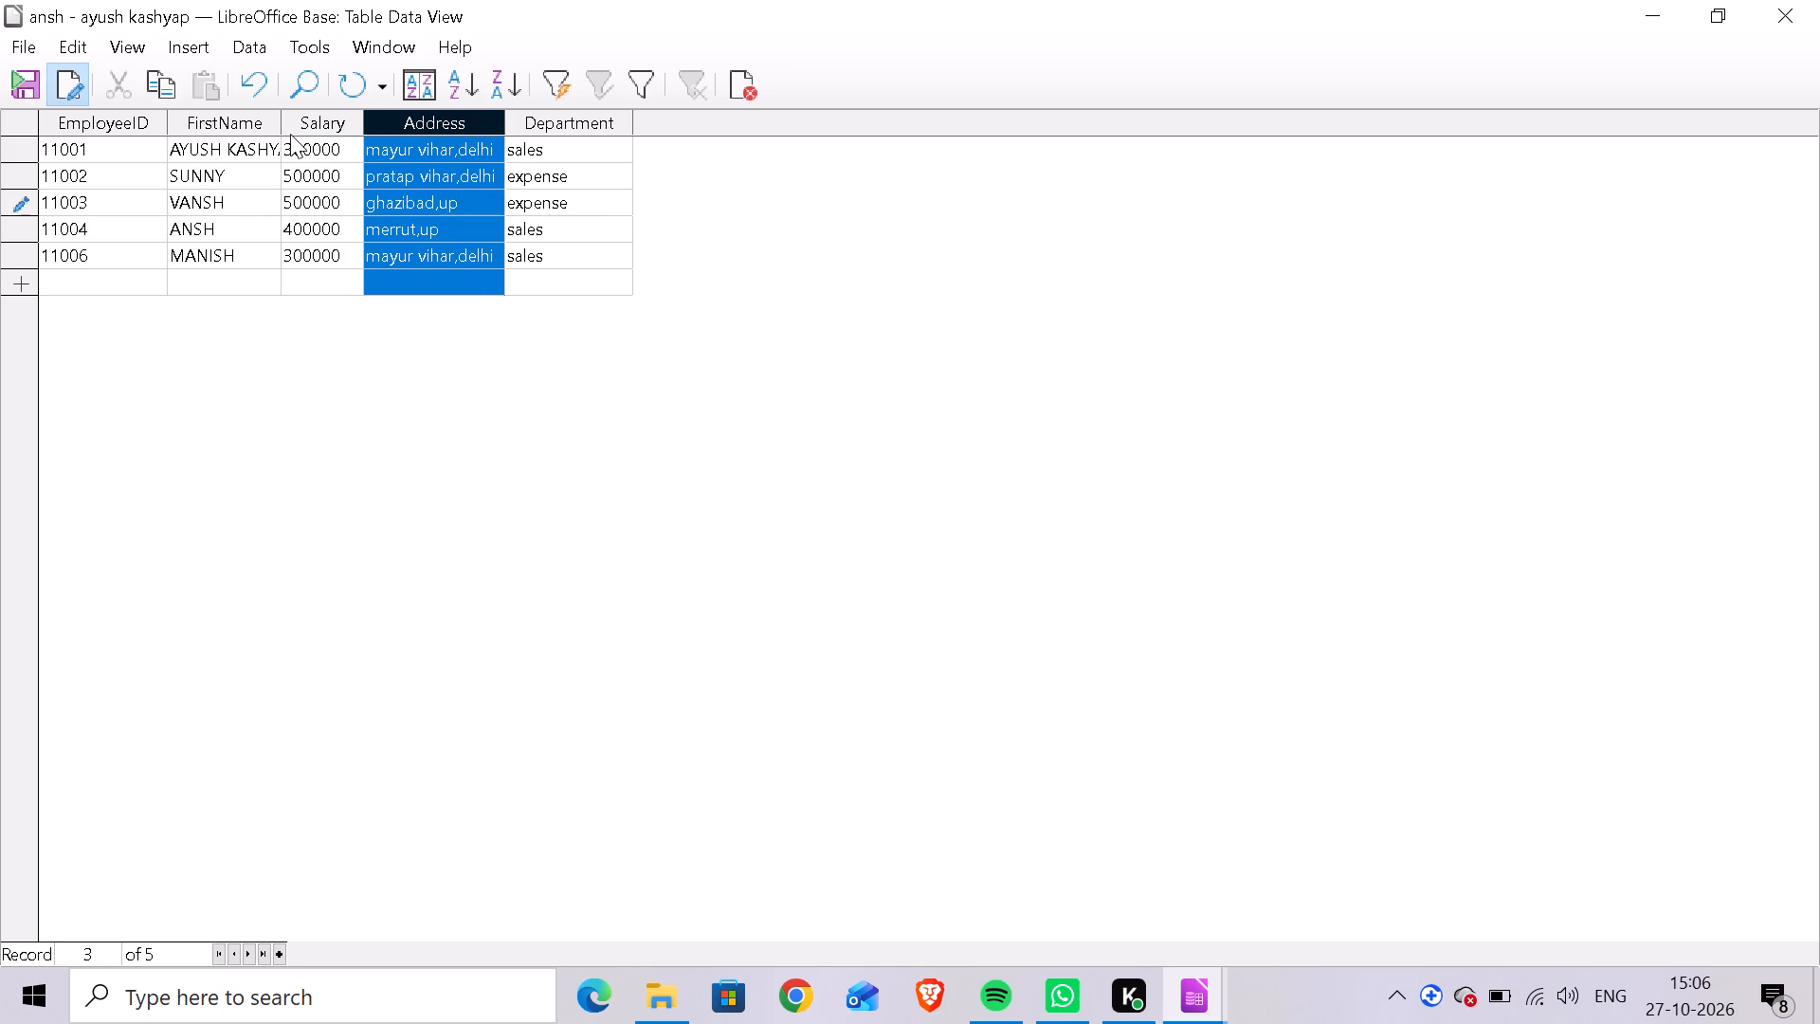
double_click(276, 129)
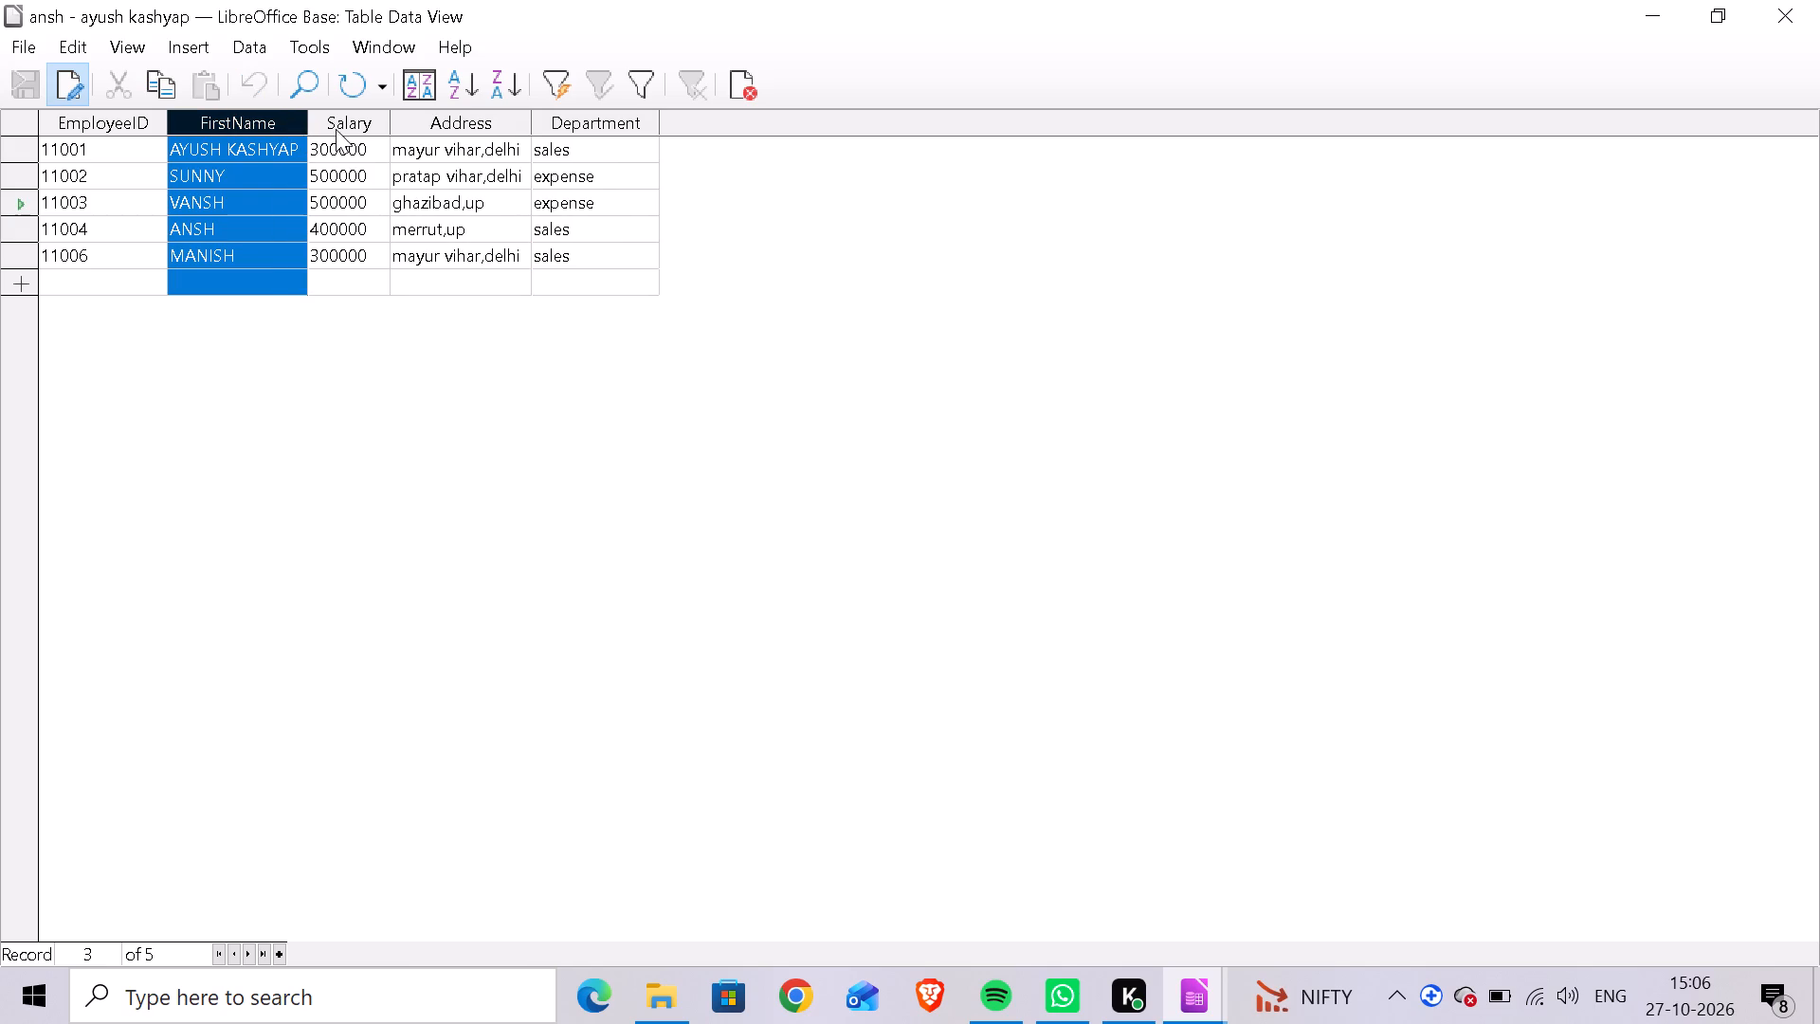
Set the Salary of employee 11001 to 2300.
left_click(322, 159)
key("Right")
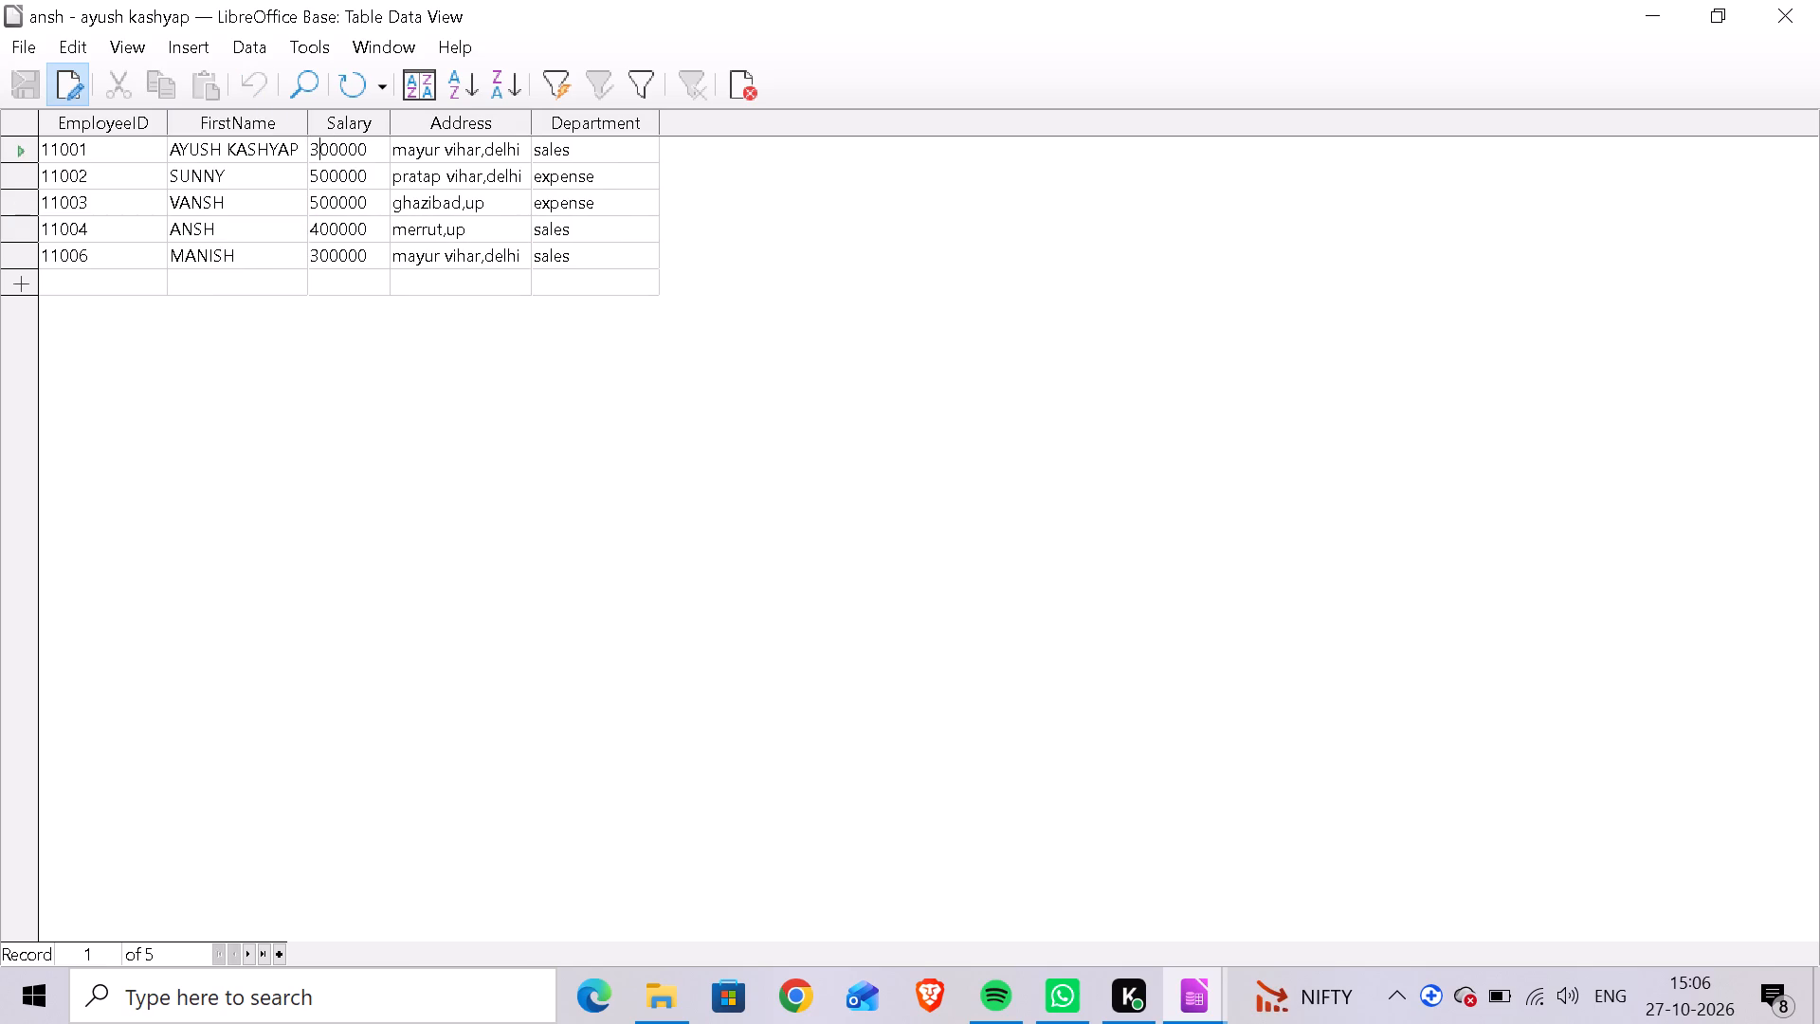
key("Right")
key("Right")
key("Right")
key("Right")
key("Right")
key("Right")
key("Right")
key("Right")
key("Right")
left_click(359, 143)
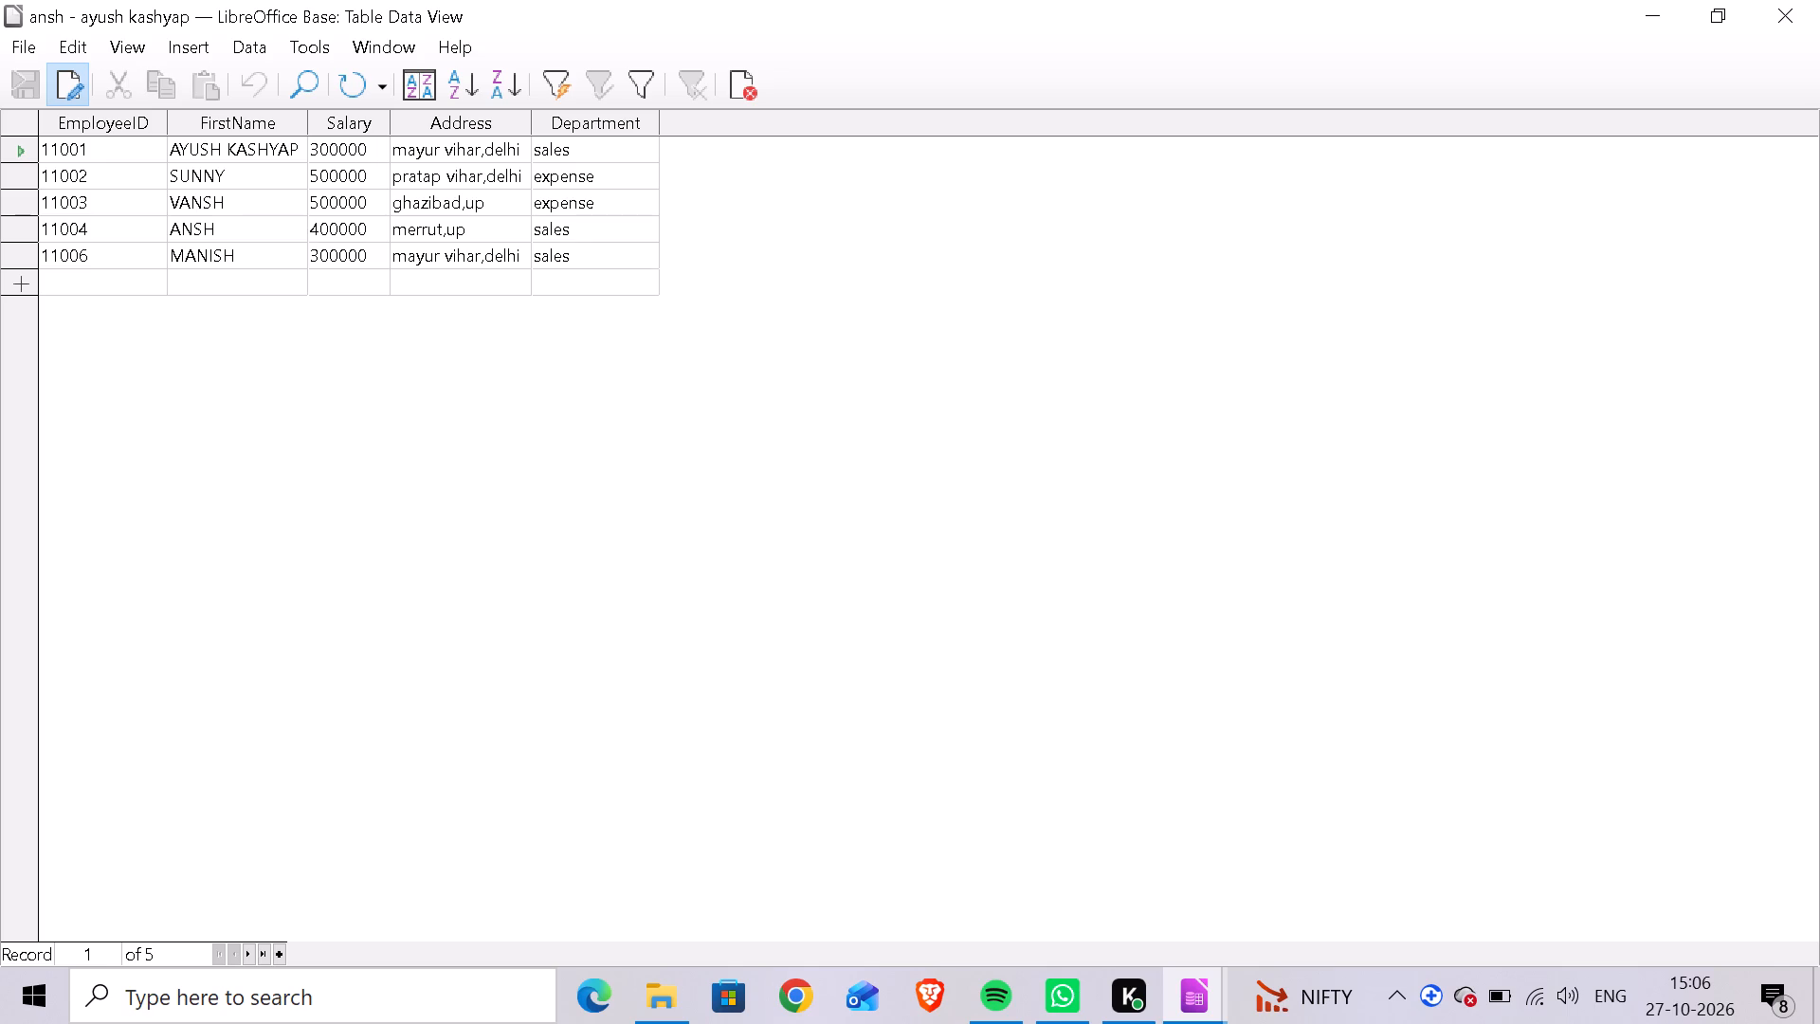
triple_click(375, 150)
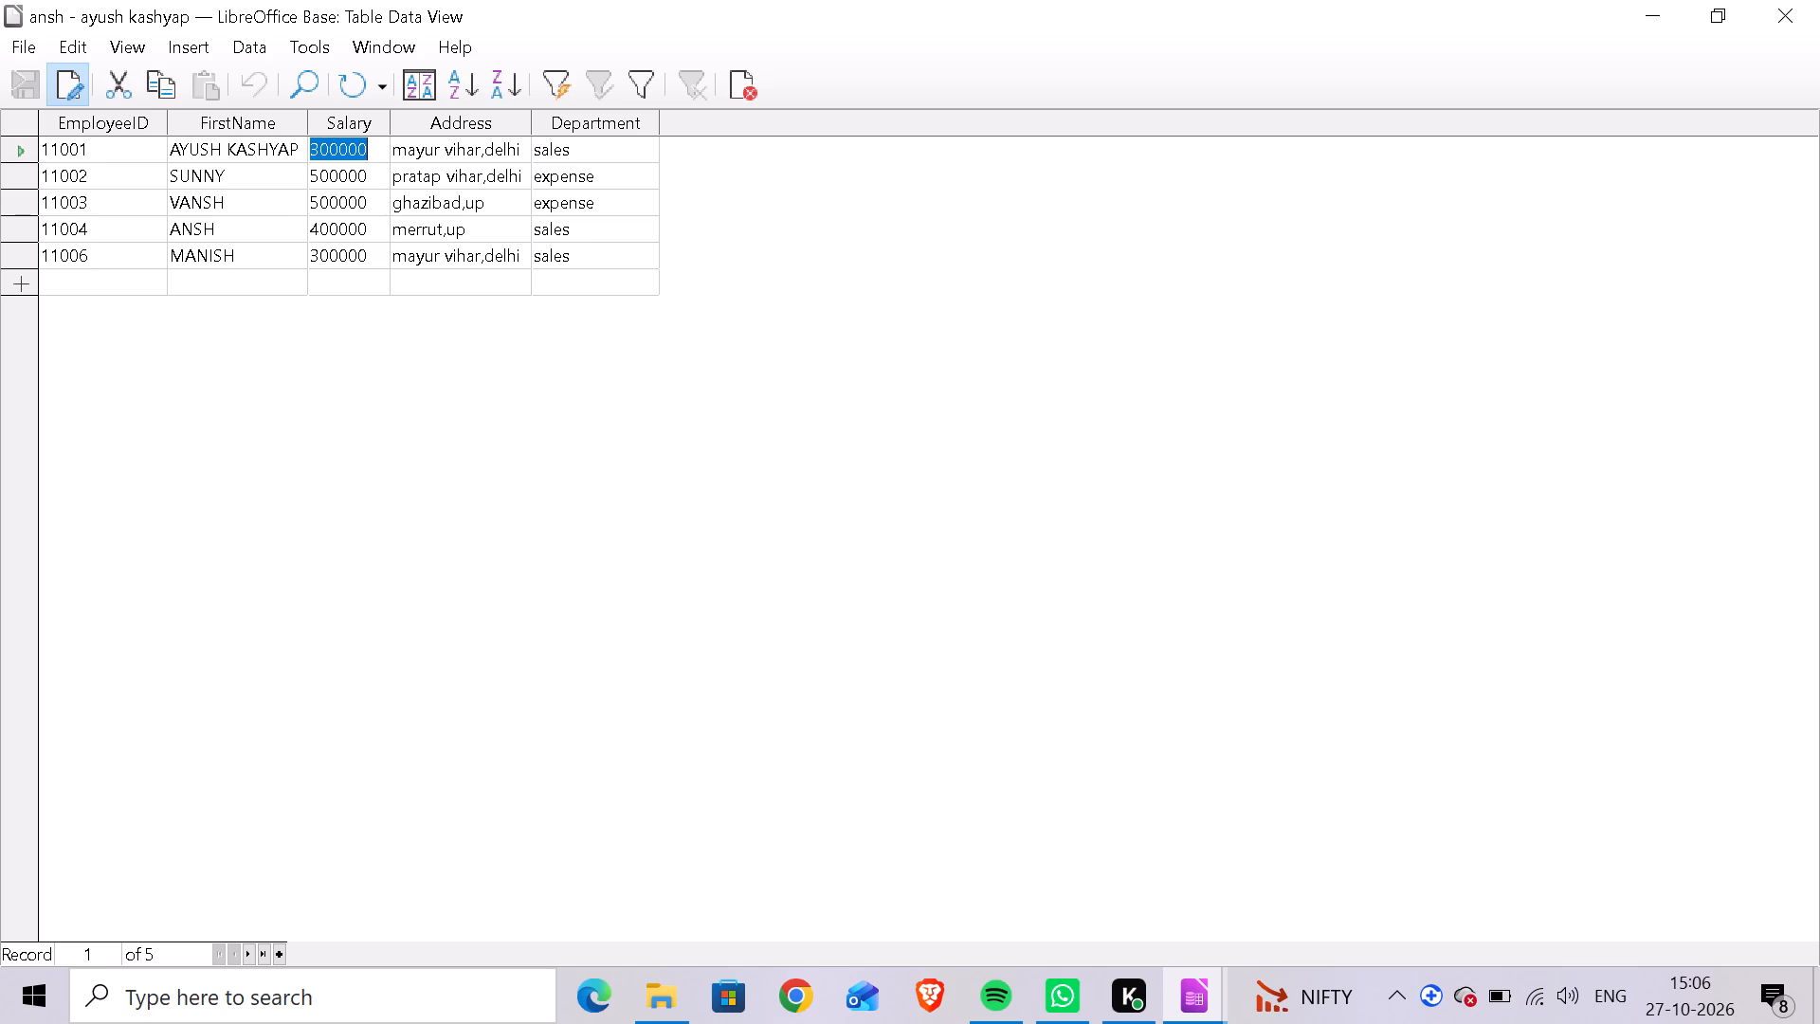
type("2300")
Set the Salary of employee 11002 to 32000, 11003 to 1000, and both 11004 and 11006 to 2000.
triple_click(377, 167)
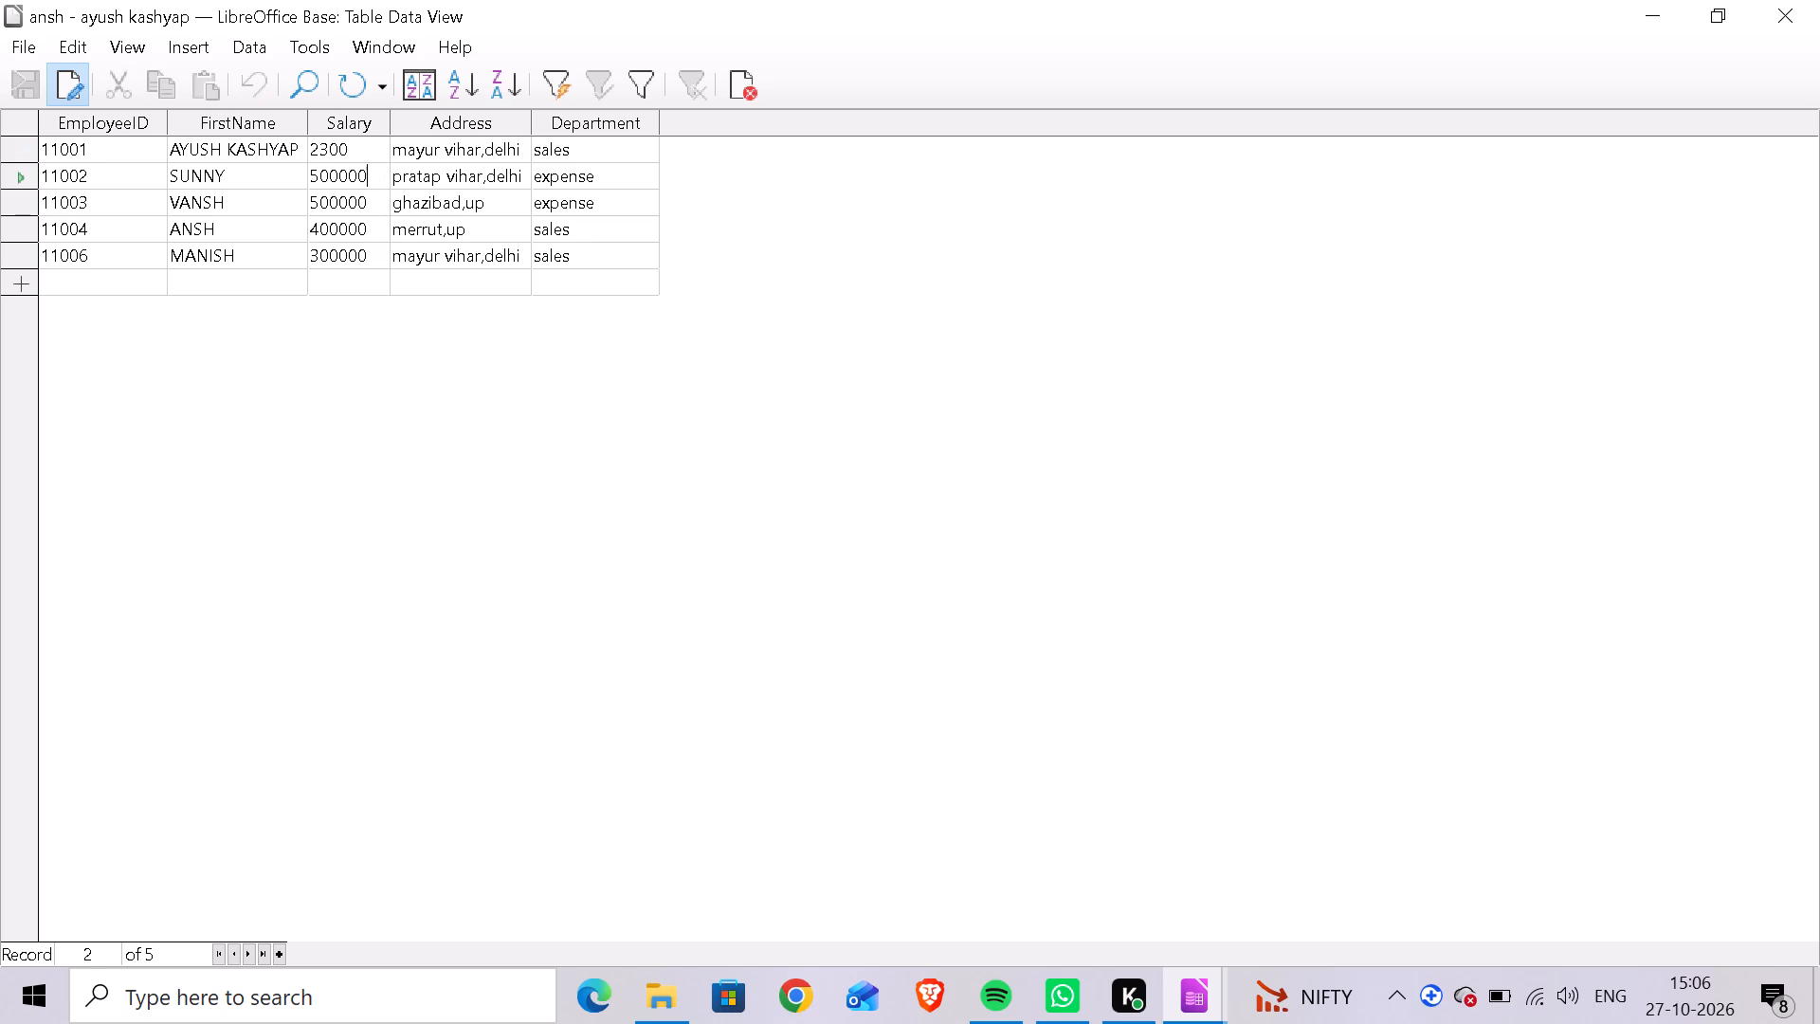
triple_click(380, 176)
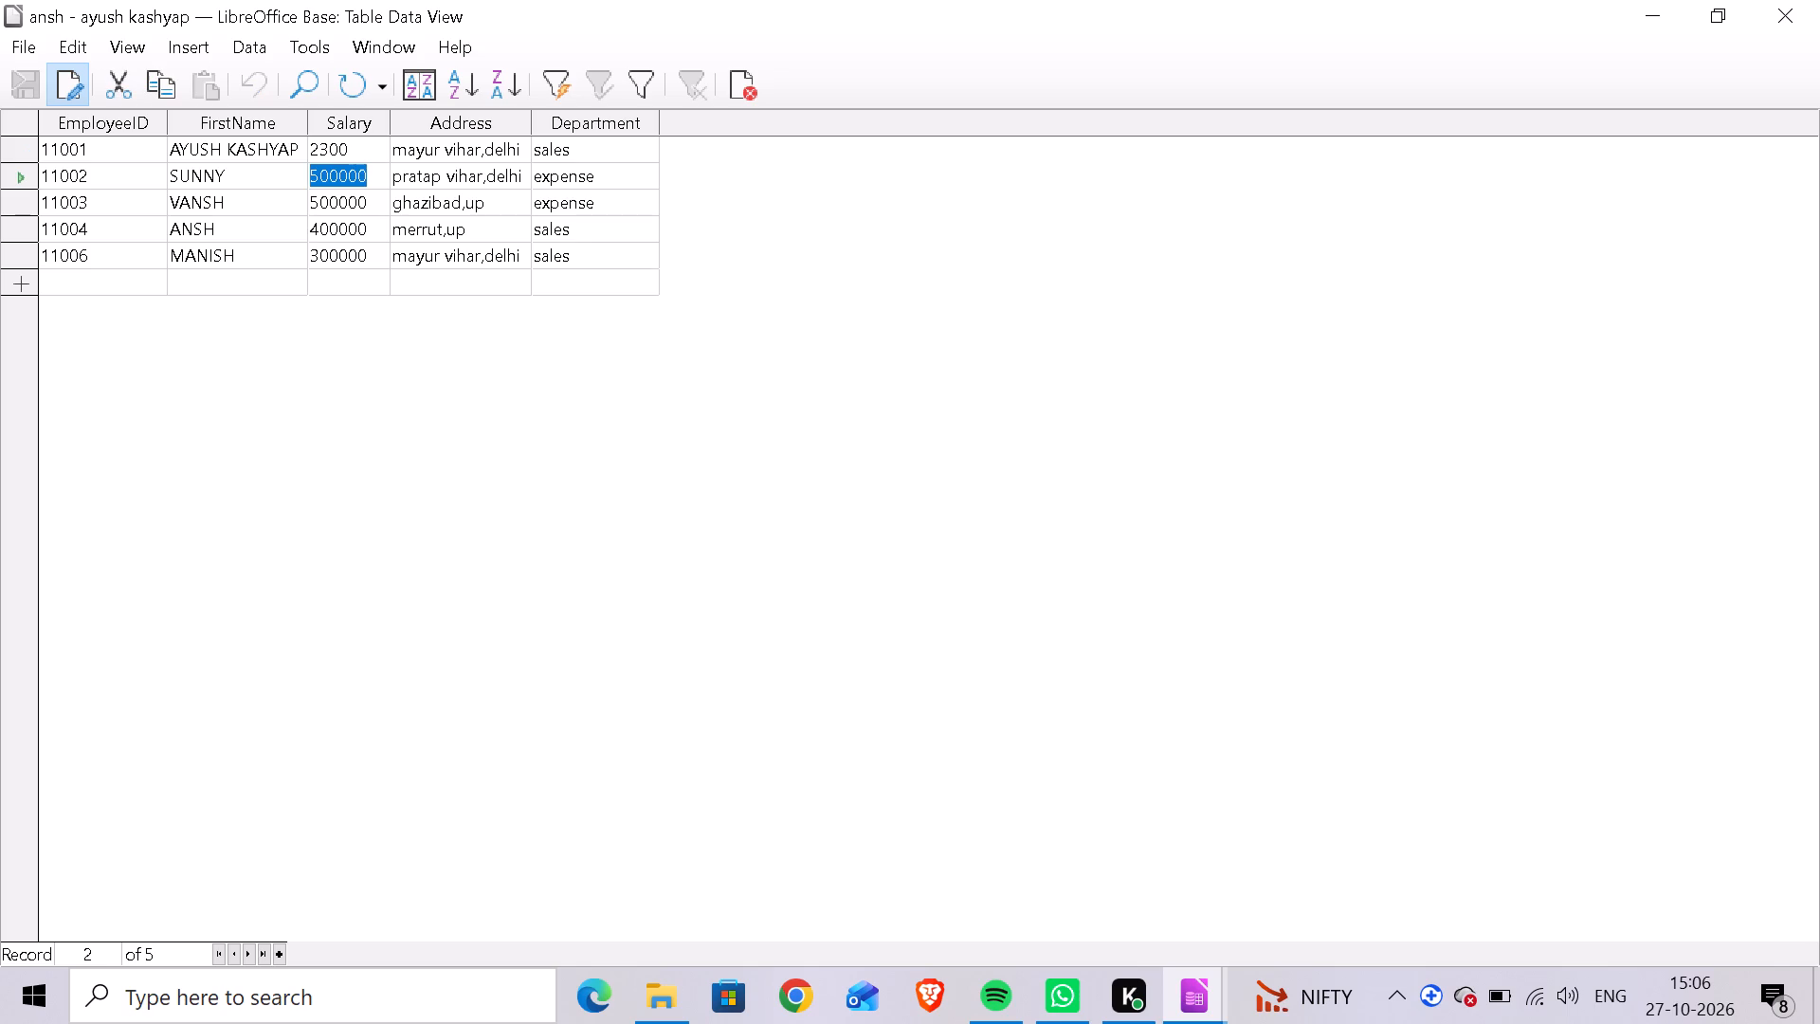
type("32000")
double_click(377, 195)
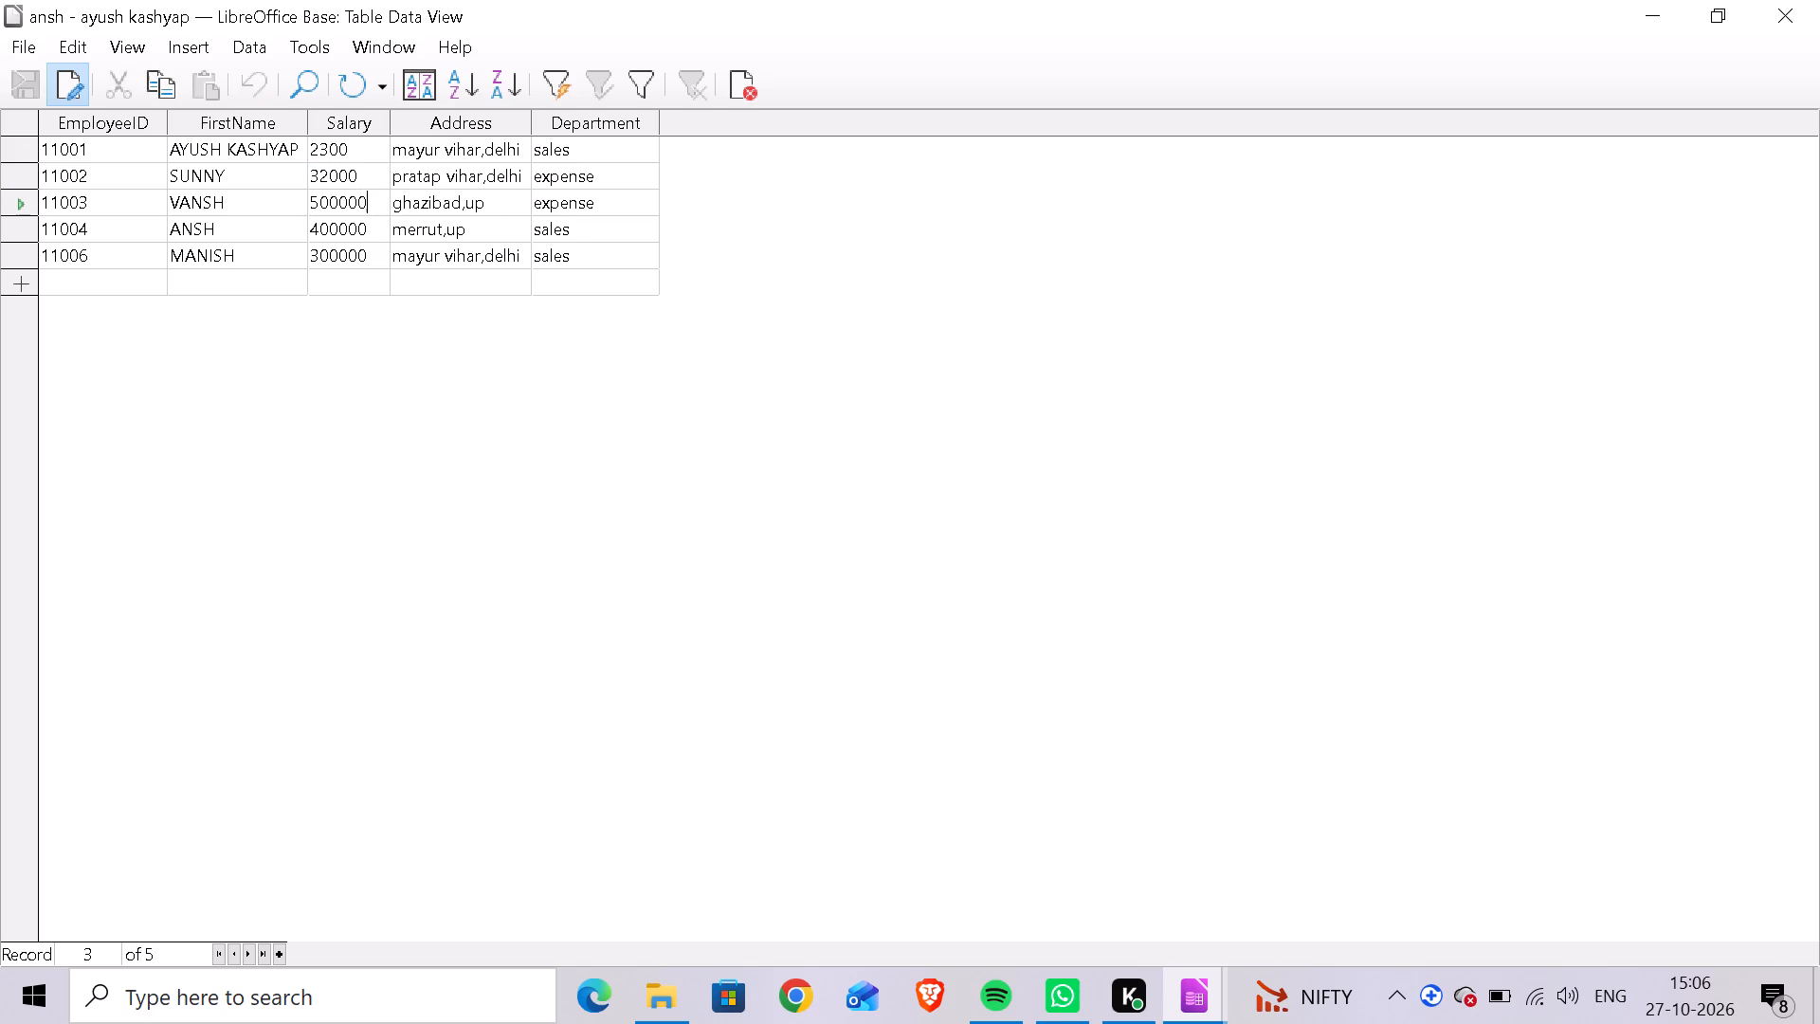
triple_click(377, 195)
type("1000")
double_click(373, 231)
double_click(375, 231)
type("2000")
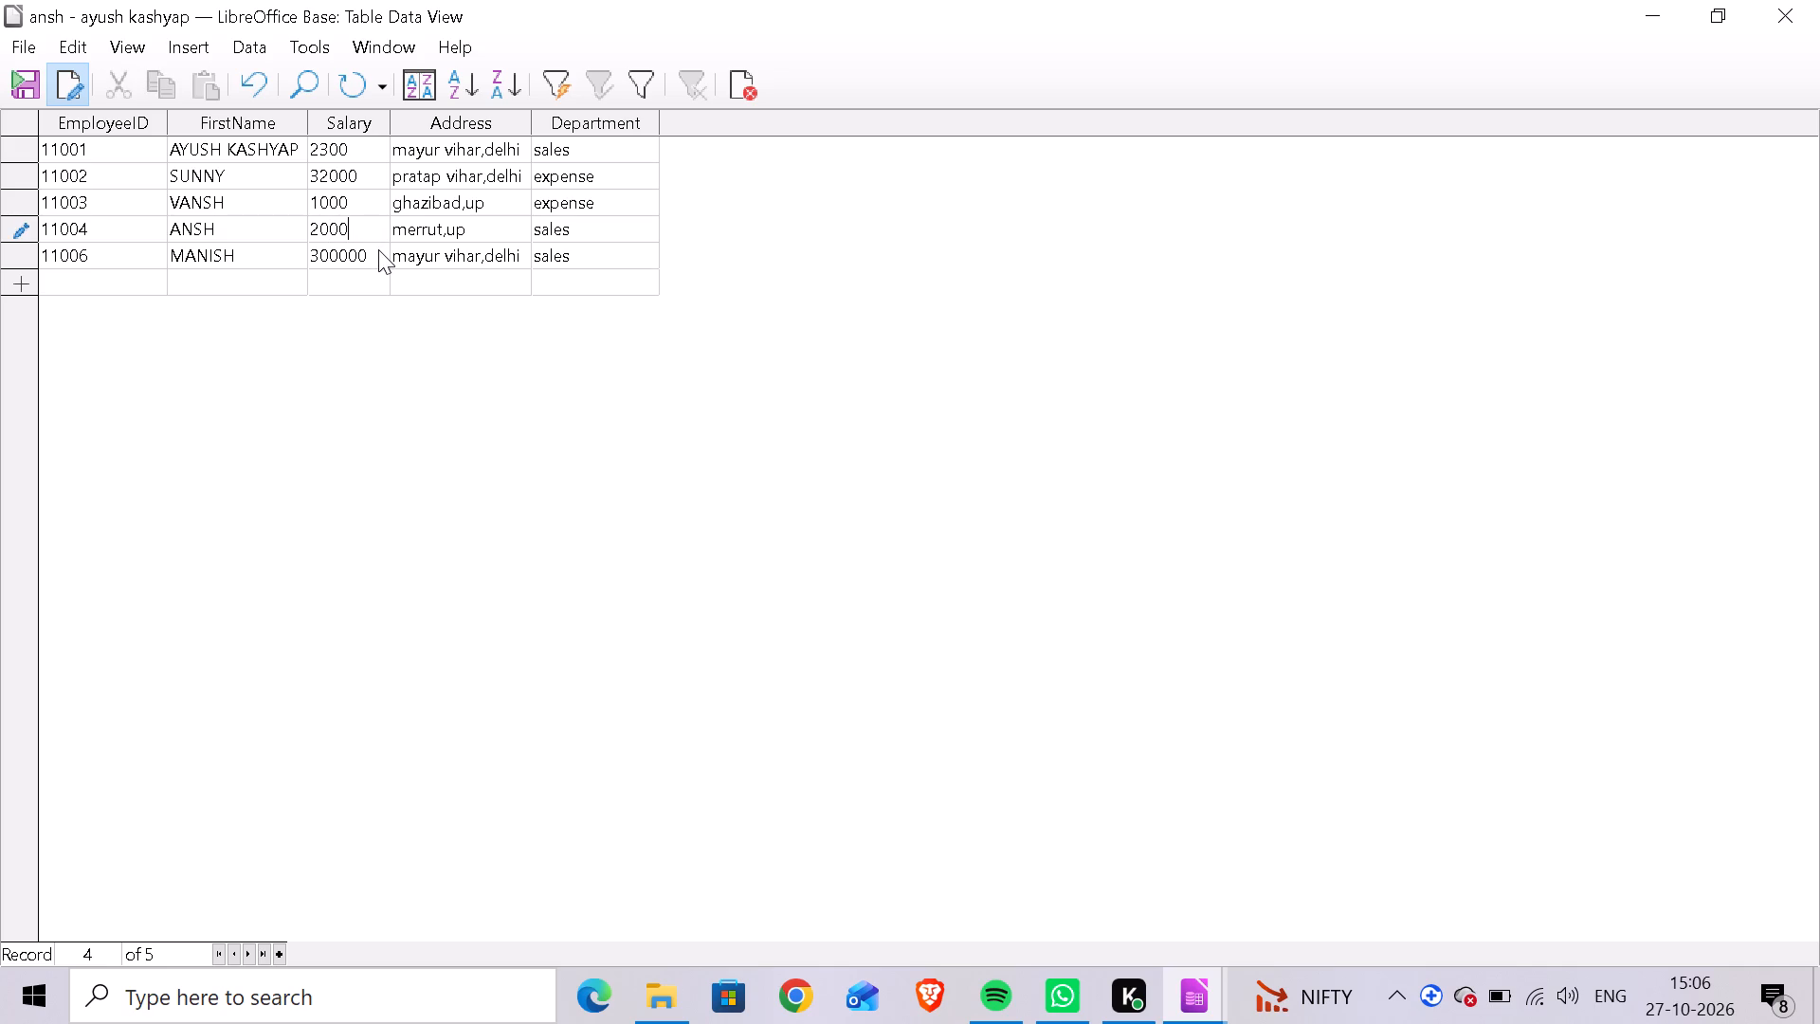
double_click(381, 254)
triple_click(381, 254)
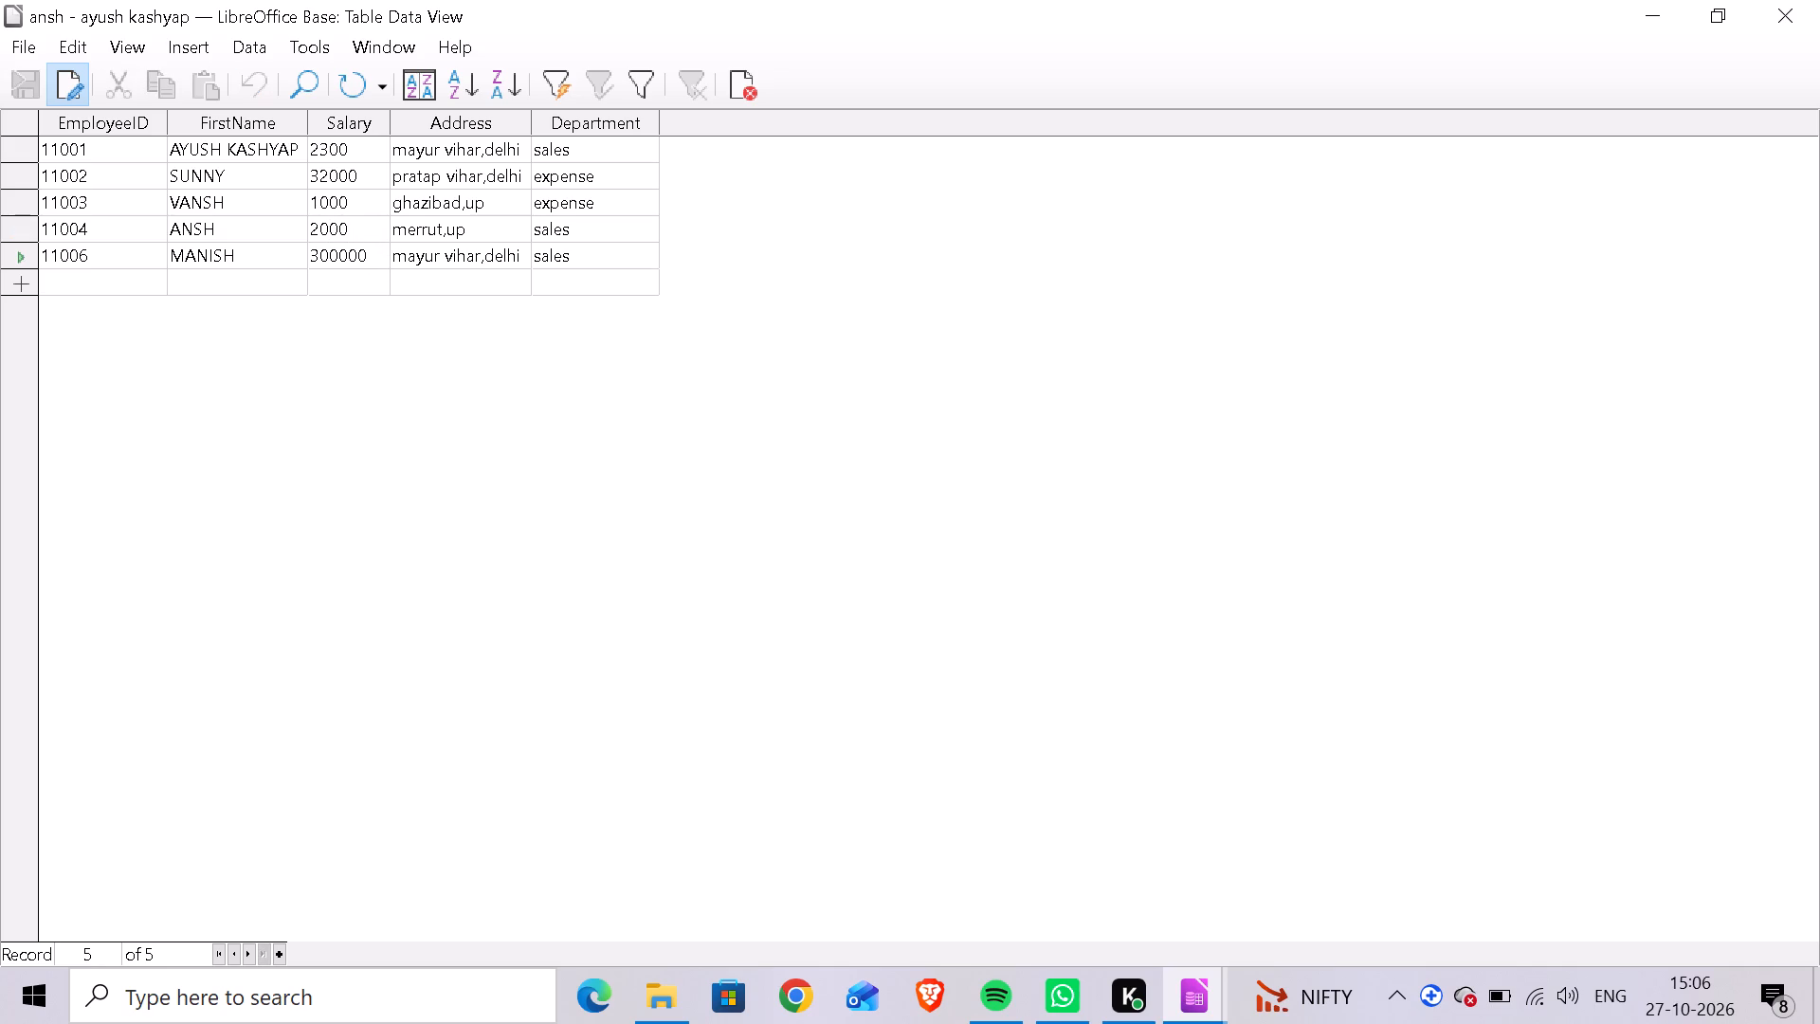
type("200")
key("0")
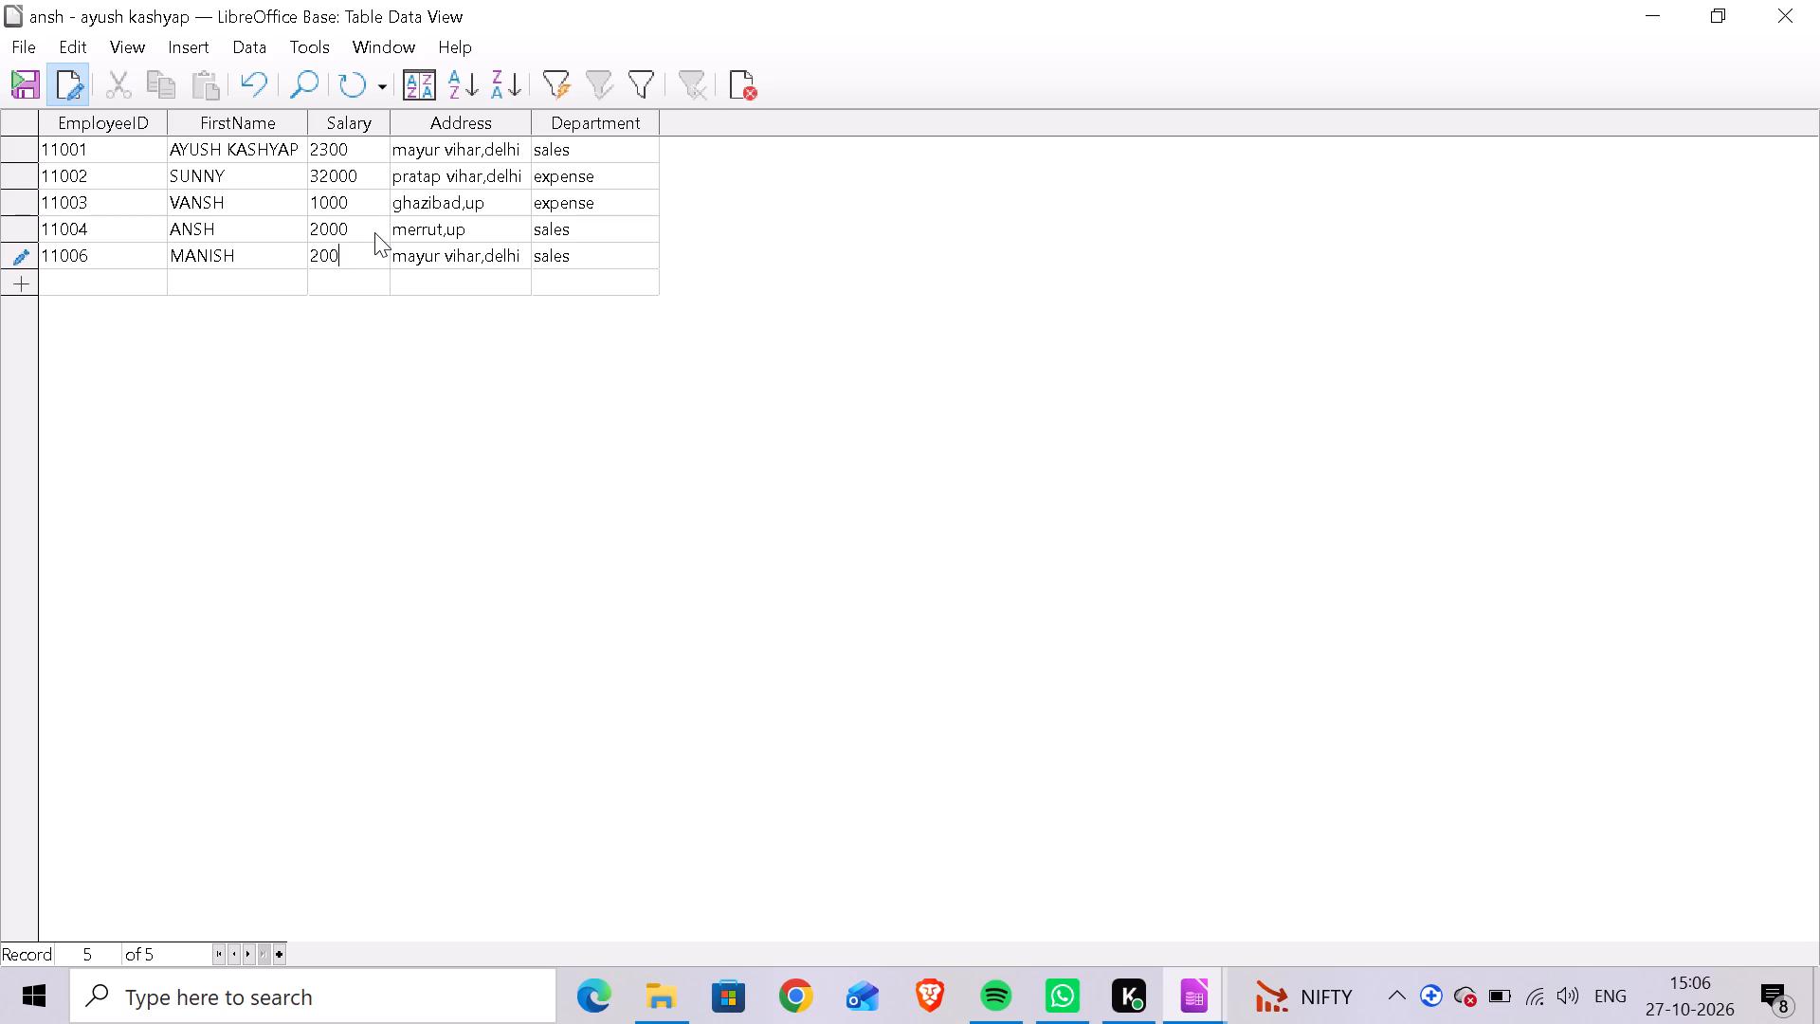
Correct the Salary of employee 11002 to 3200 and save the record.
left_click(368, 178)
key("BackSpace")
left_click(787, 457)
left_click(12, 83)
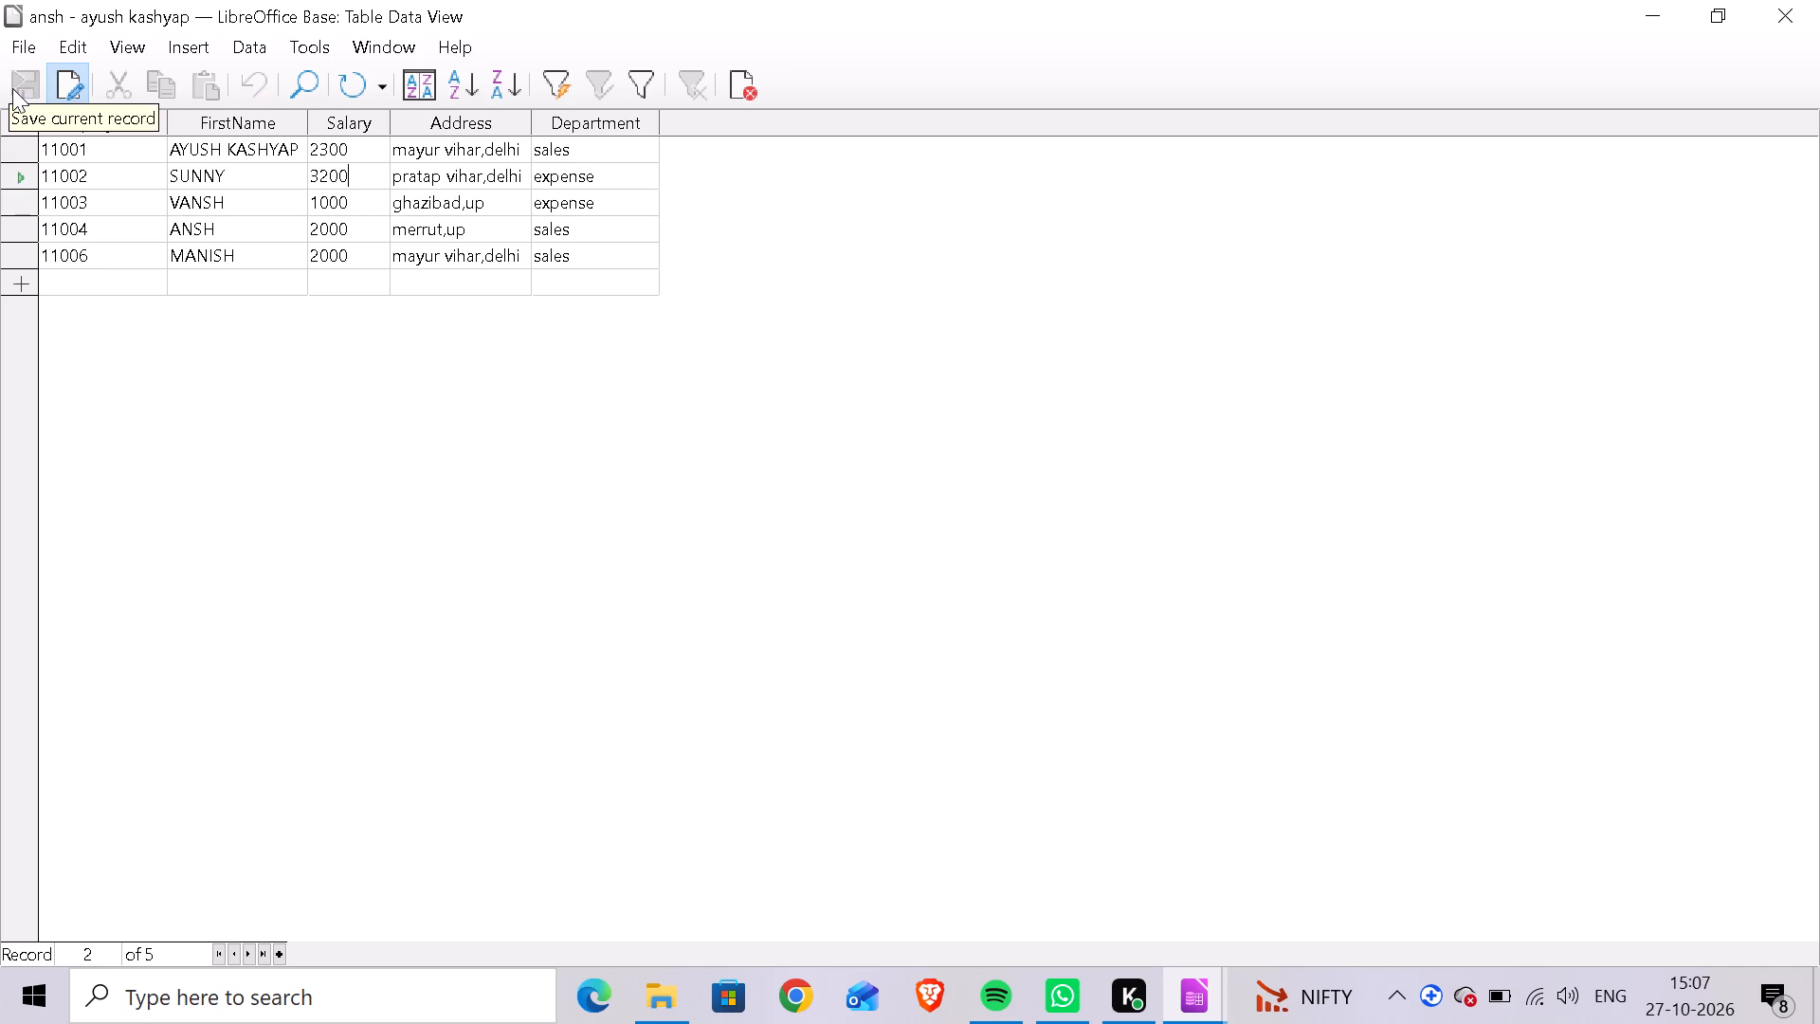
left_click(9, 46)
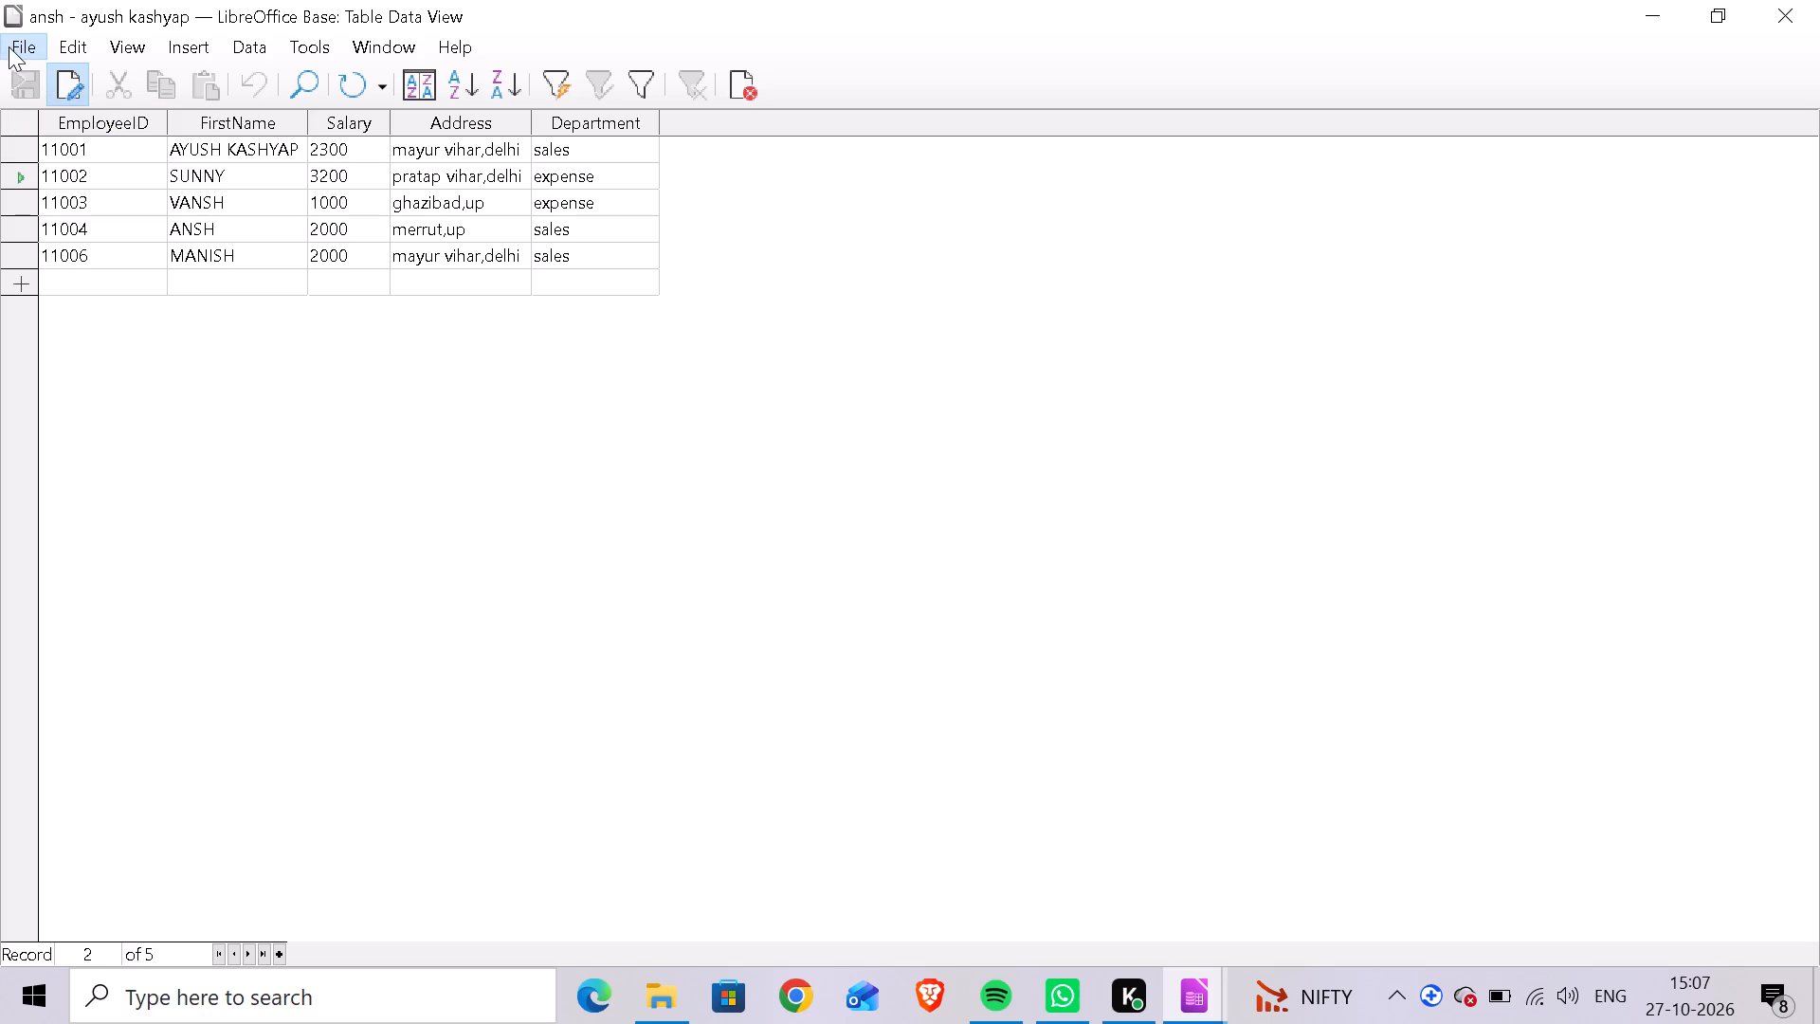
left_click(395, 450)
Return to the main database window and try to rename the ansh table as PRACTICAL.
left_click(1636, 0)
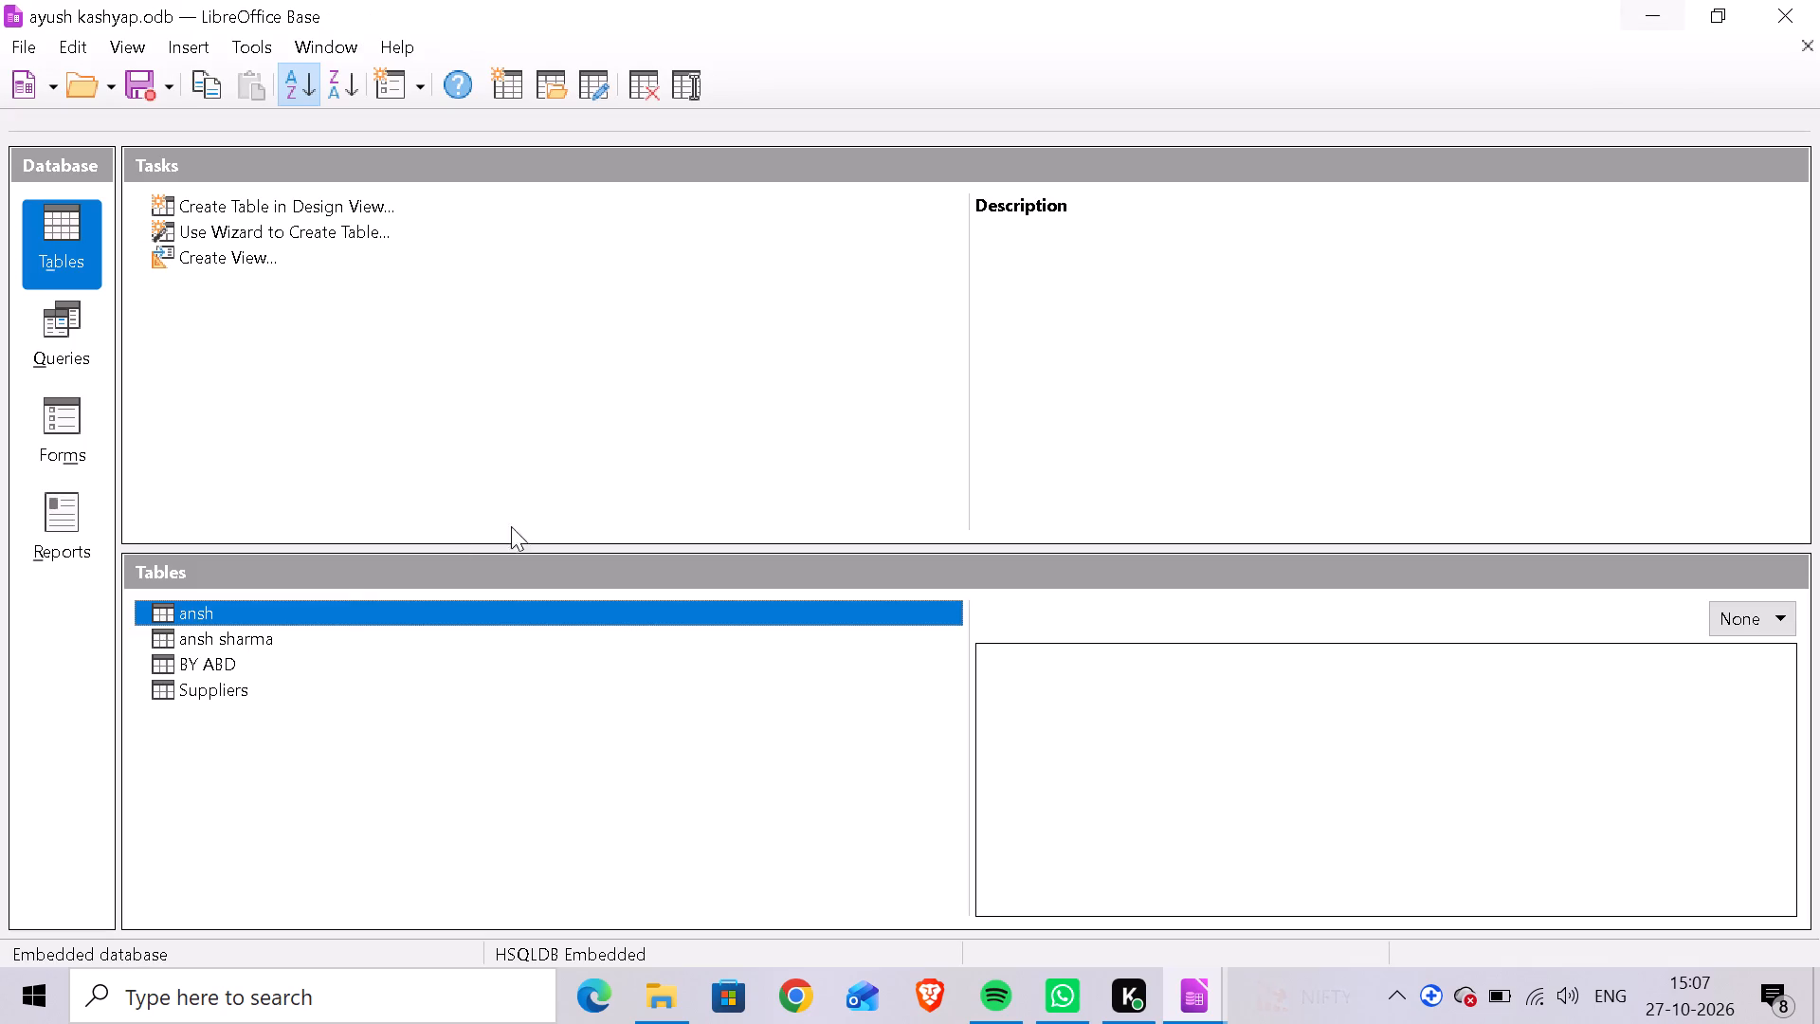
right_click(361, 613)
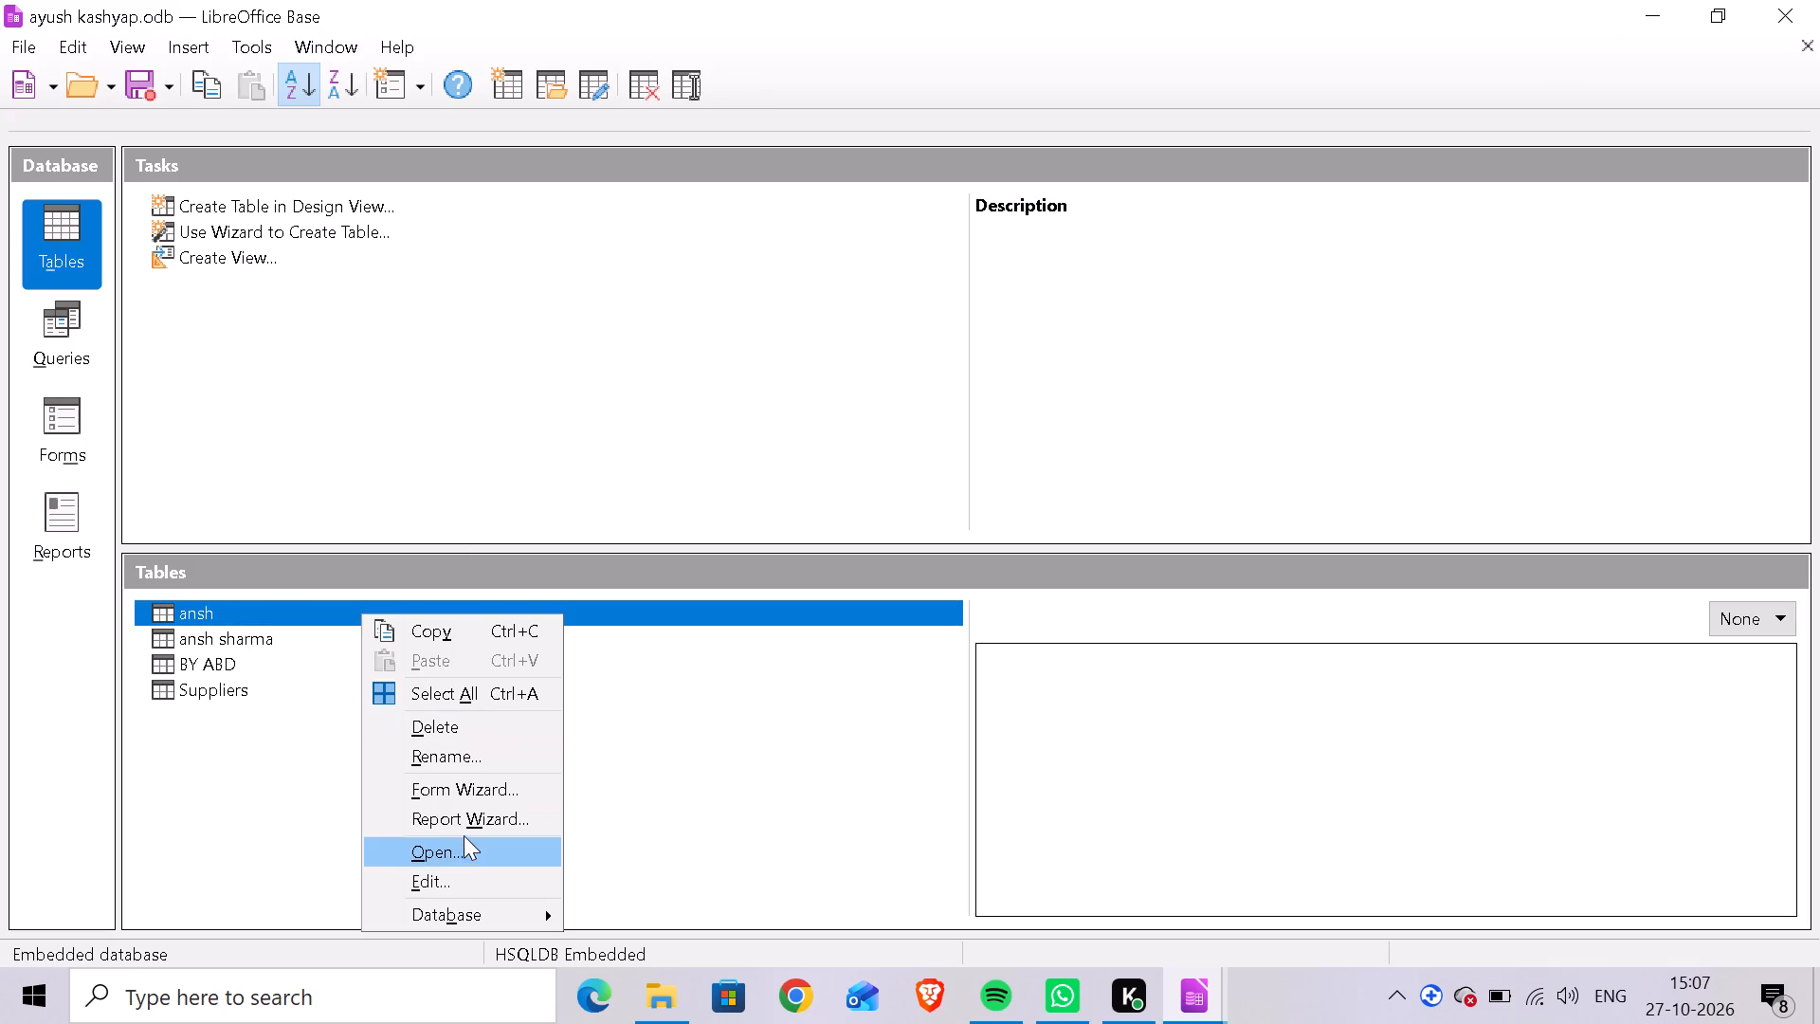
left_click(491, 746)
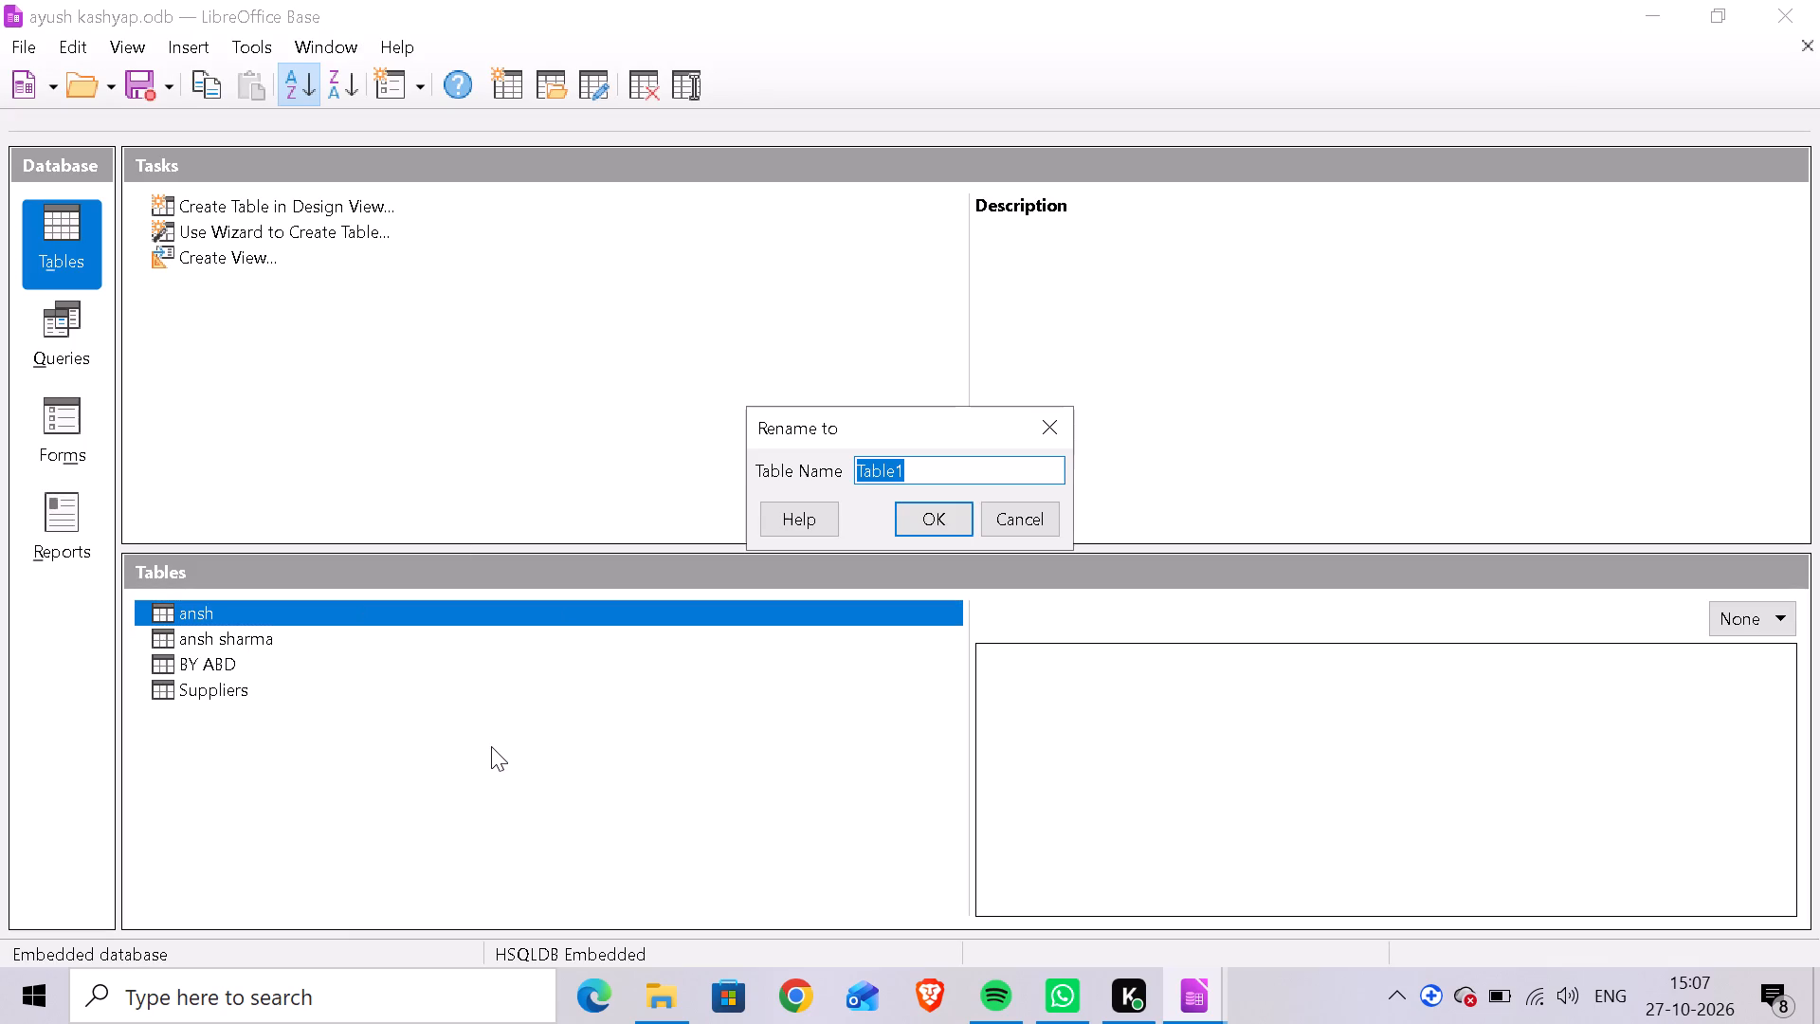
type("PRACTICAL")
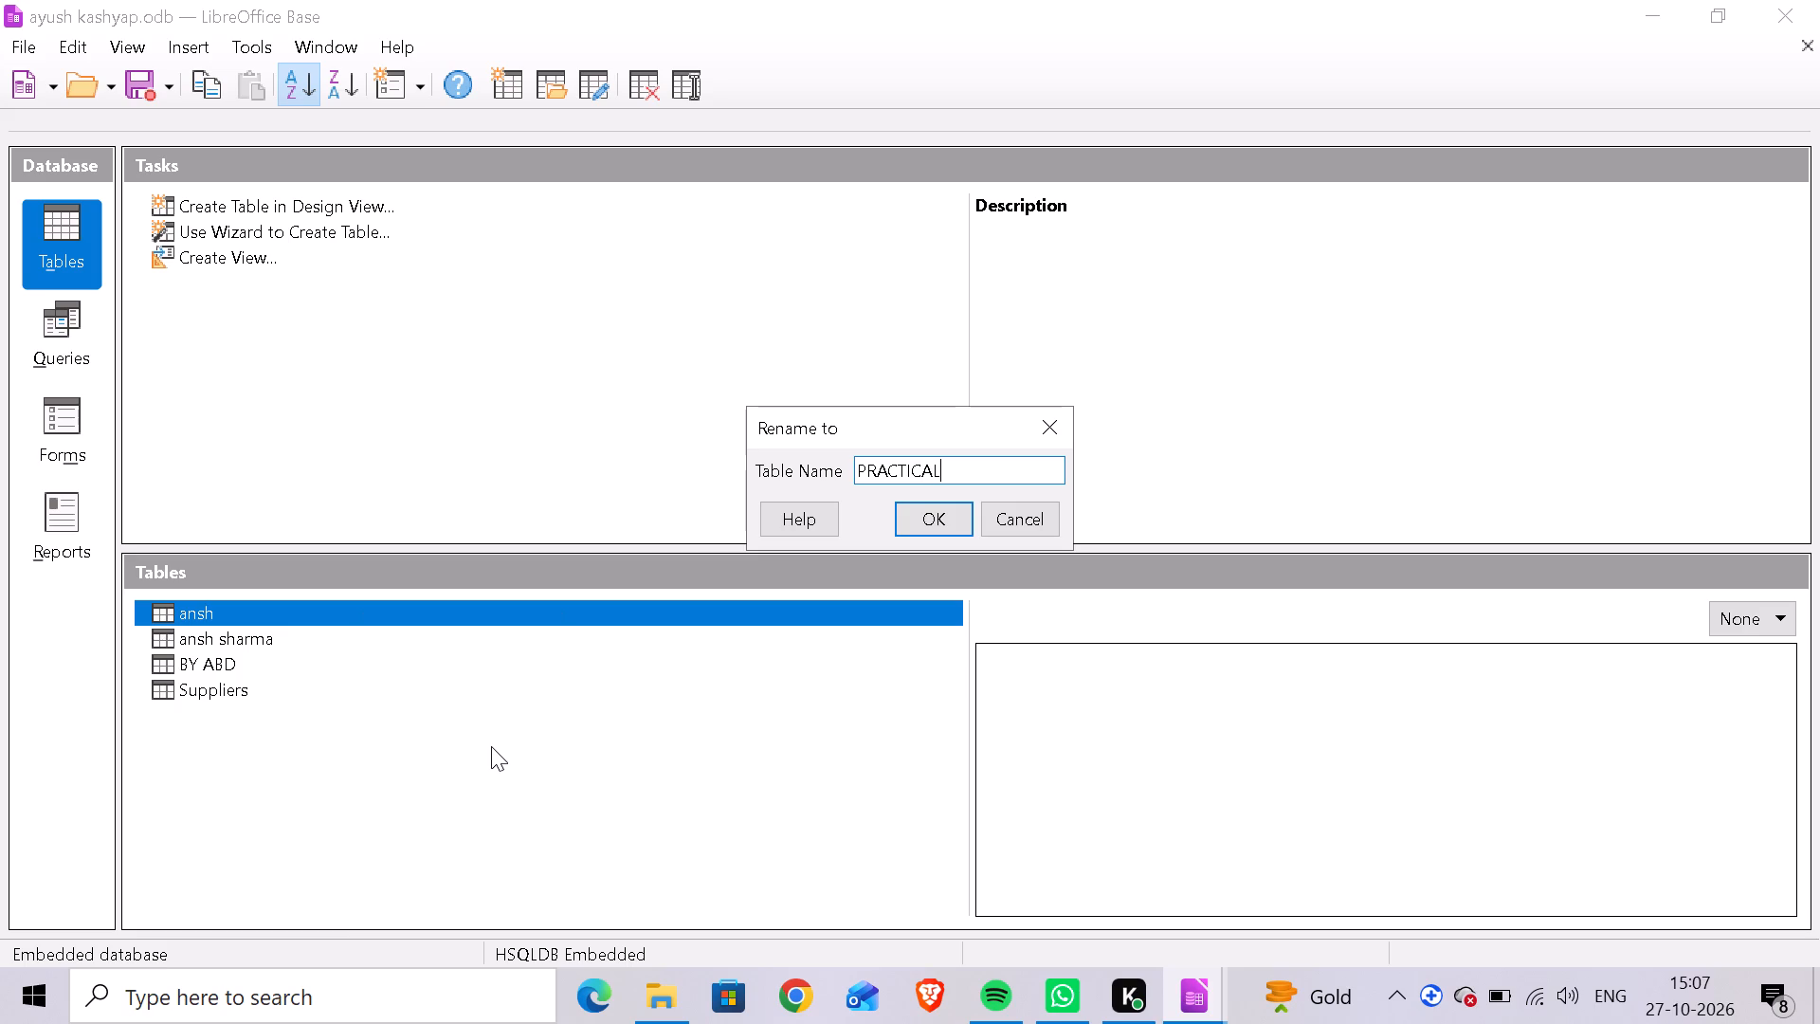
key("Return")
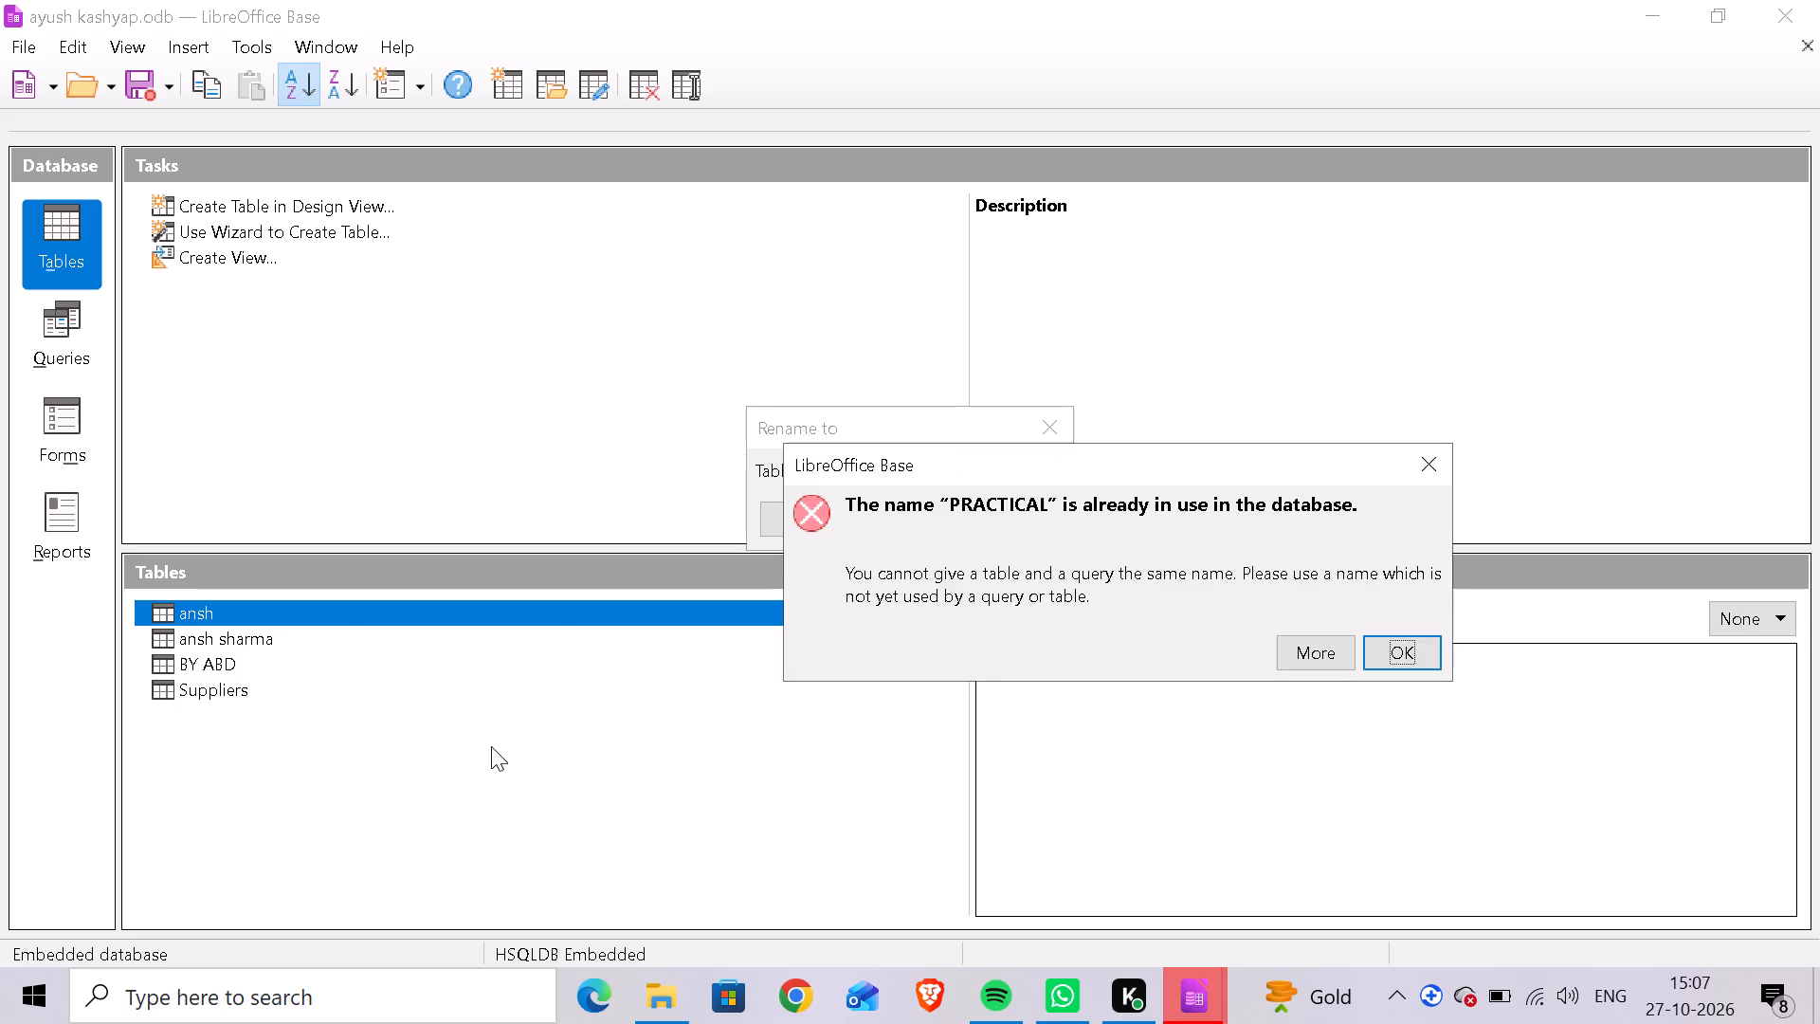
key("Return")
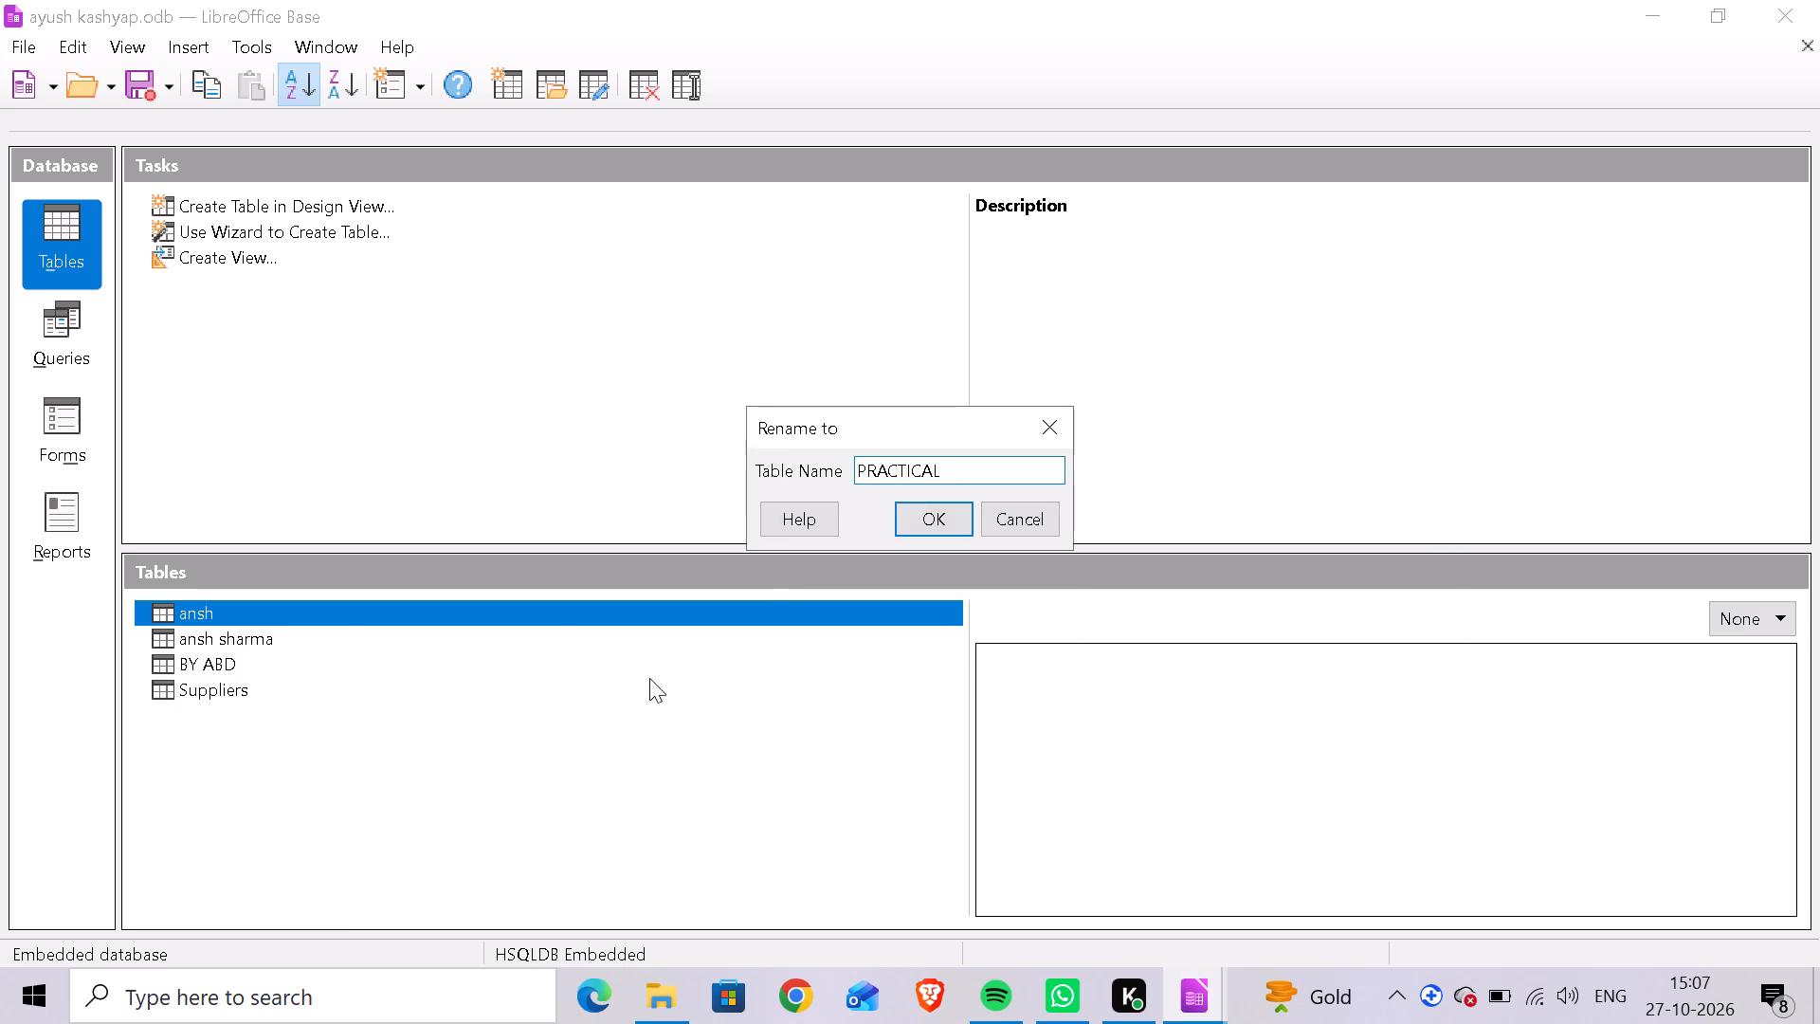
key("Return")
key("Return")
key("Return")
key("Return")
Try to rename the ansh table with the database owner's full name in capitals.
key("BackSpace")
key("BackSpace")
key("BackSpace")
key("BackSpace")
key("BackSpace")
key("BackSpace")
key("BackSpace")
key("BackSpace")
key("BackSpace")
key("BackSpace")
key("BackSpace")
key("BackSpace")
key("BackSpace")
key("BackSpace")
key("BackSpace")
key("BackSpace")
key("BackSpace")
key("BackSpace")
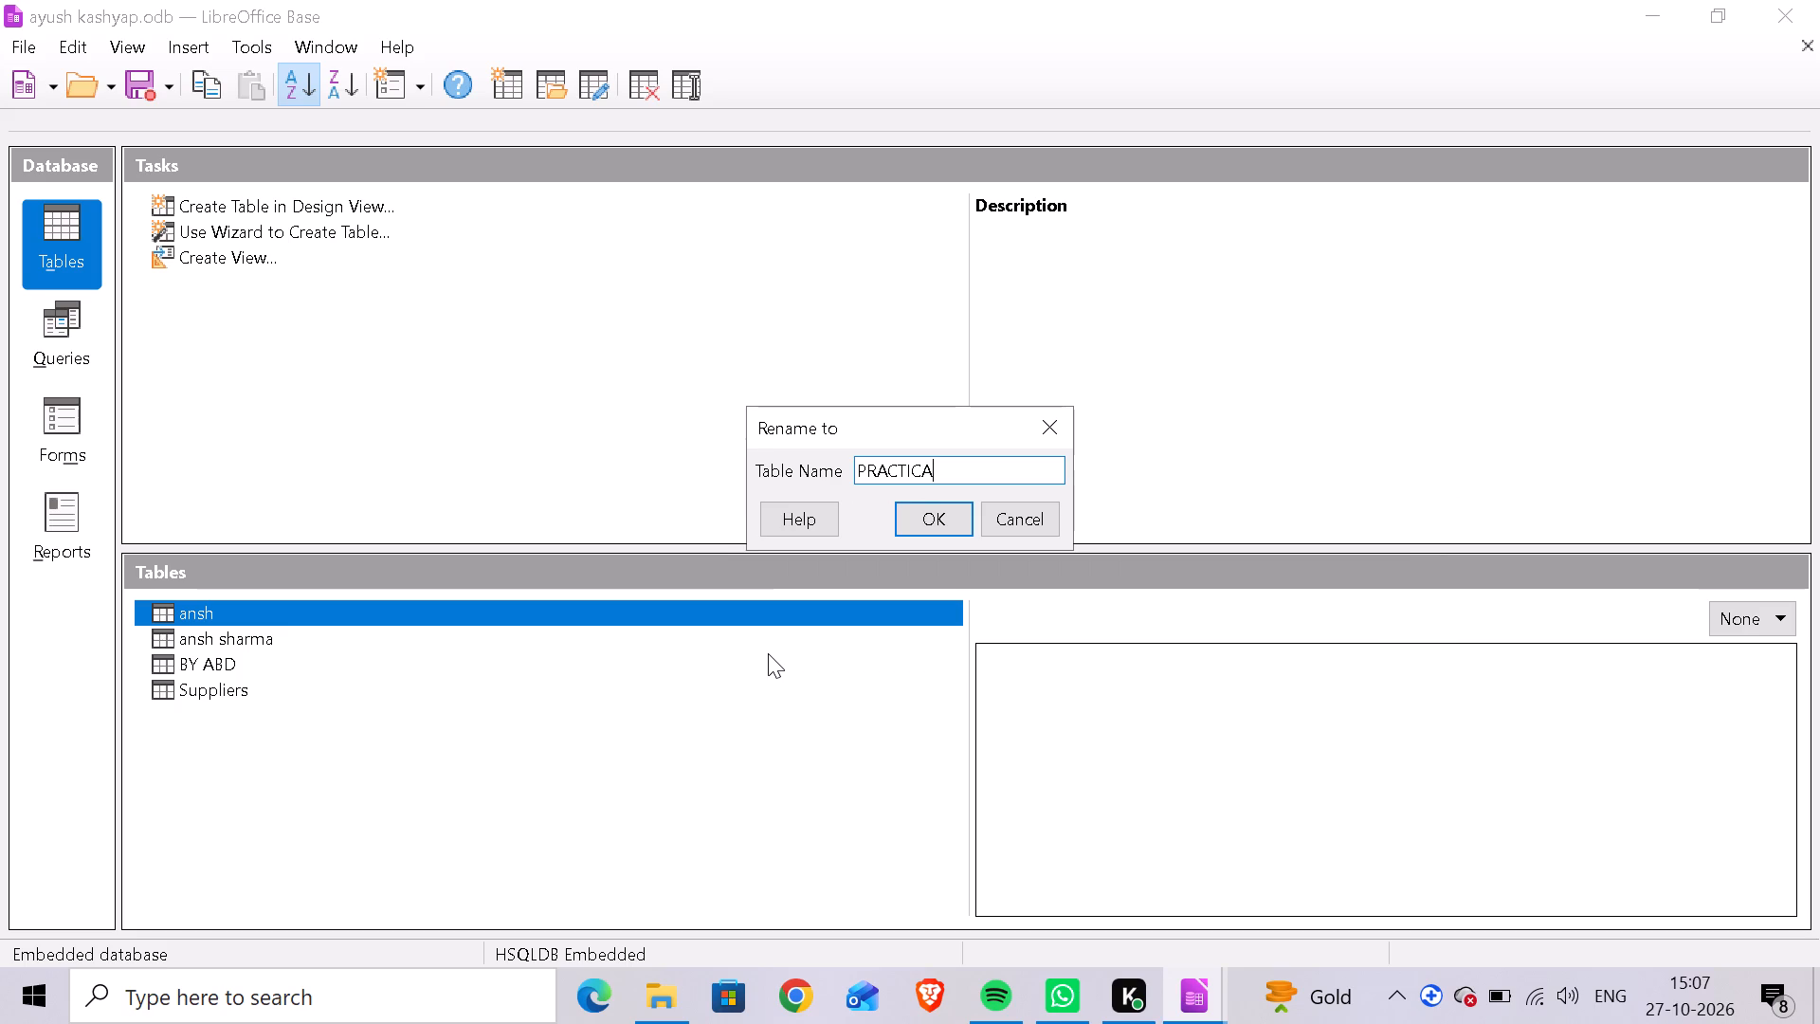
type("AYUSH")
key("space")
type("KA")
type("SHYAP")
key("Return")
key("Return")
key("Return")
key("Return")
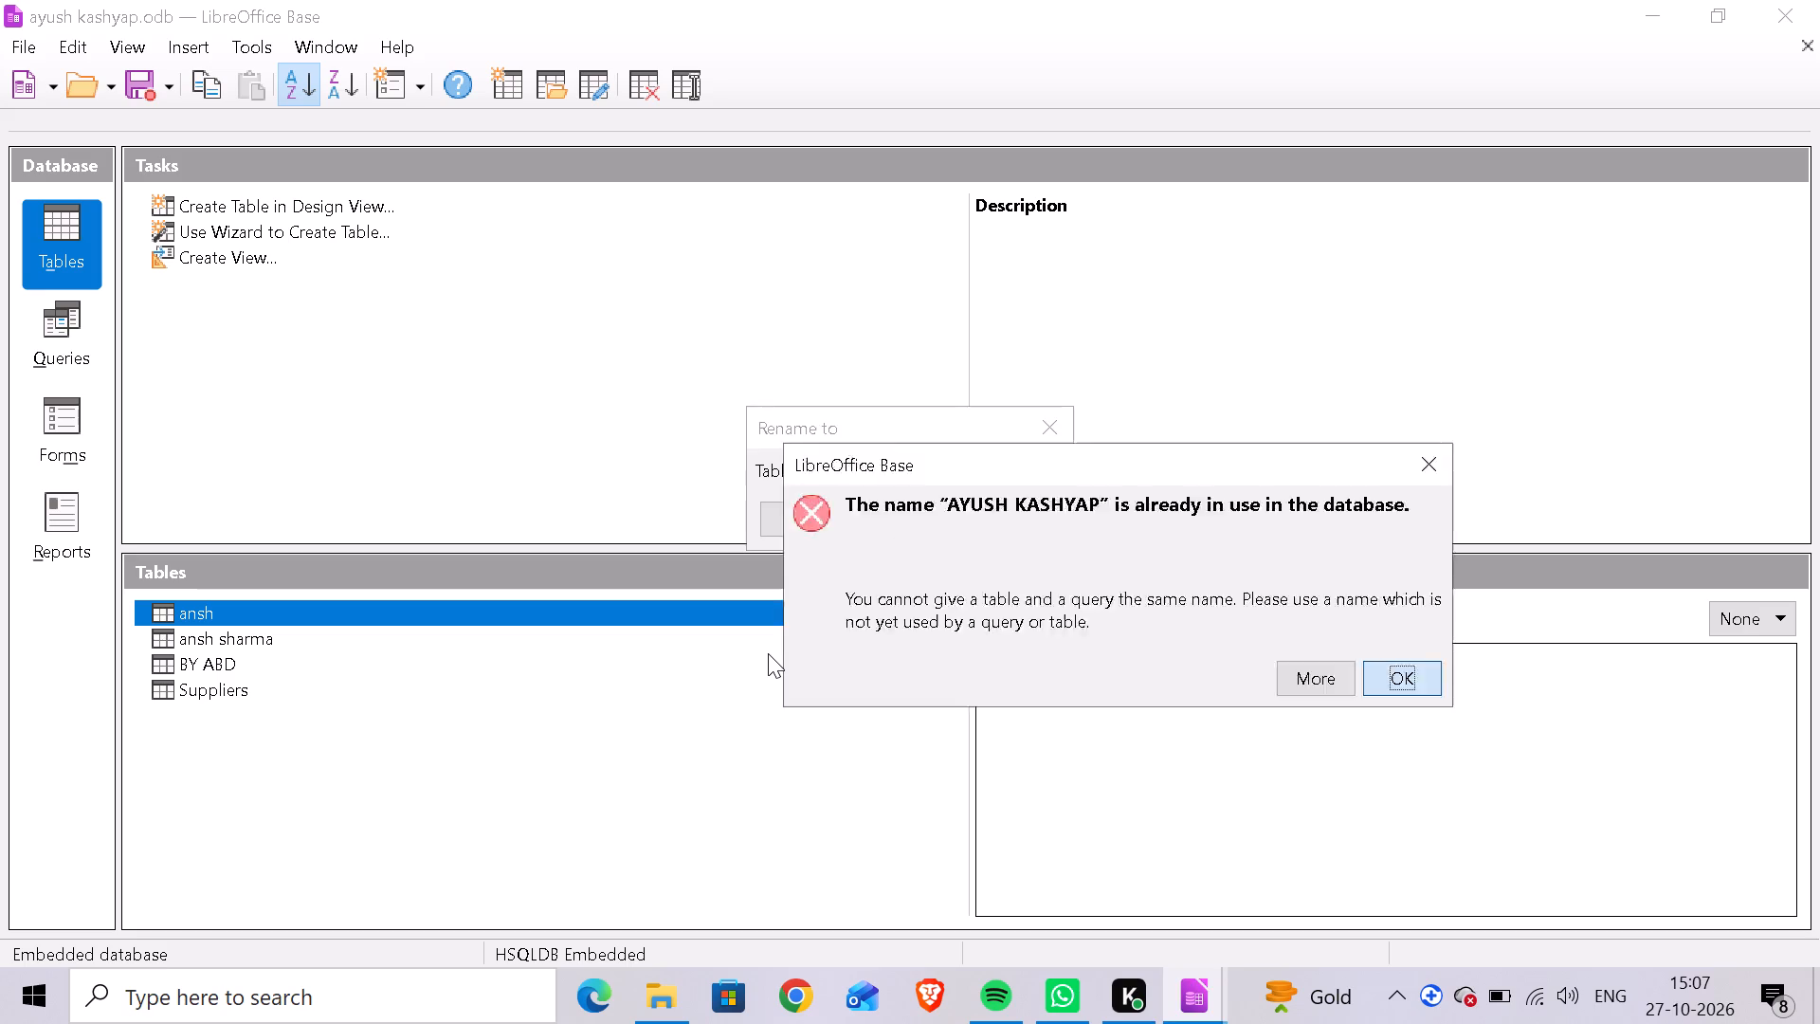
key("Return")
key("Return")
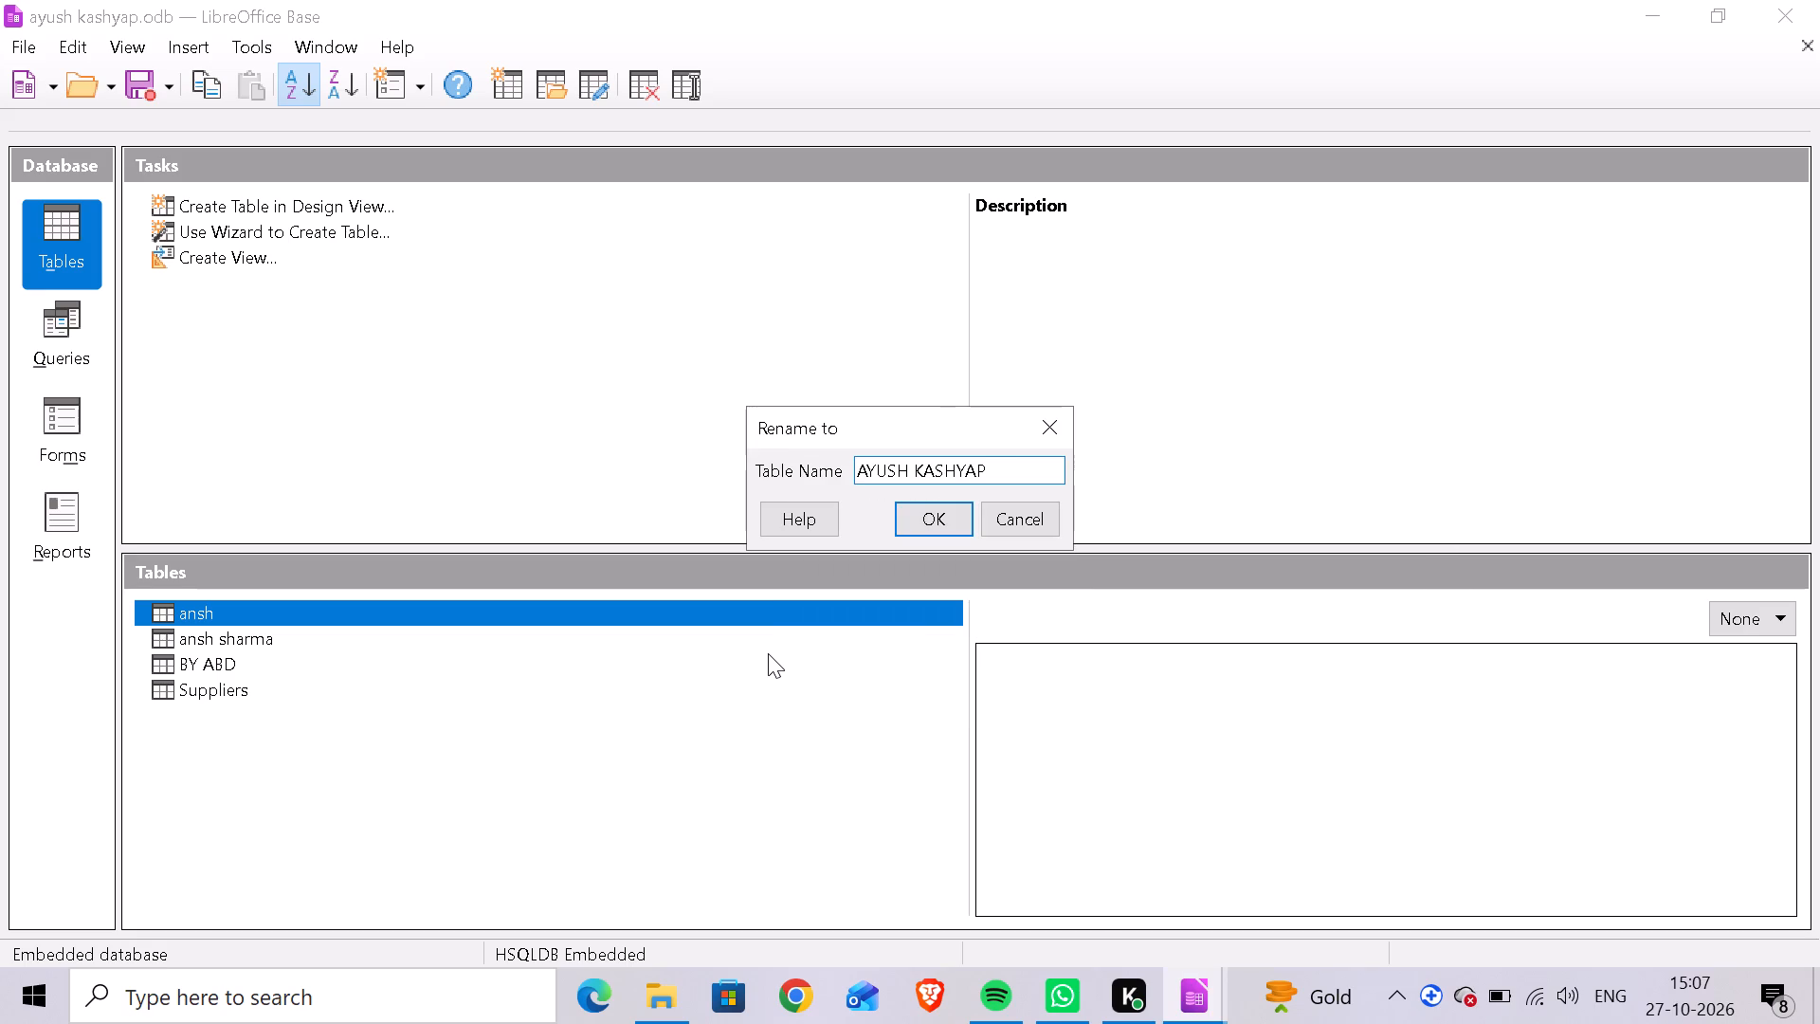
Rename the ansh table as AYUSH, keeping only the owner's first name.
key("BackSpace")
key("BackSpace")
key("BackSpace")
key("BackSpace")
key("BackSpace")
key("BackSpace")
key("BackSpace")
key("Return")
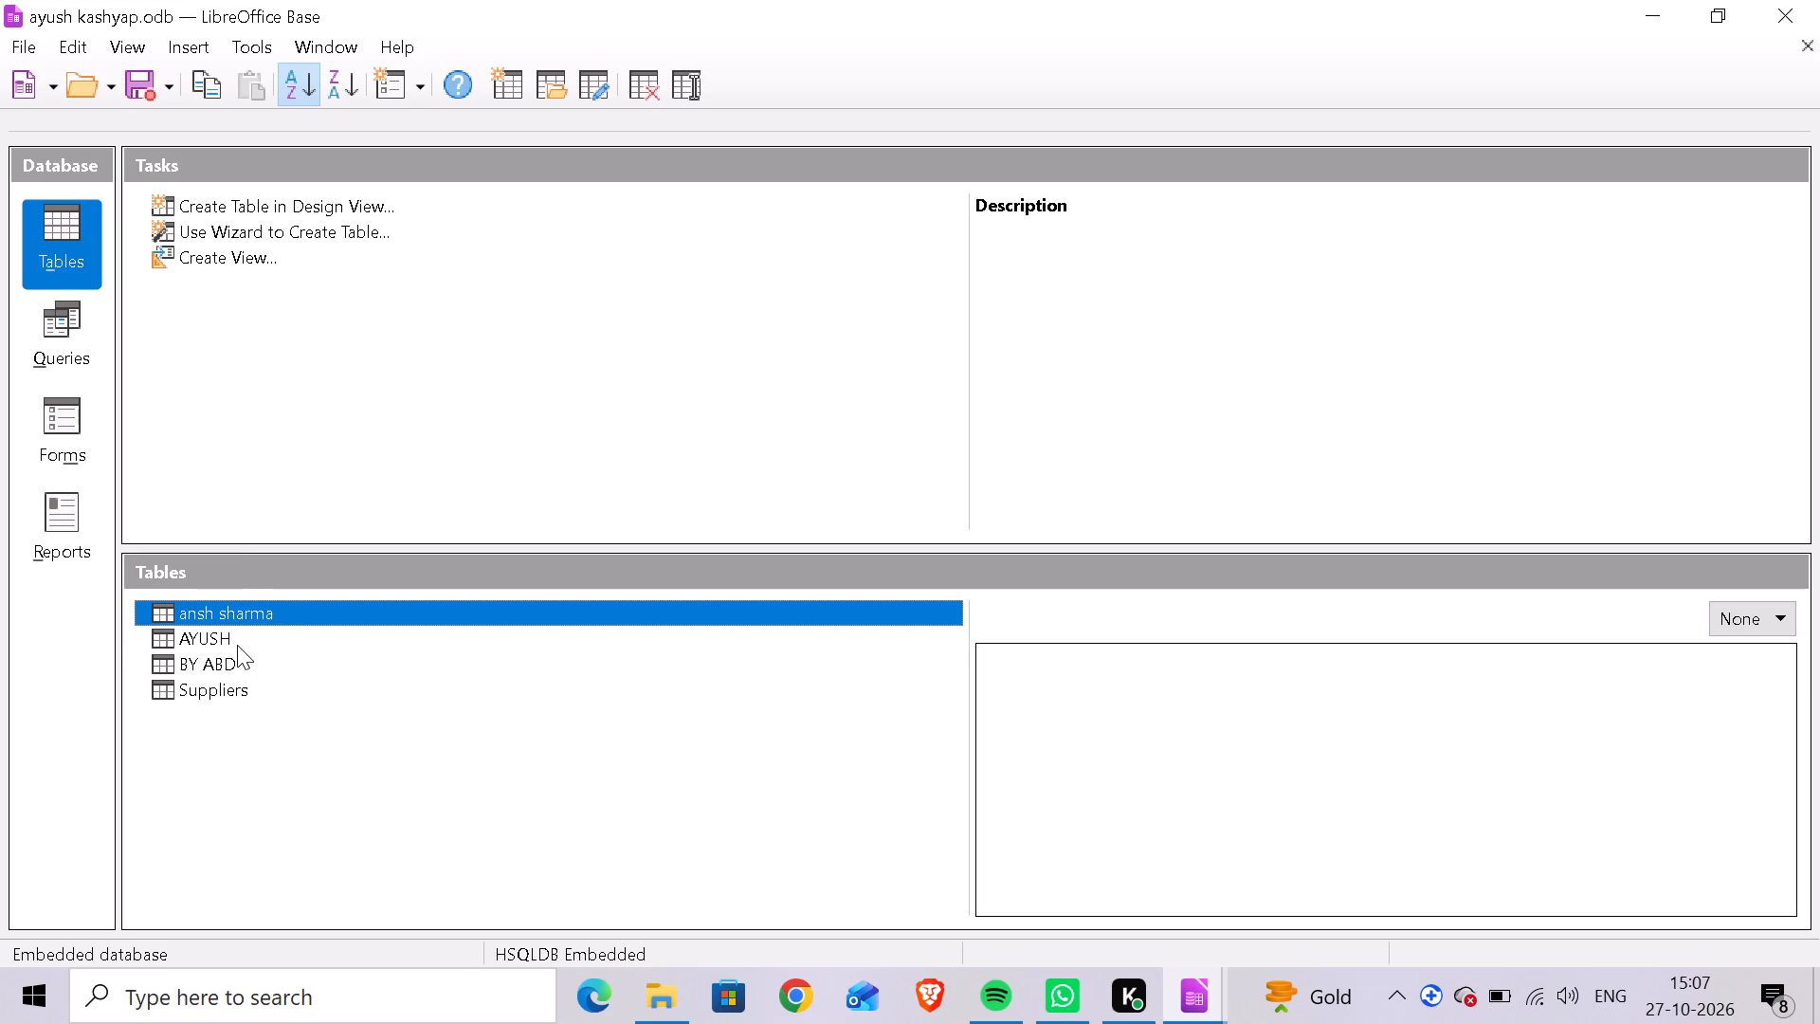
Open the AYUSH table's data with the Address column fitted to its contents.
left_click(237, 645)
double_click(237, 631)
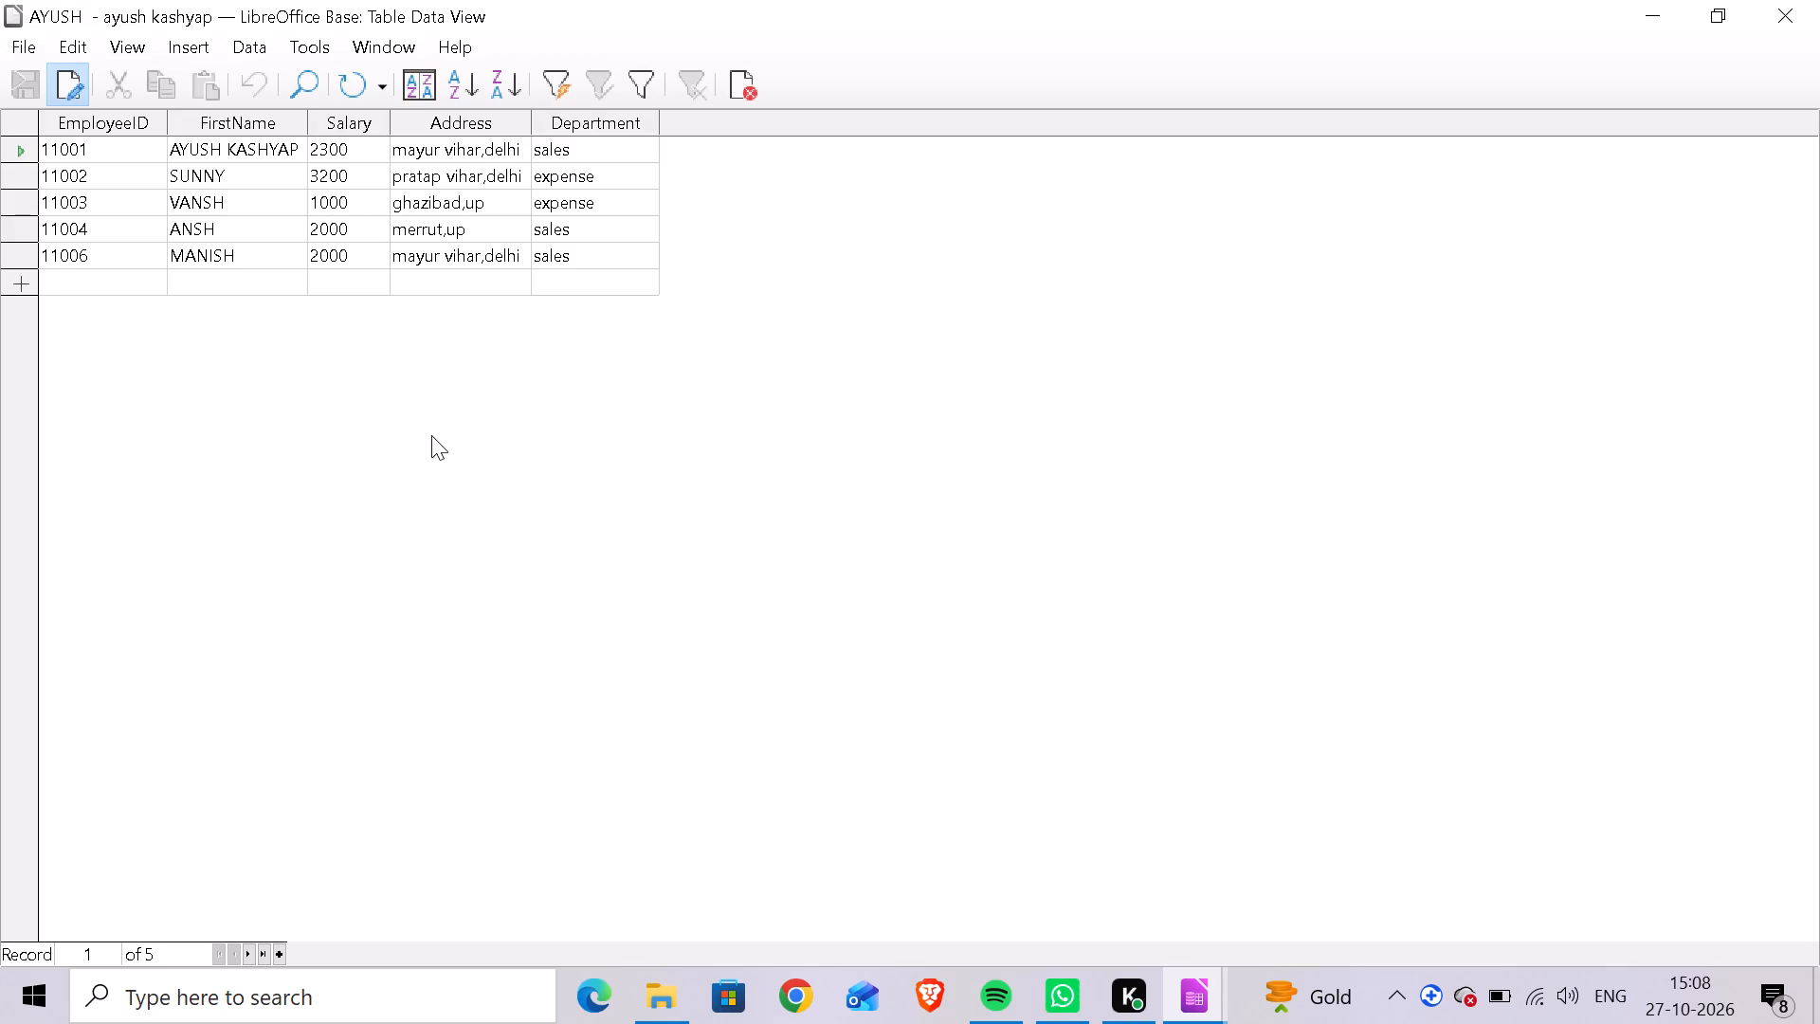
double_click(533, 122)
double_click(489, 124)
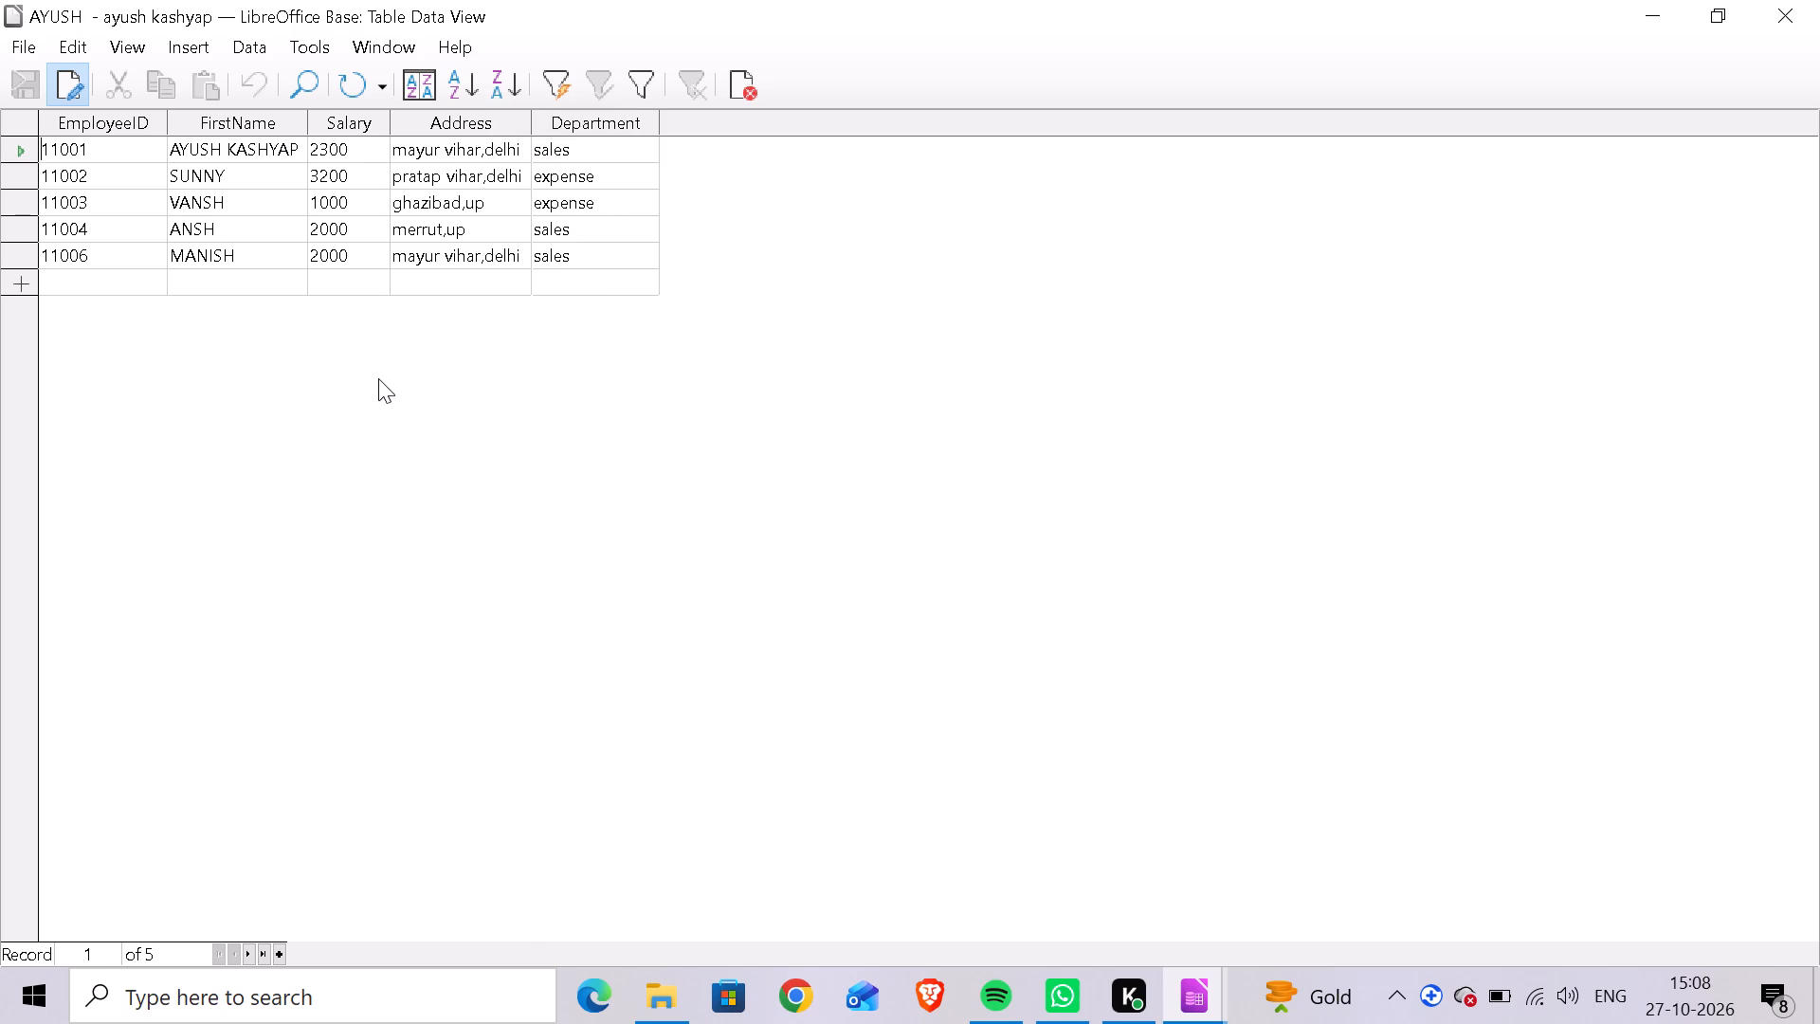
Capture a screenshot of the AYUSH table's data window, excluding the taskbar, and open it in Snip & Sketch.
key("shift+super+s")
left_click_drag(0, 0, 94, 22)
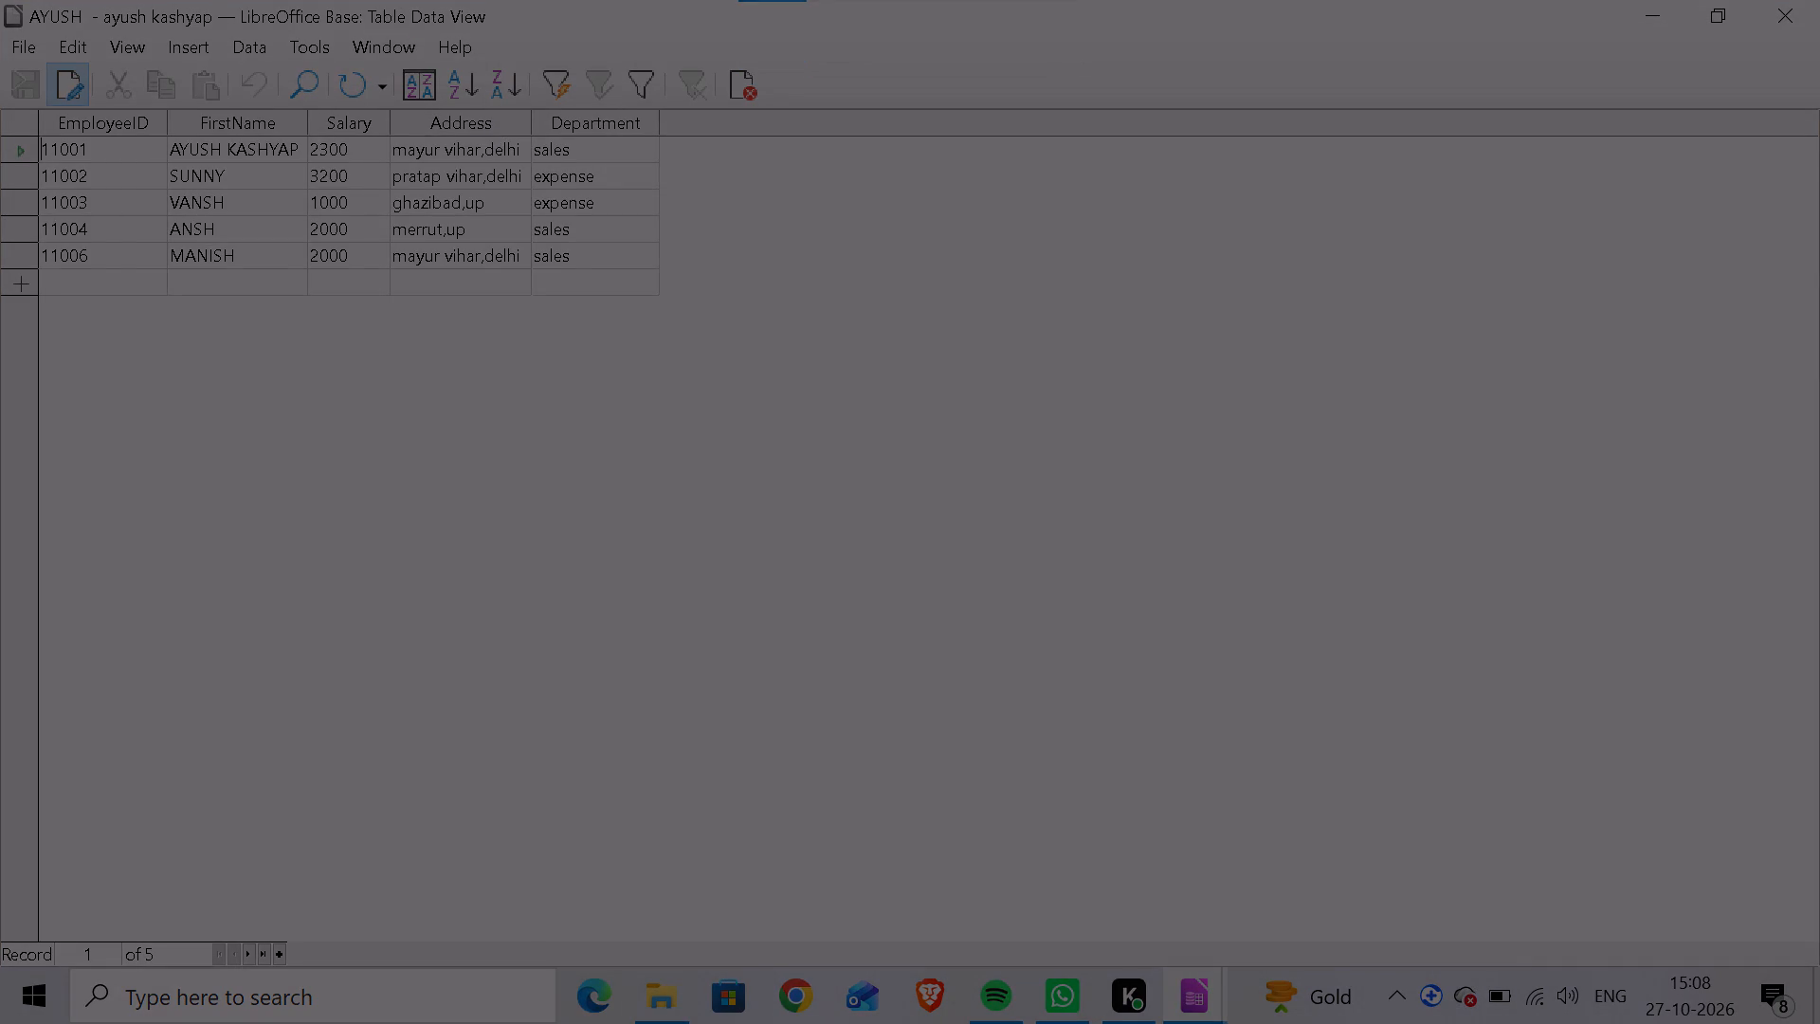
left_click_drag(94, 22, 1819, 808)
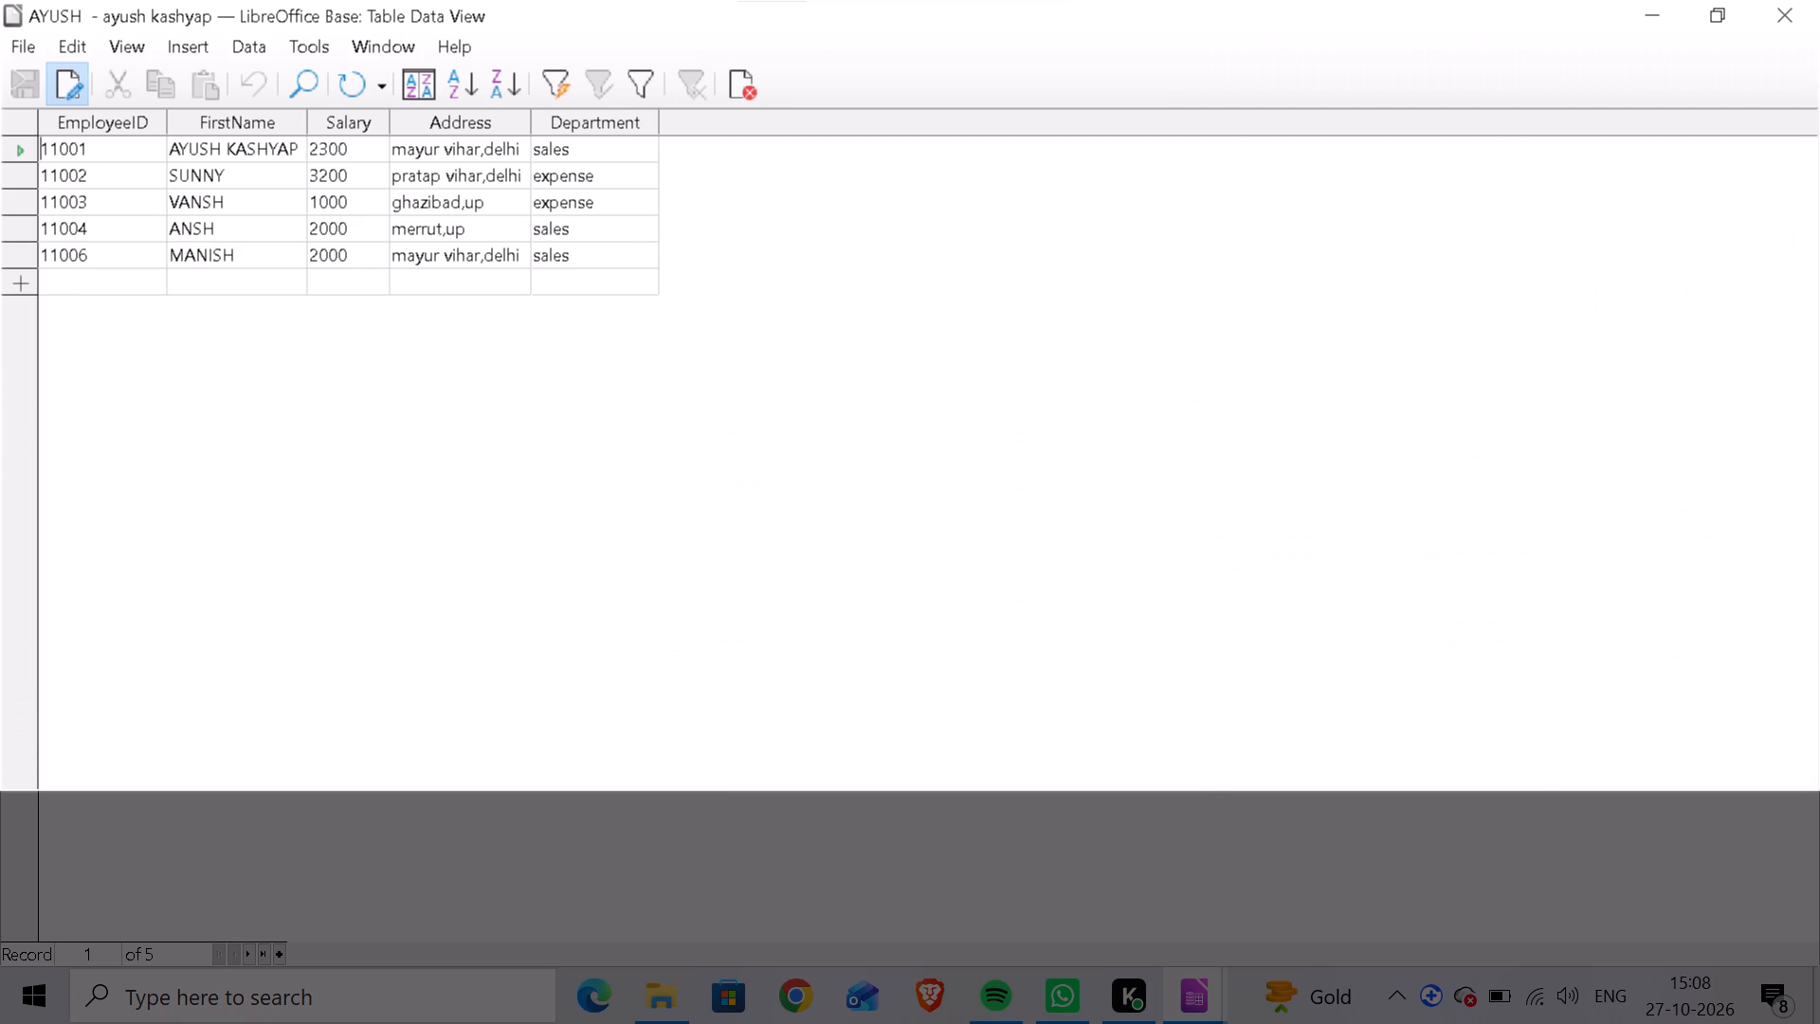
left_click_drag(1819, 808, 1819, 971)
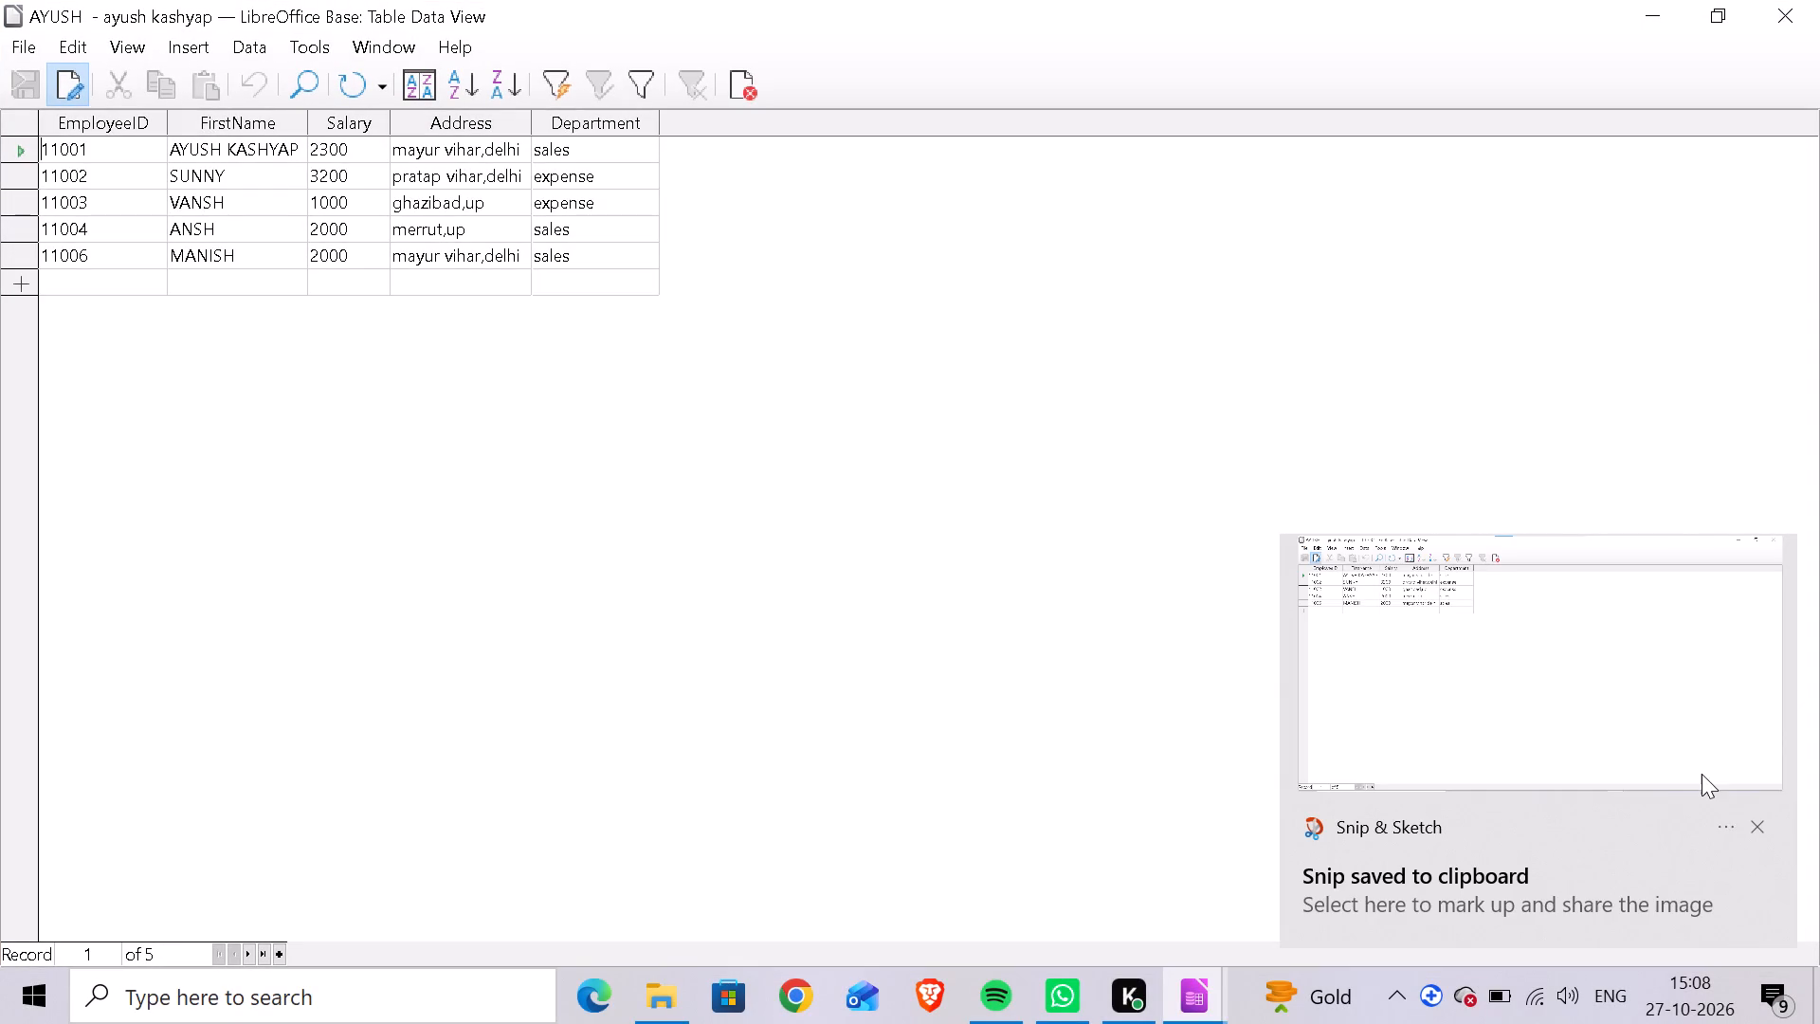
left_click(1627, 681)
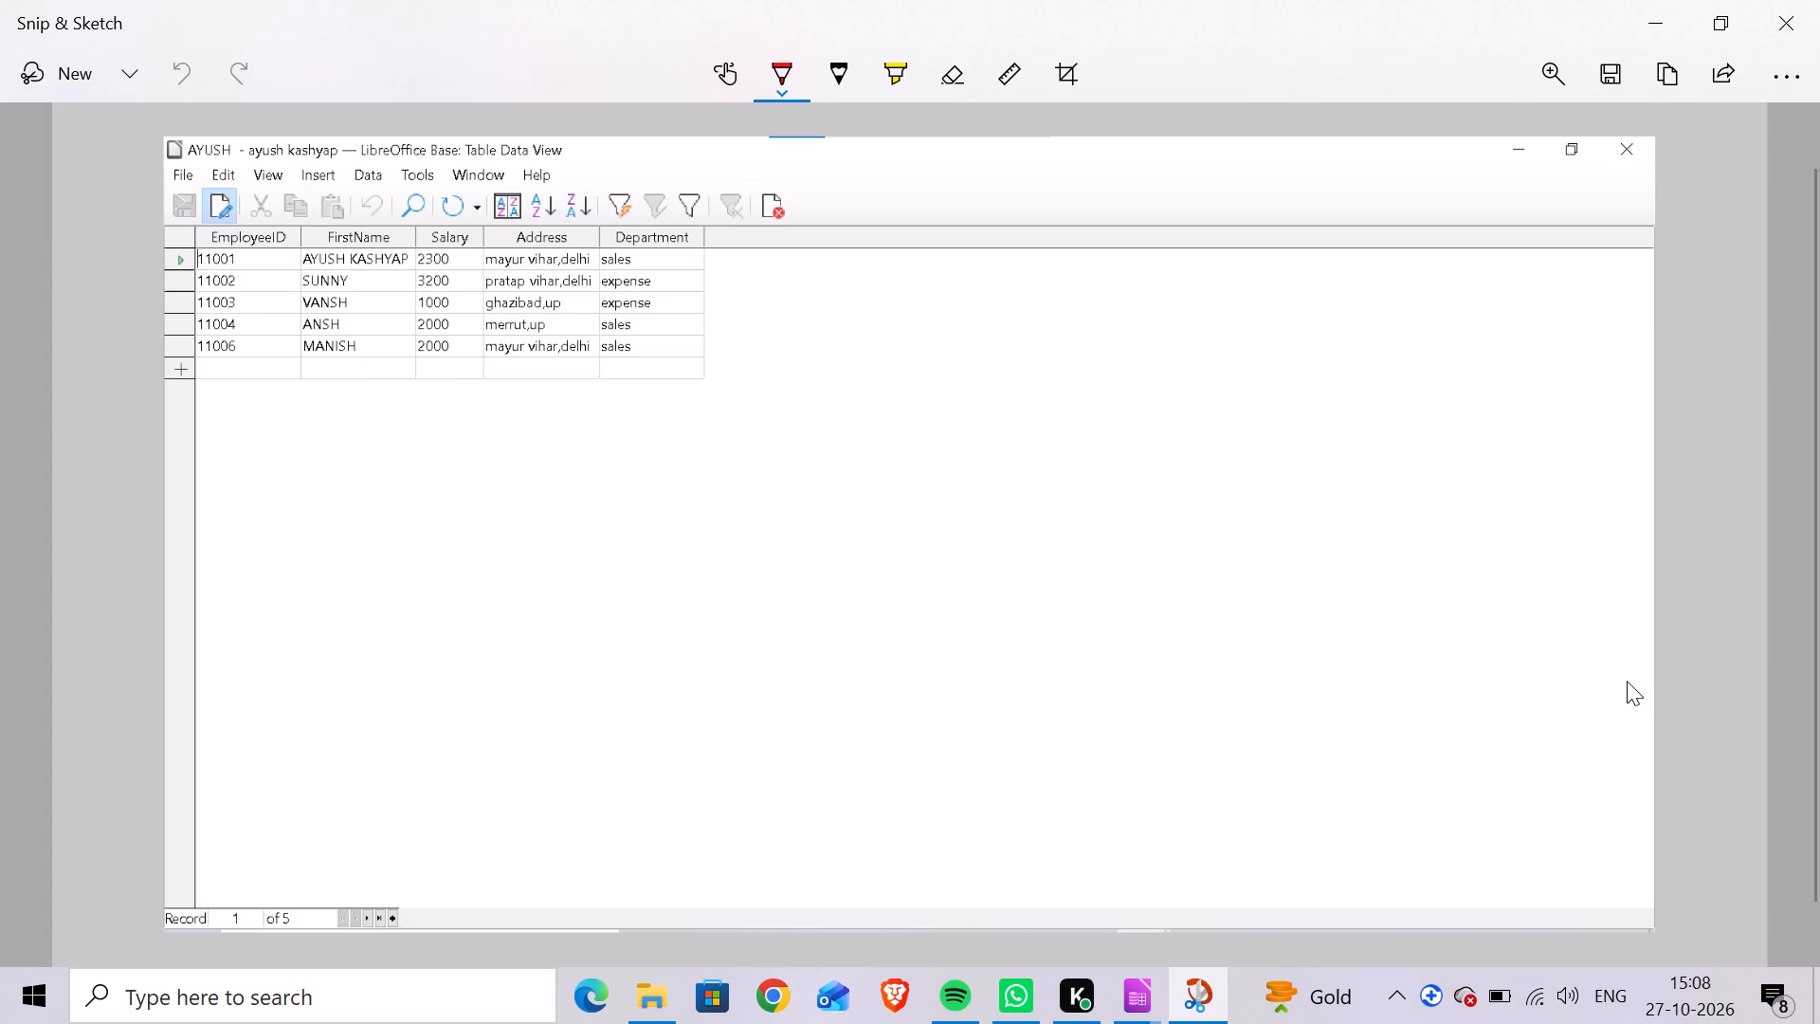
Save the table screenshot in Pictures as a PNG named AK P3, and close the snip and the table's data window.
left_click(1602, 90)
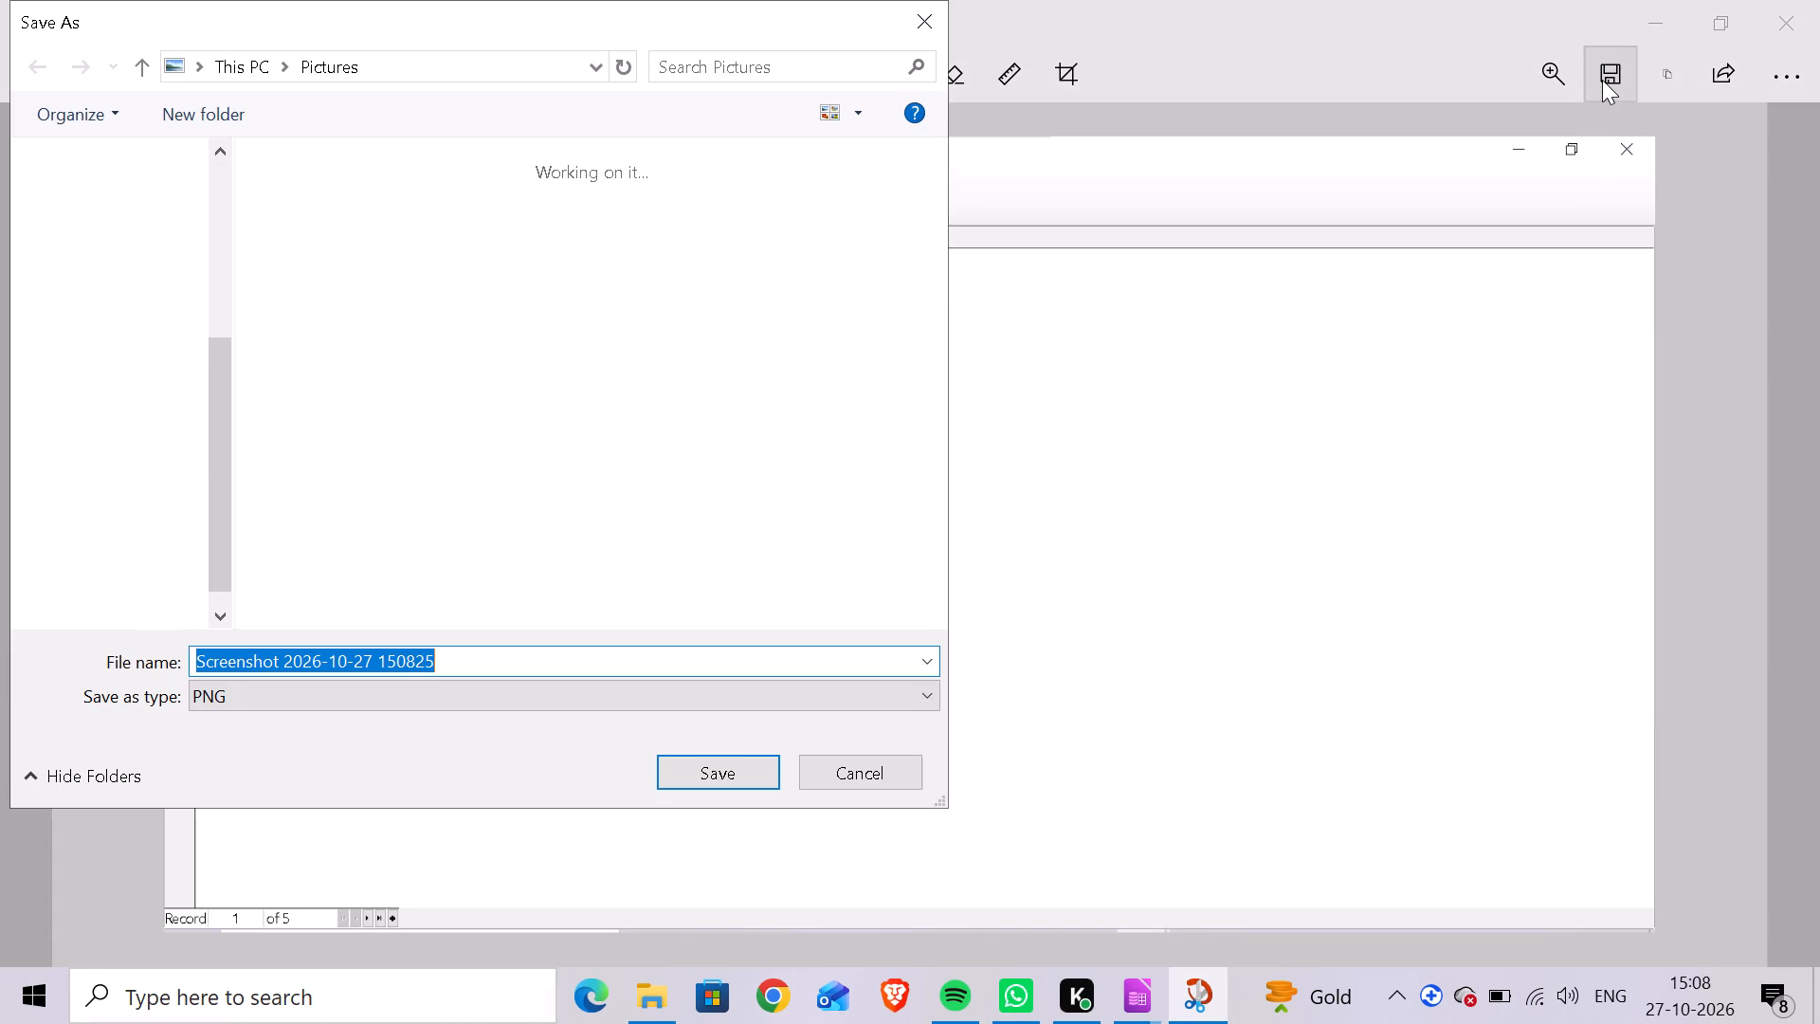
type("PRACTICAL")
key("space")
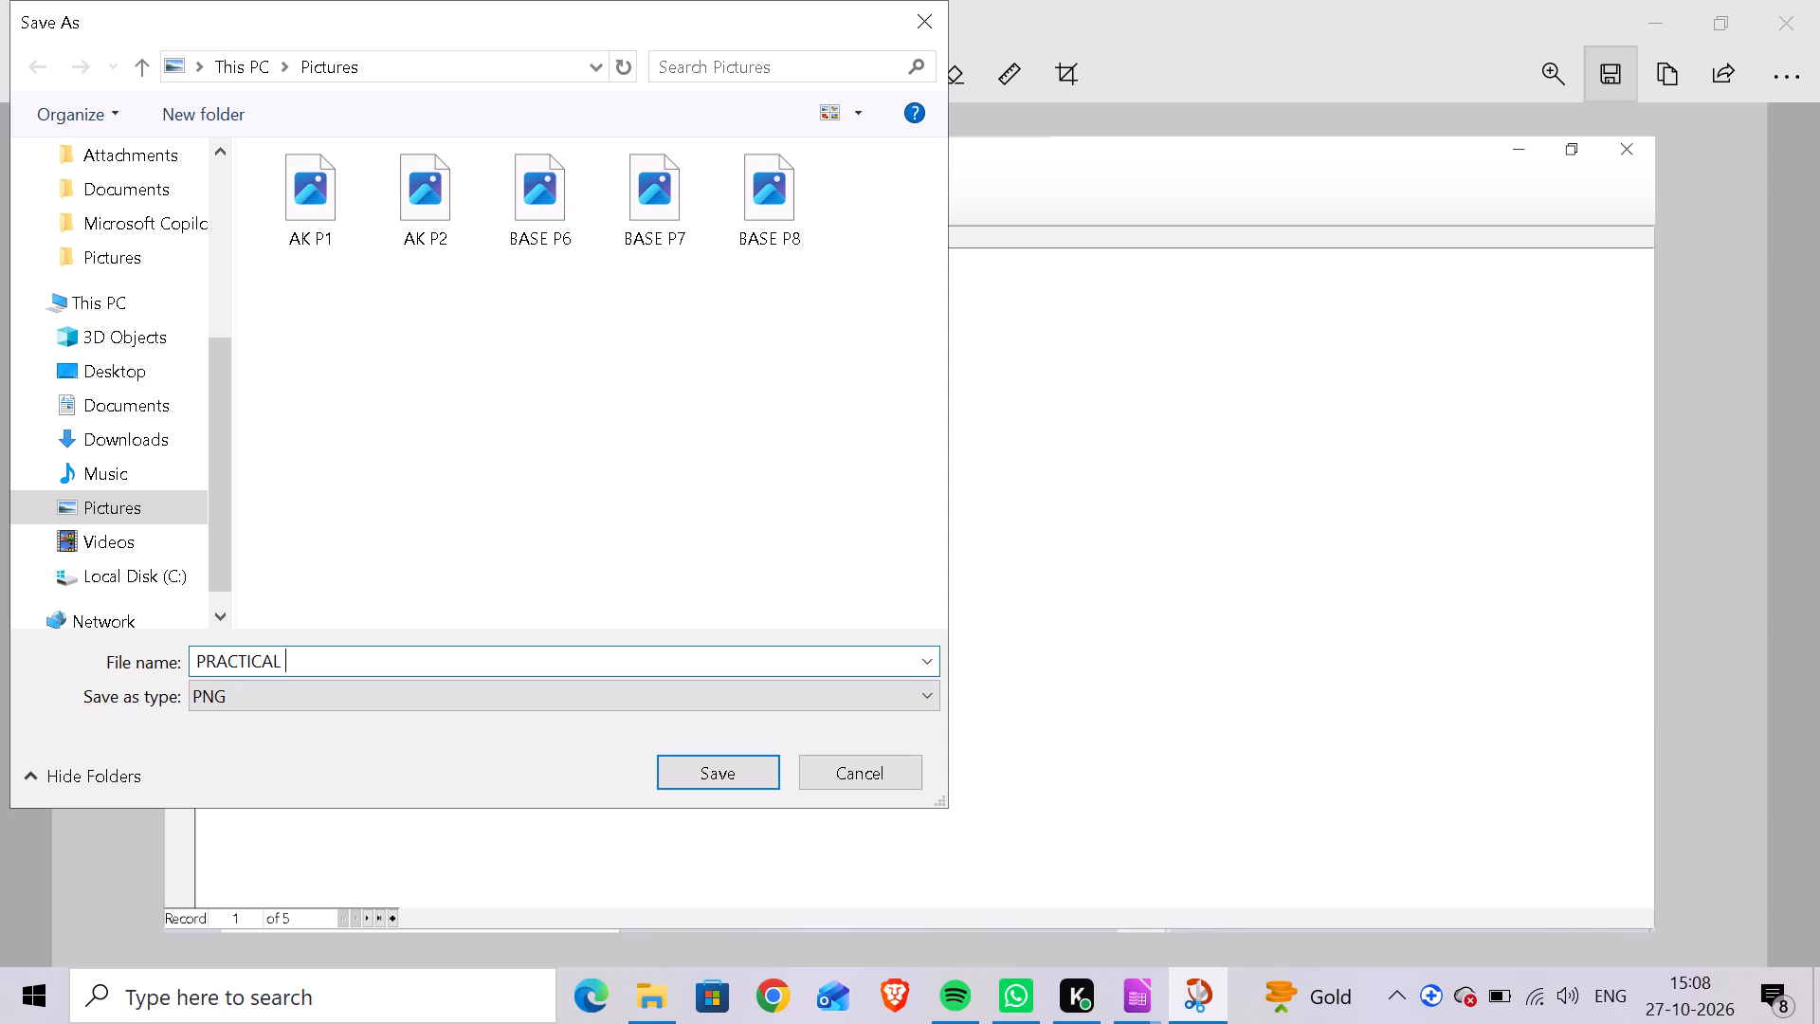
key("BackSpace")
key("BackSpace")
key("BackSpace")
key("BackSpace")
key("BackSpace")
key("BackSpace")
key("BackSpace")
key("BackSpace")
key("BackSpace")
key("BackSpace")
key("BackSpace")
key("BackSpace")
key("BackSpace")
key("BackSpace")
key("BackSpace")
key("BackSpace")
key("BackSpace")
key("BackSpace")
type("AK P3")
key("Return")
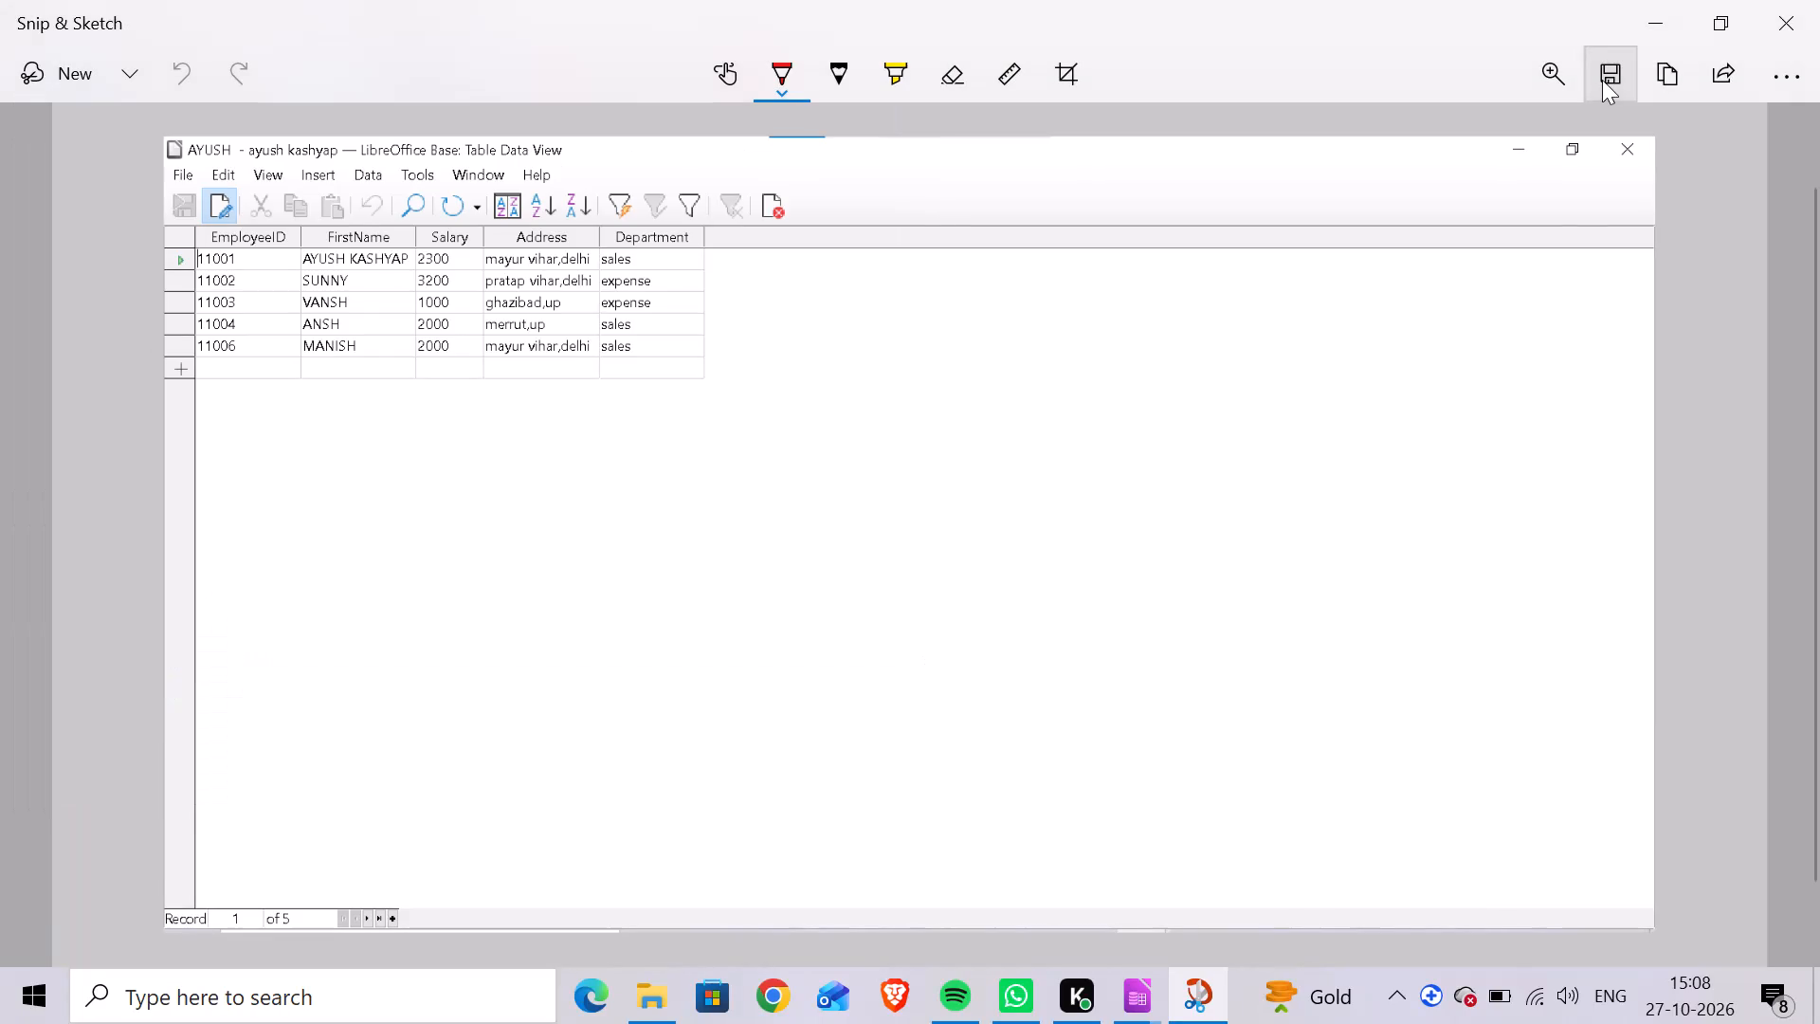
left_click(1819, 0)
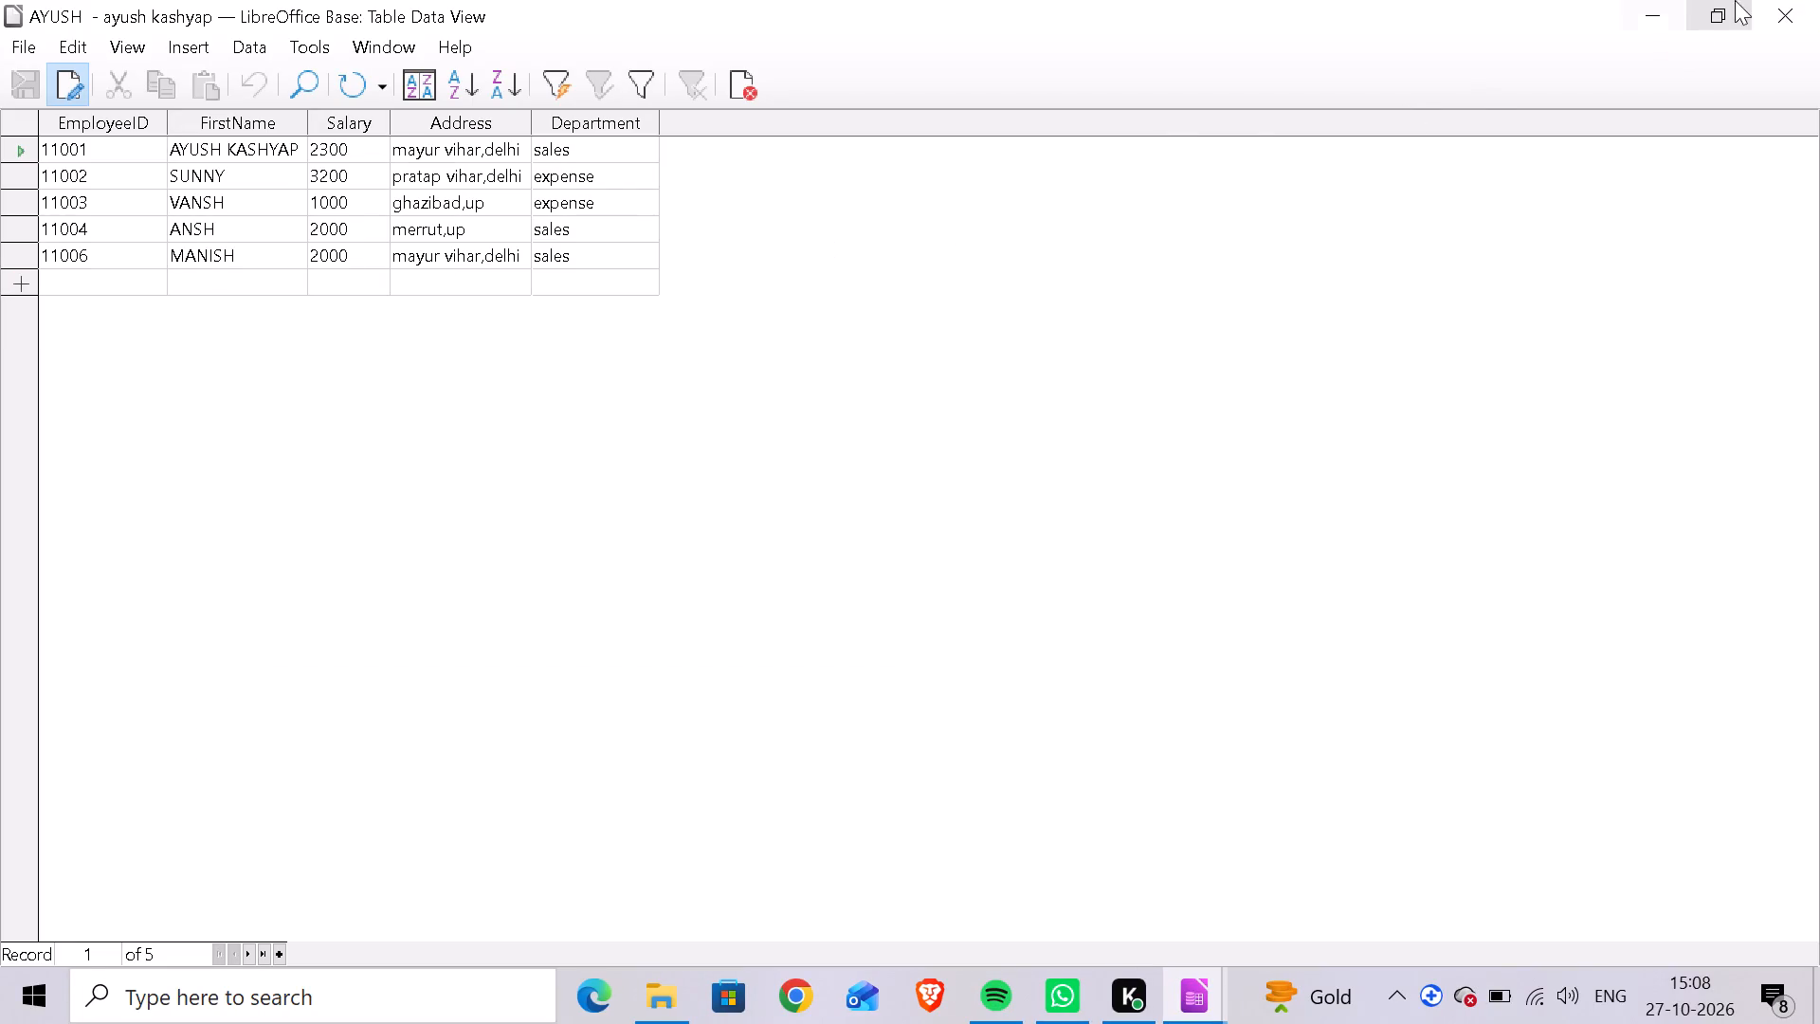
left_click(1787, 0)
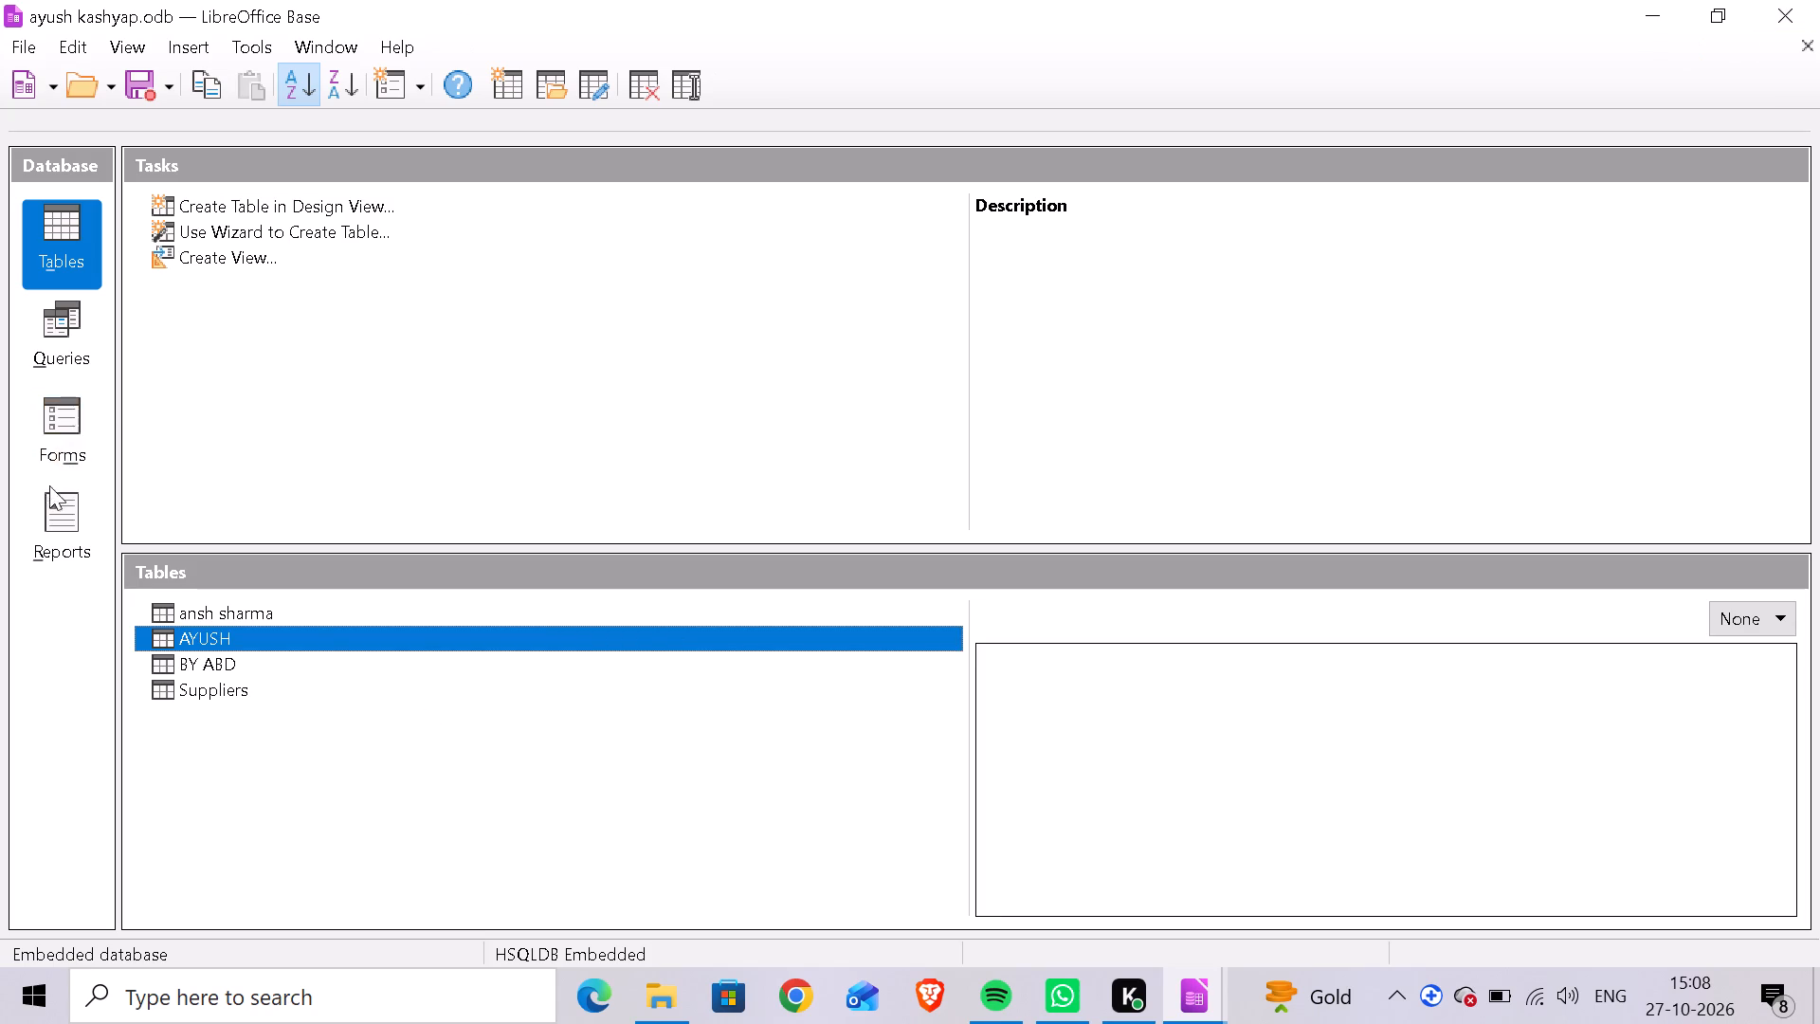
Start the Form Wizard and add all fields of the table named with the owner's full name, NAME through MARKS.
left_click(56, 448)
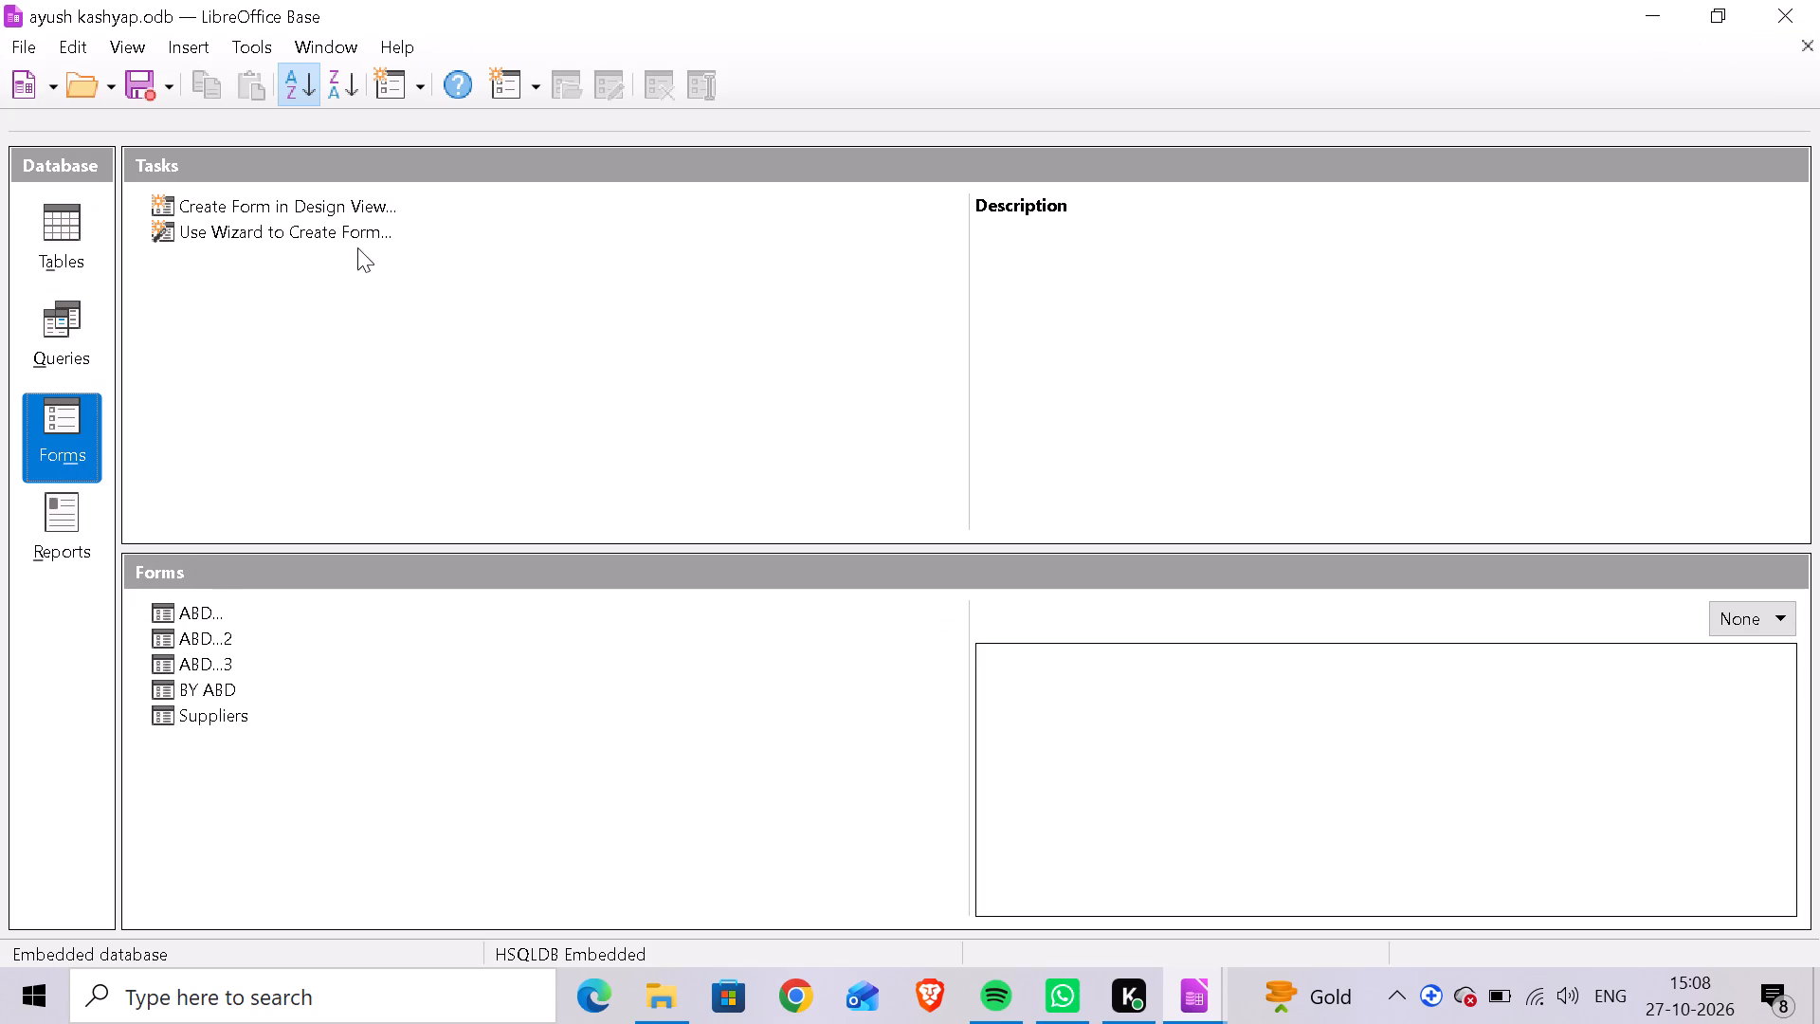
left_click(331, 206)
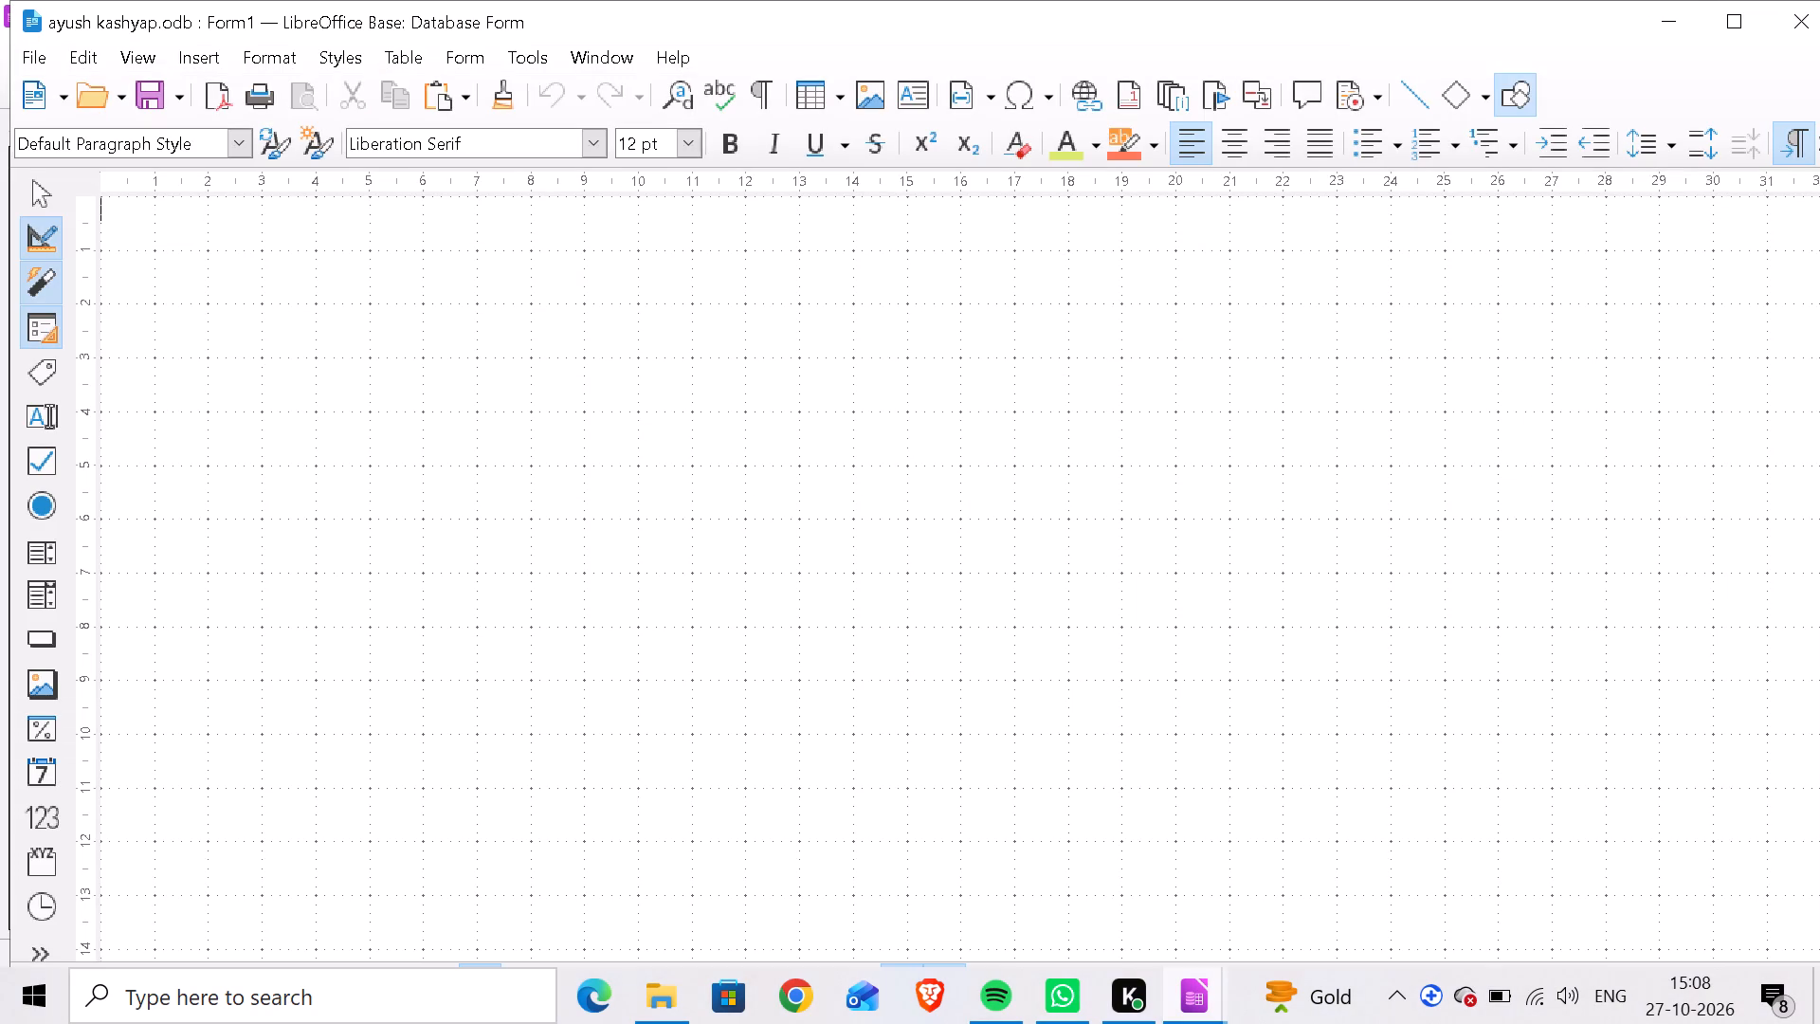
left_click(1819, 1)
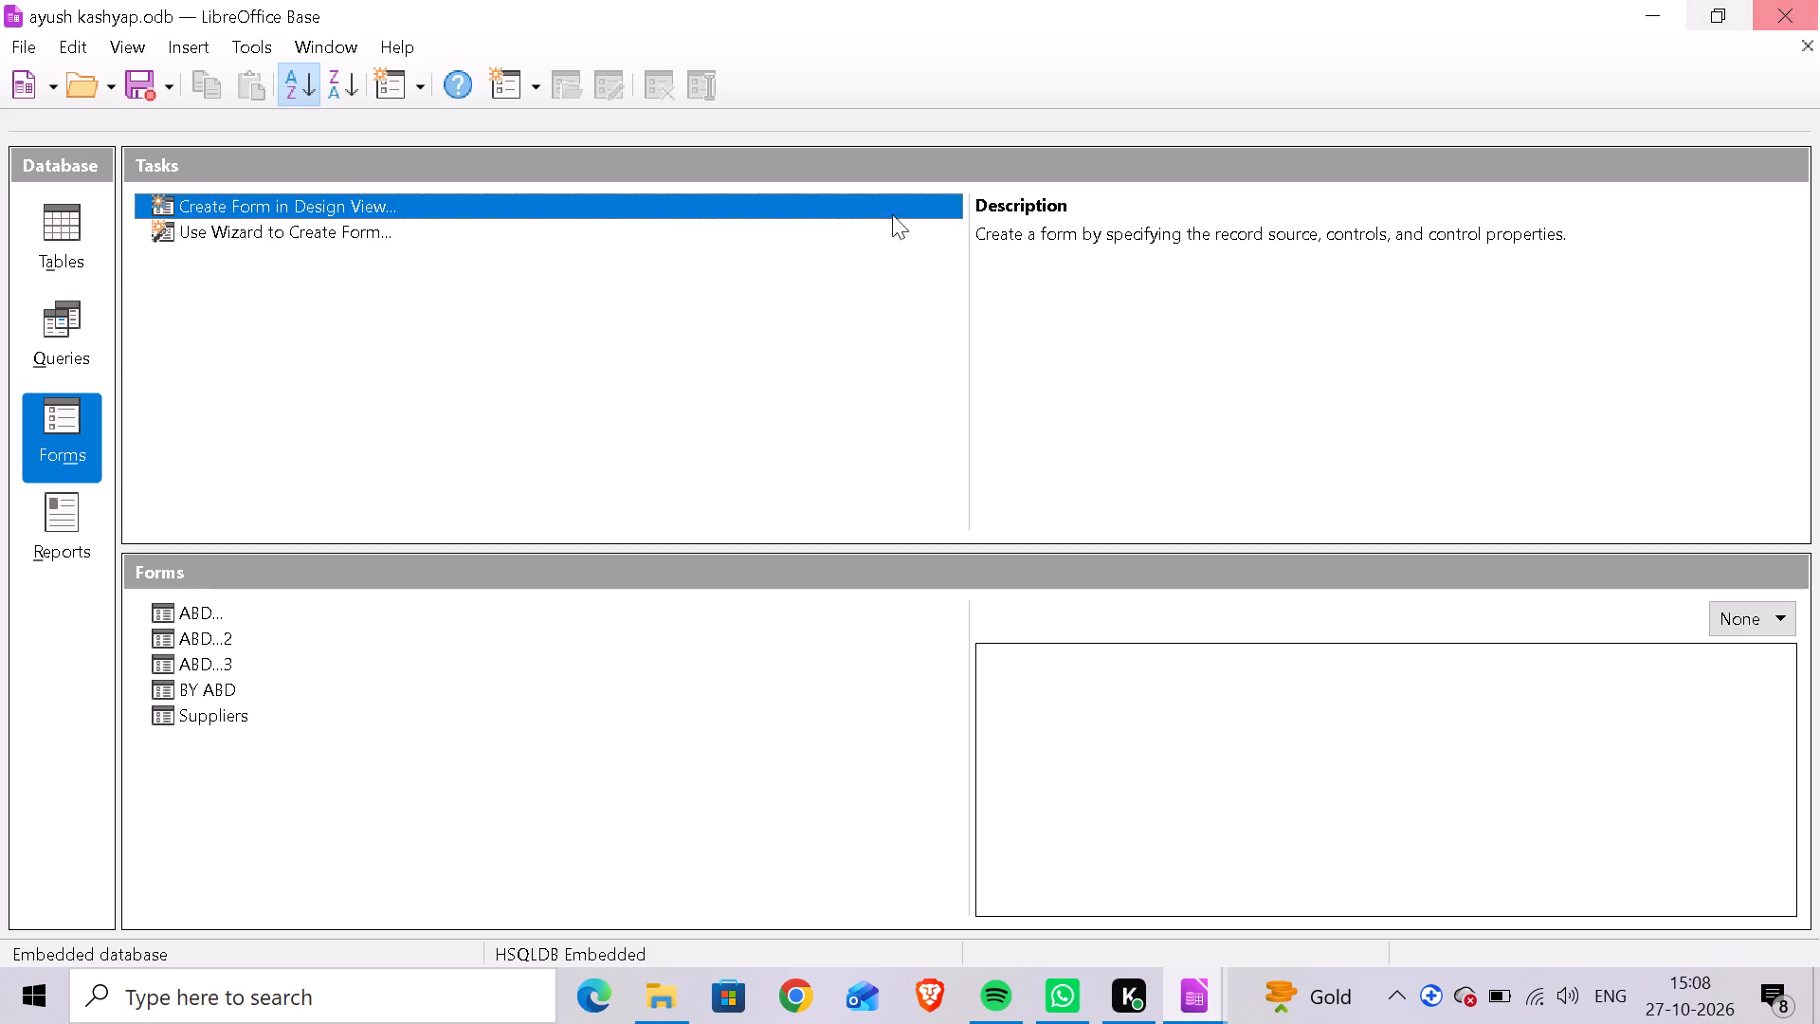
double_click(755, 233)
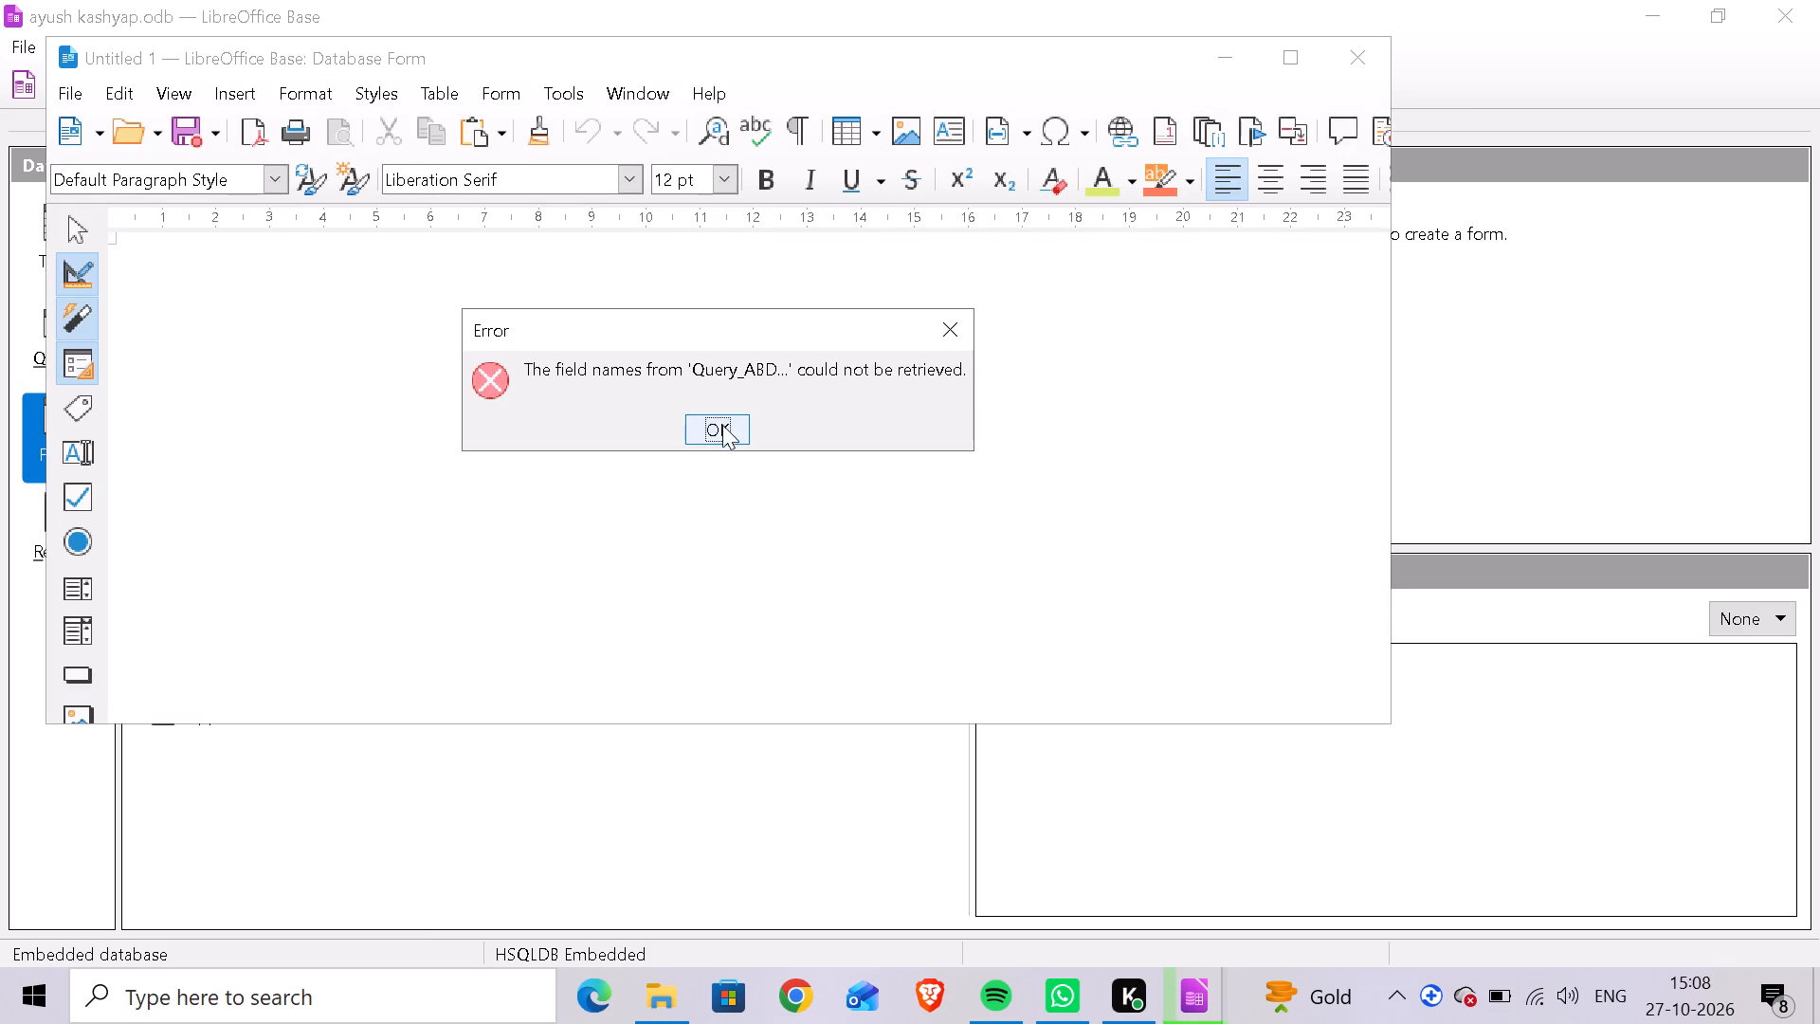
left_click(719, 432)
left_click(697, 430)
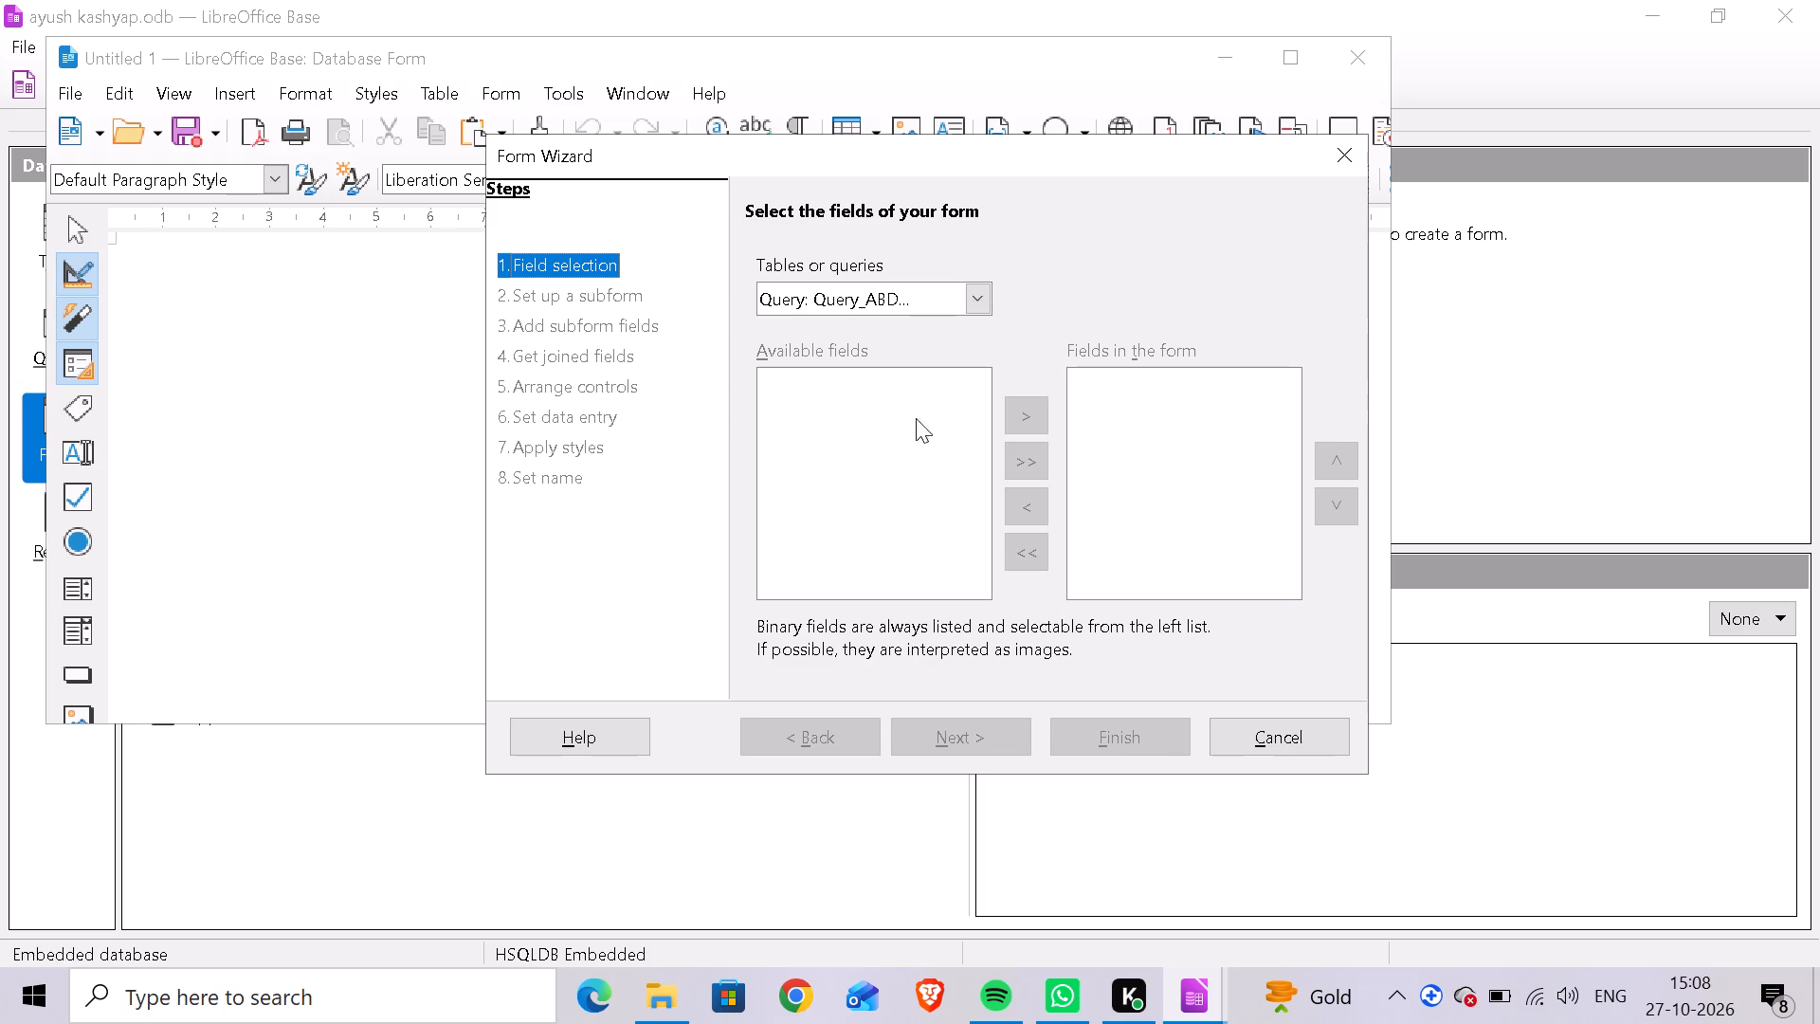
left_click(980, 288)
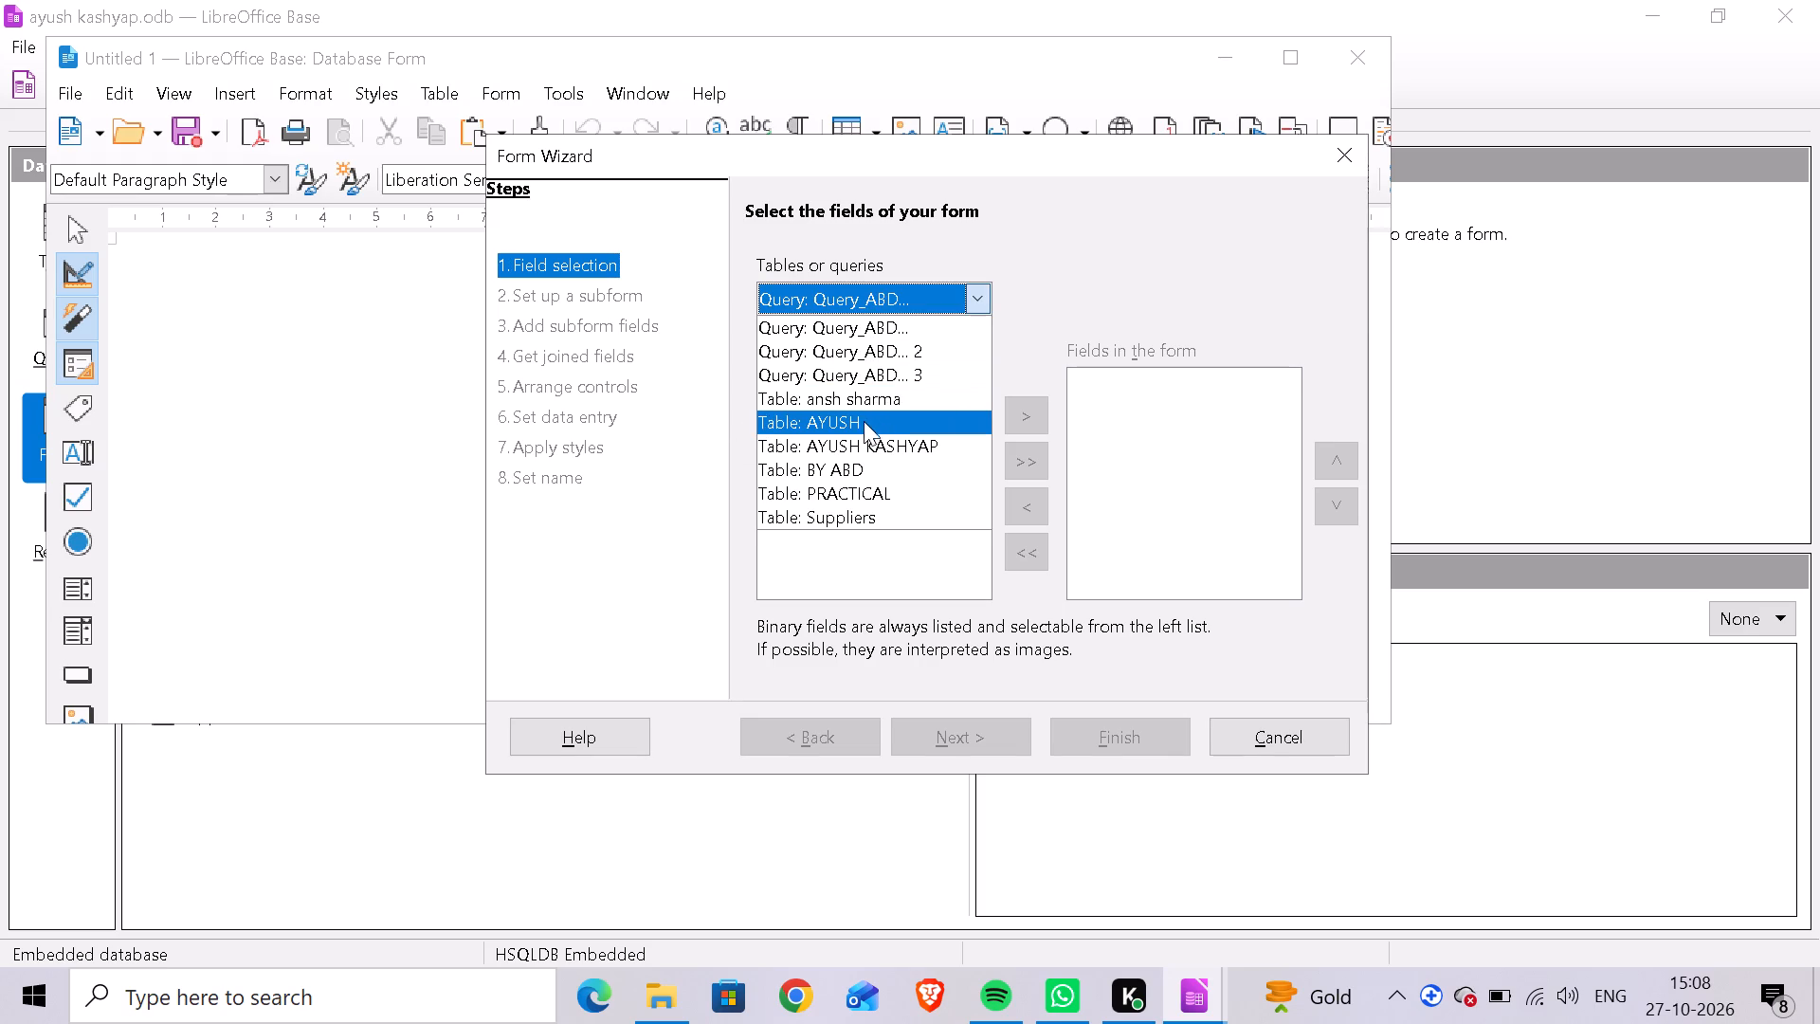
left_click(843, 444)
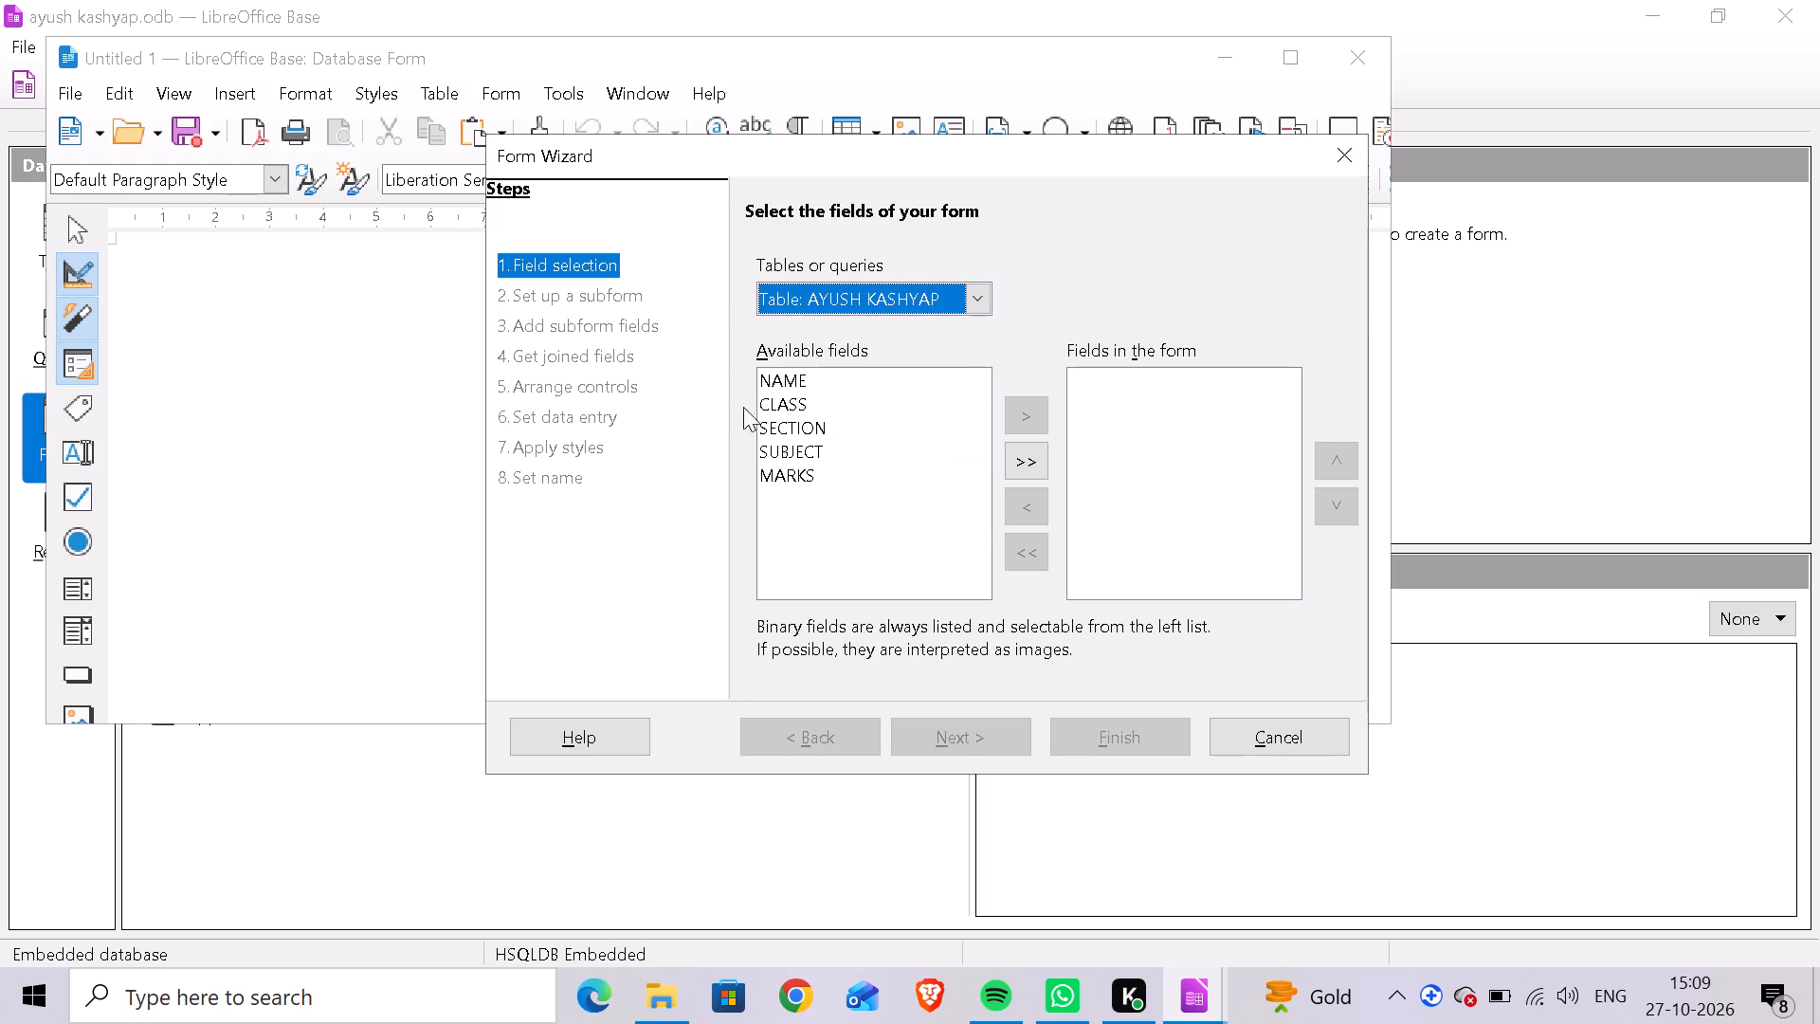
left_click(780, 382)
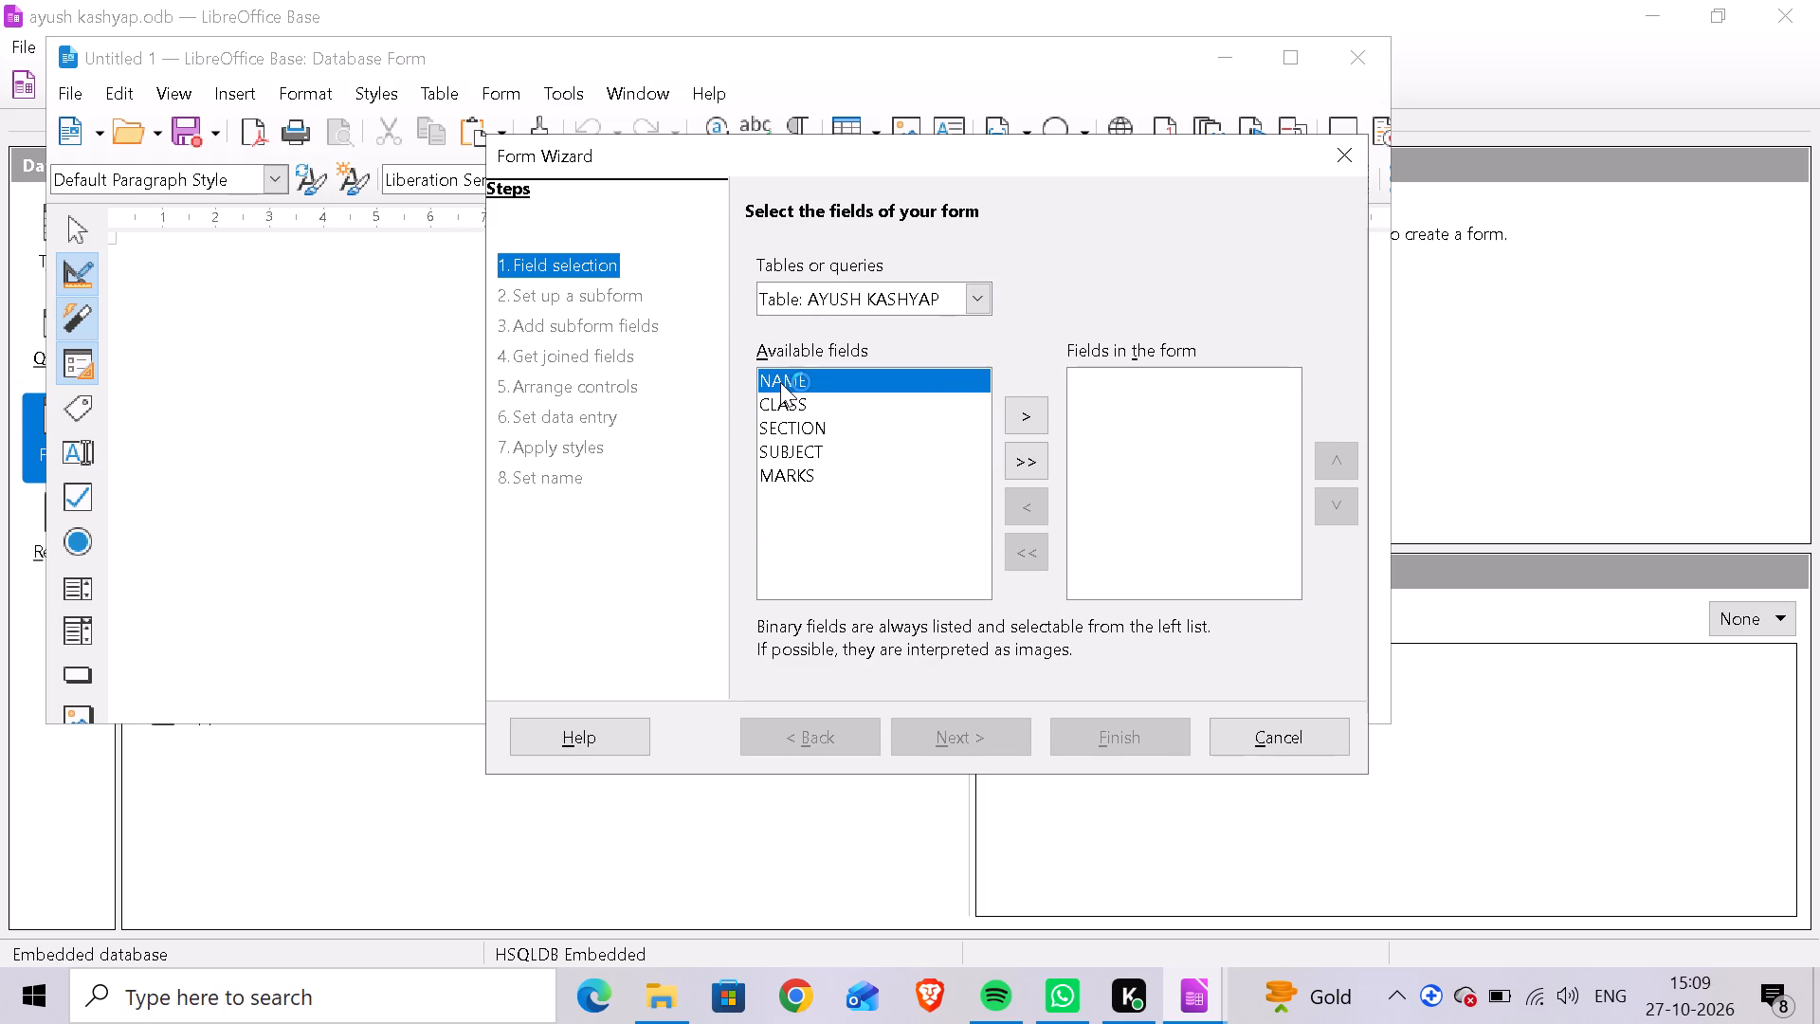
left_click(780, 382)
double_click(1029, 454)
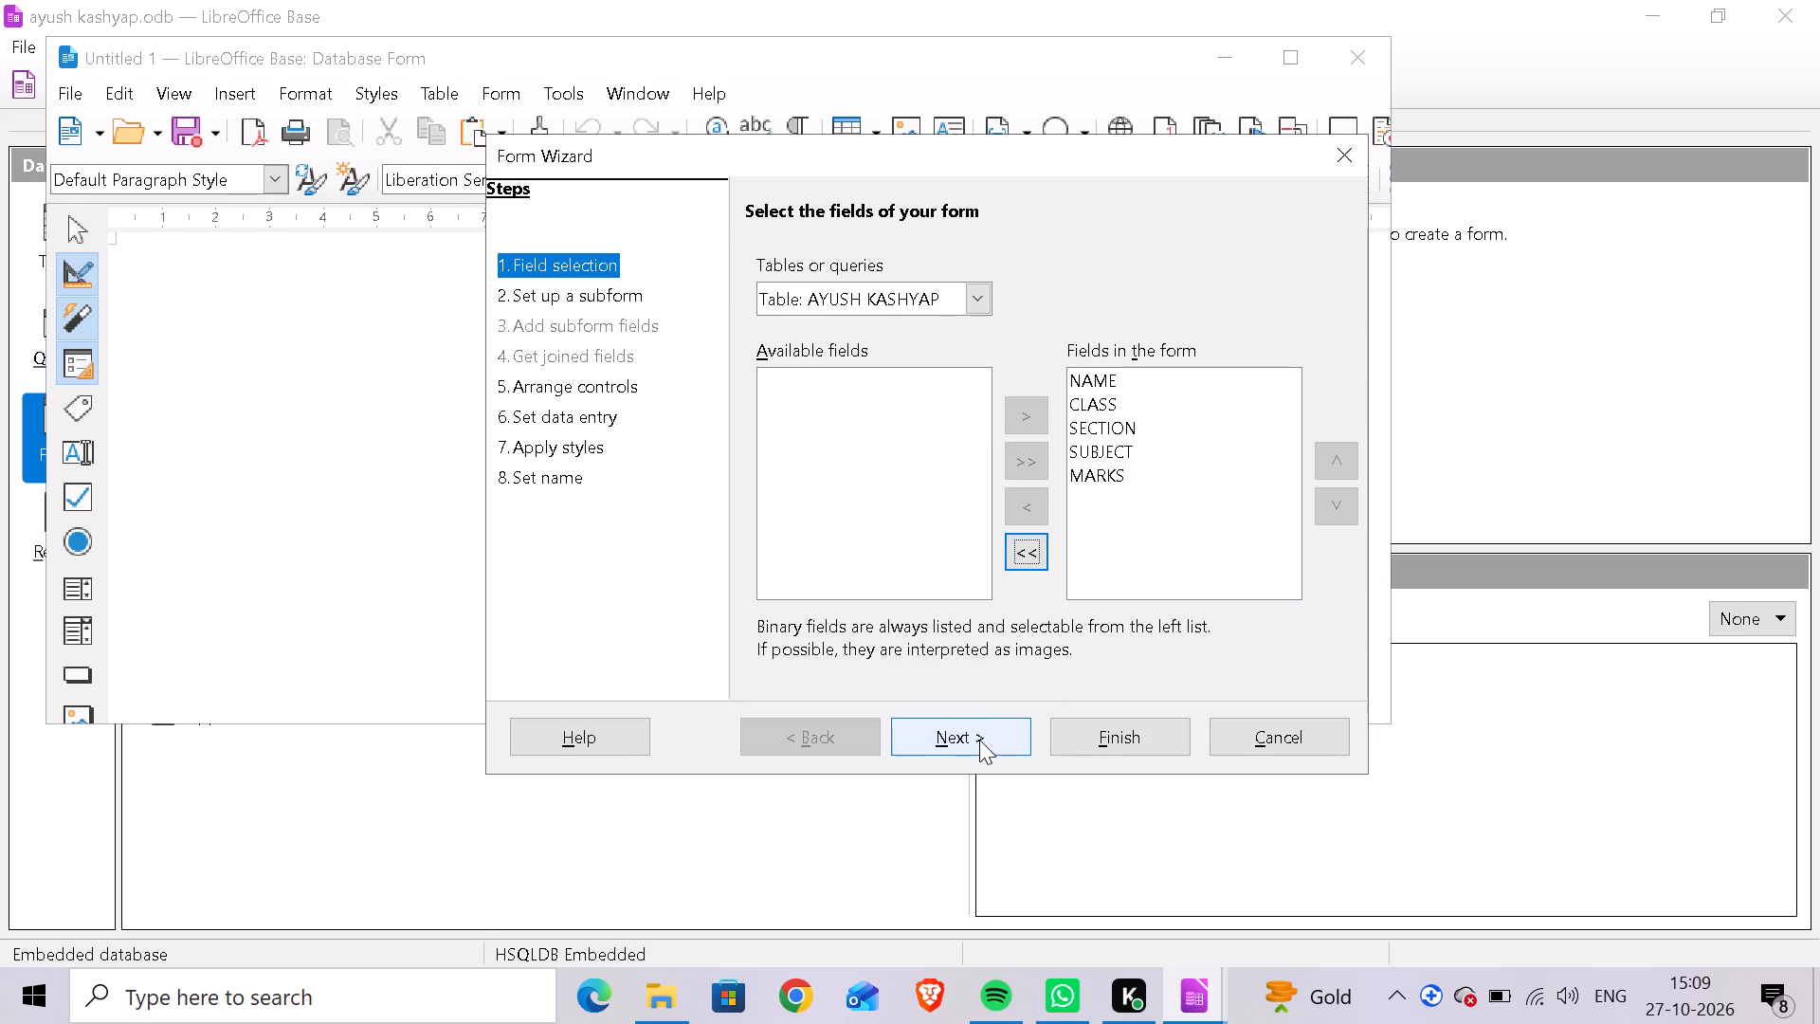
left_click(979, 740)
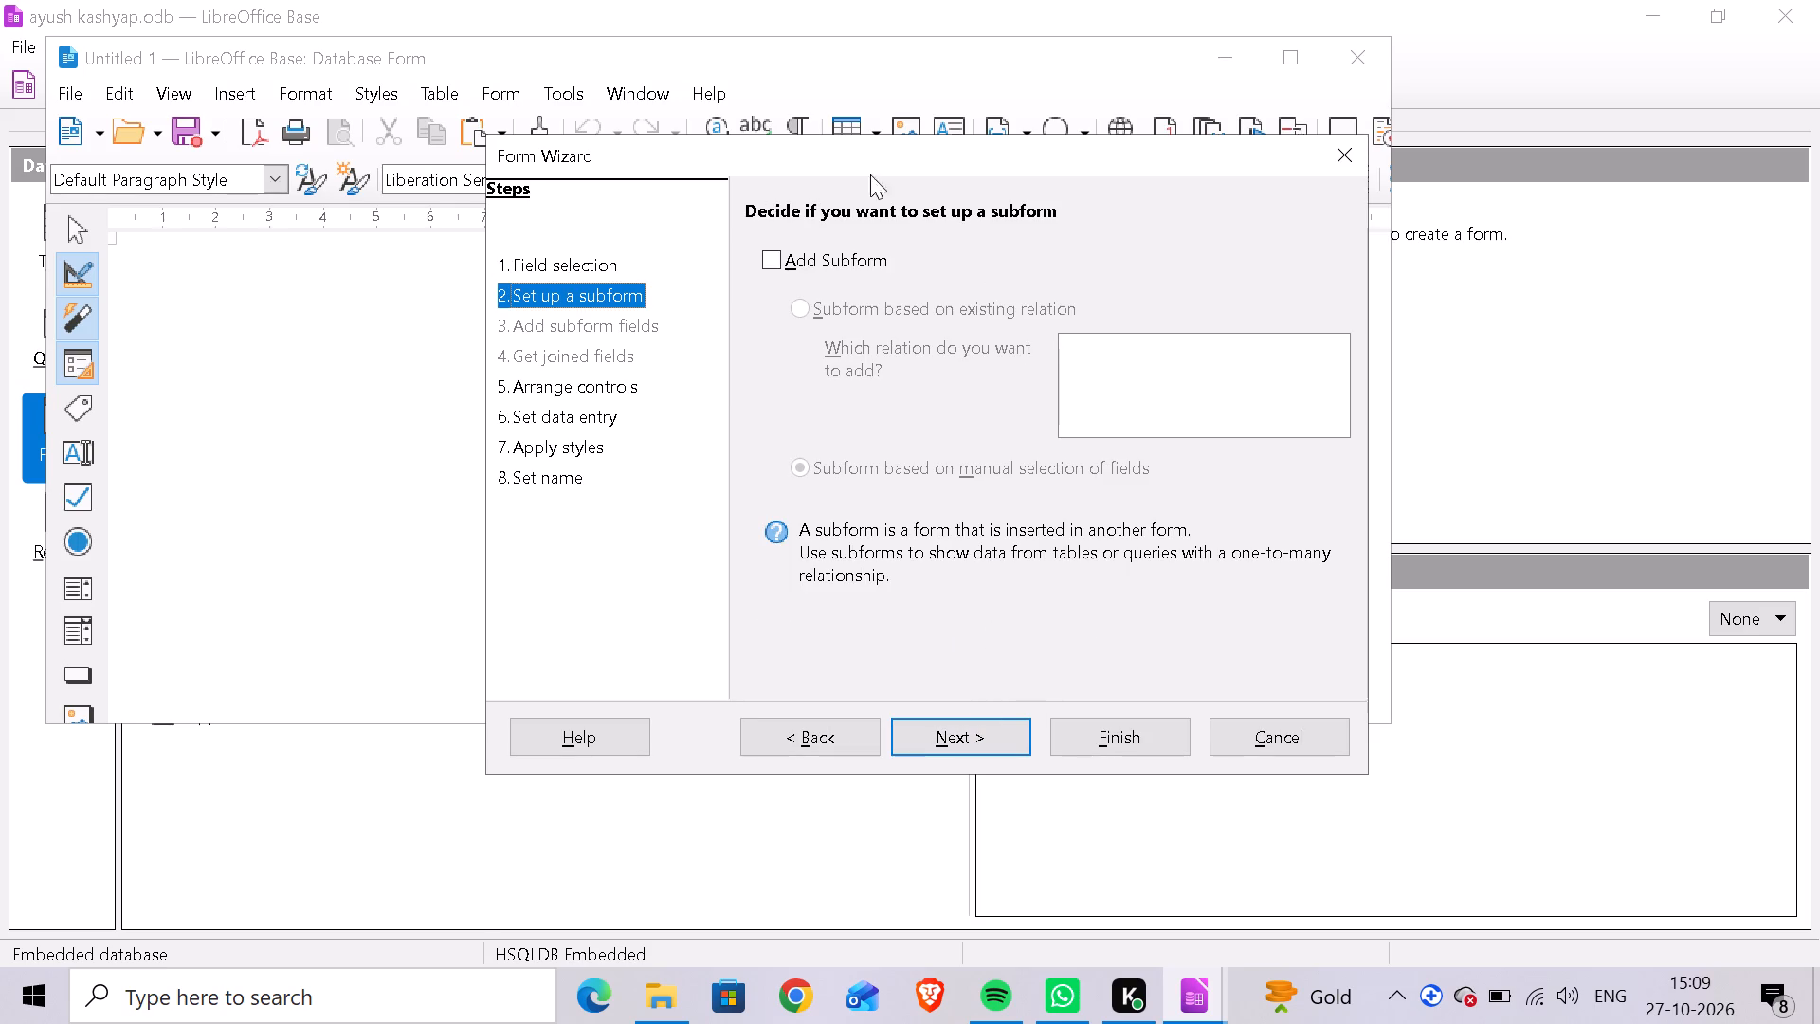
Leave the form without a subform and arrange its controls as Columnar - Labels on Top.
left_click(772, 253)
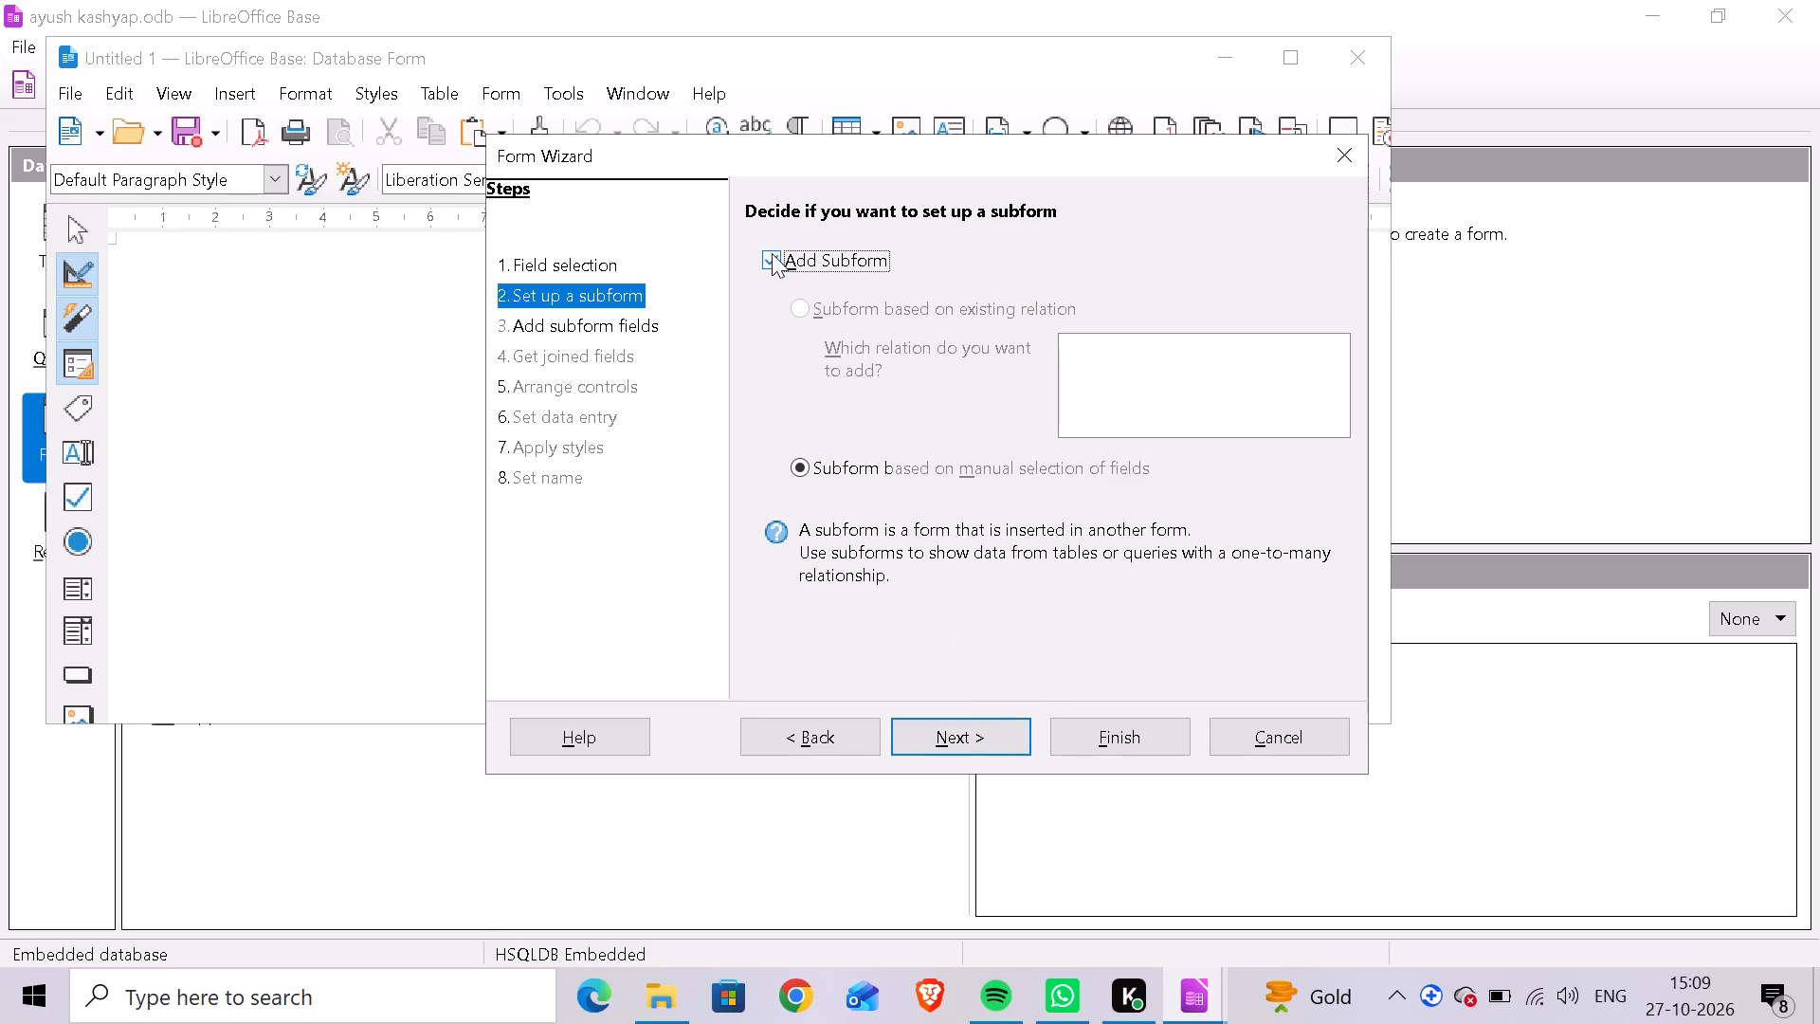
left_click(772, 253)
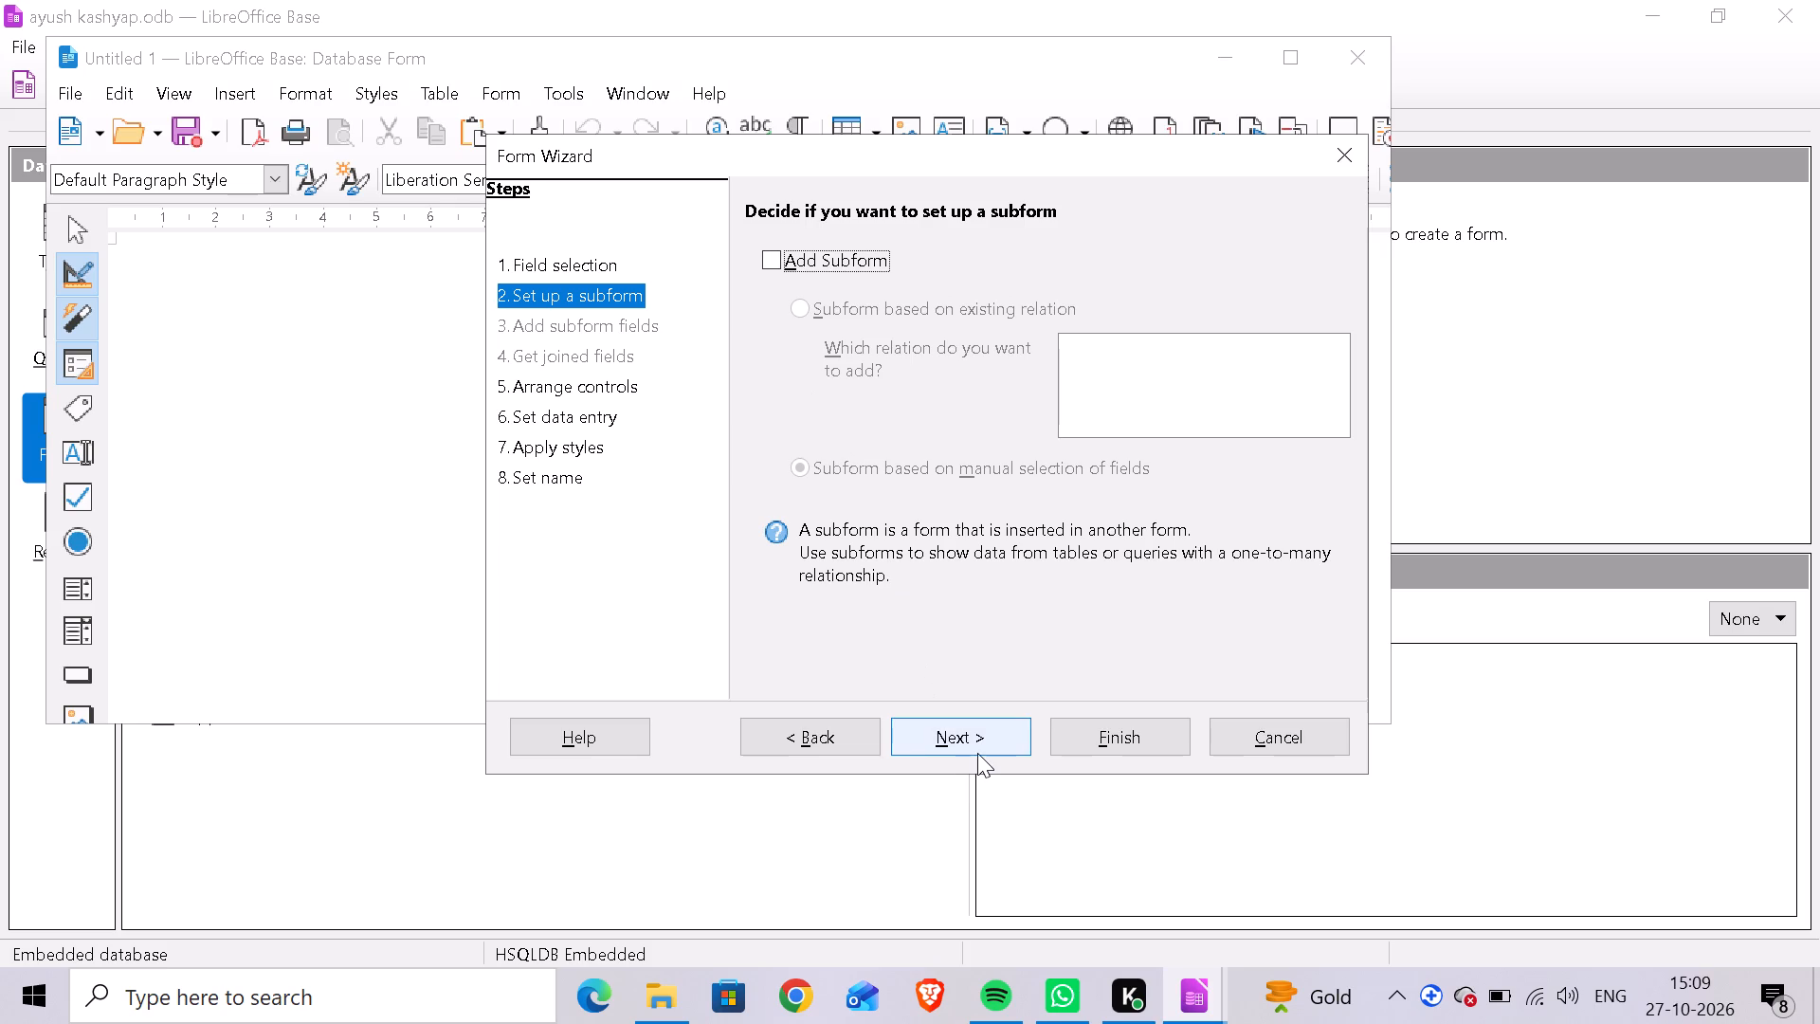
left_click(978, 753)
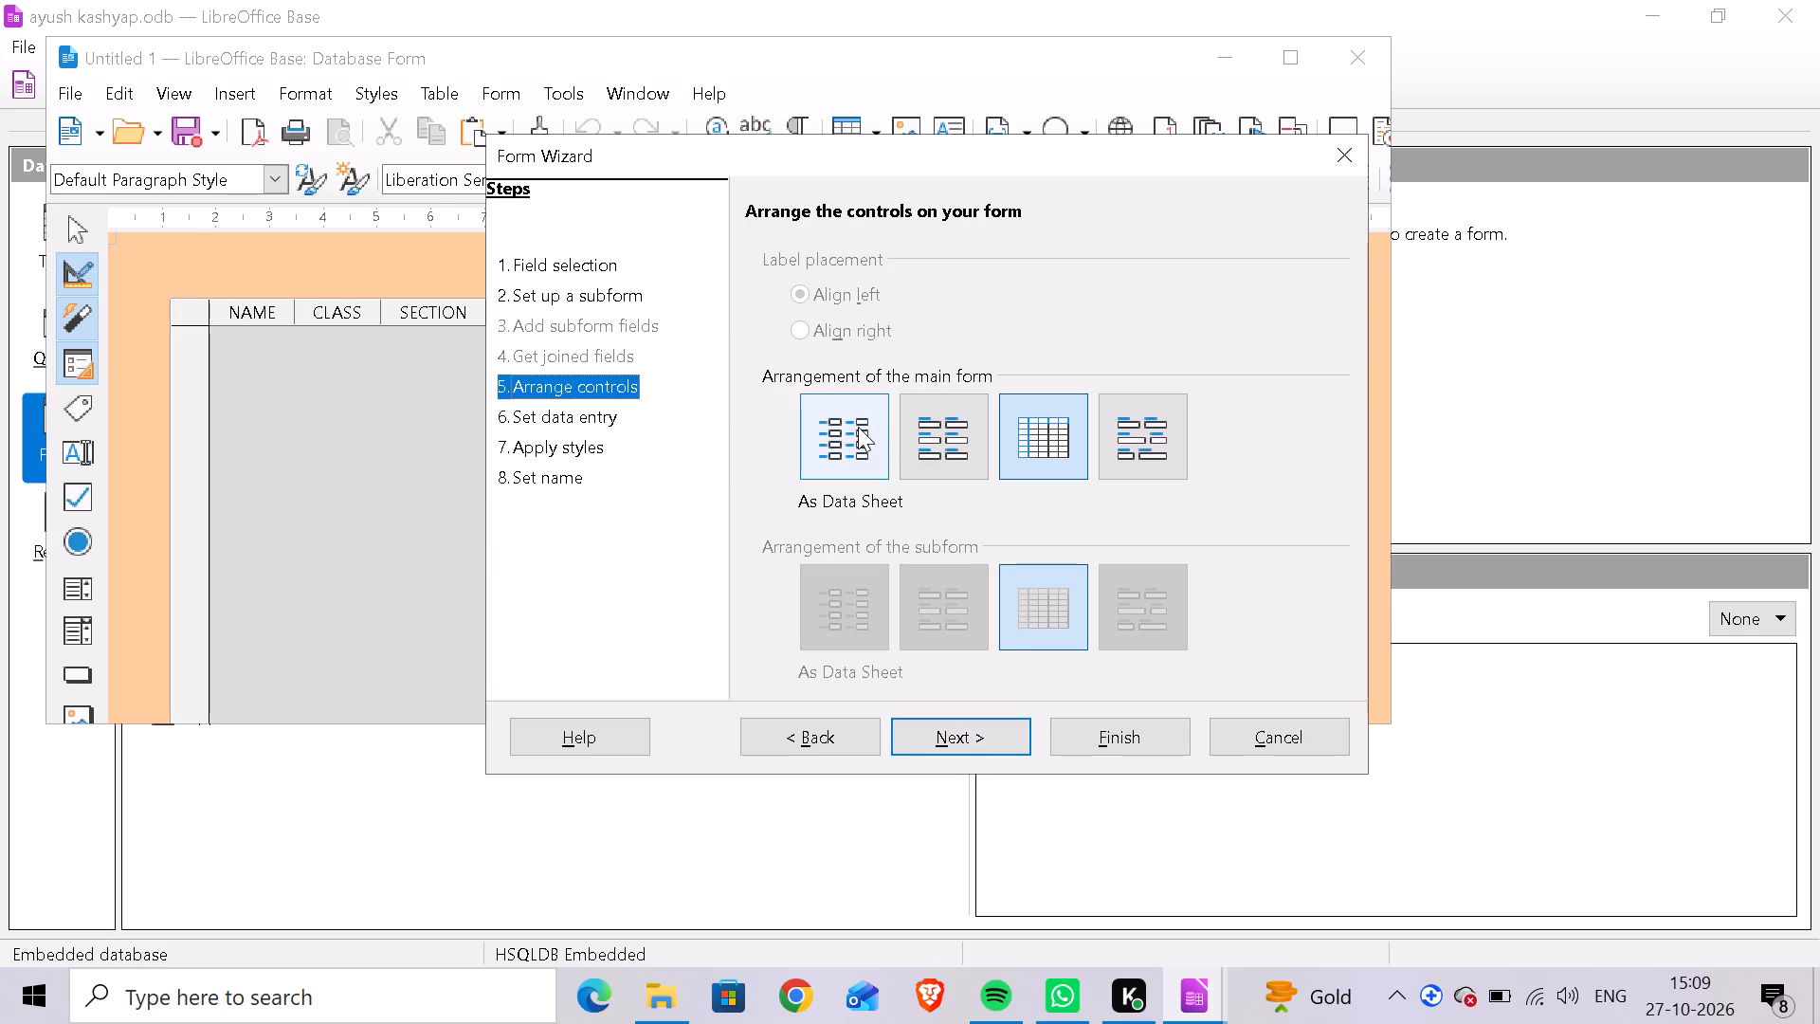
left_click(856, 430)
left_click(936, 447)
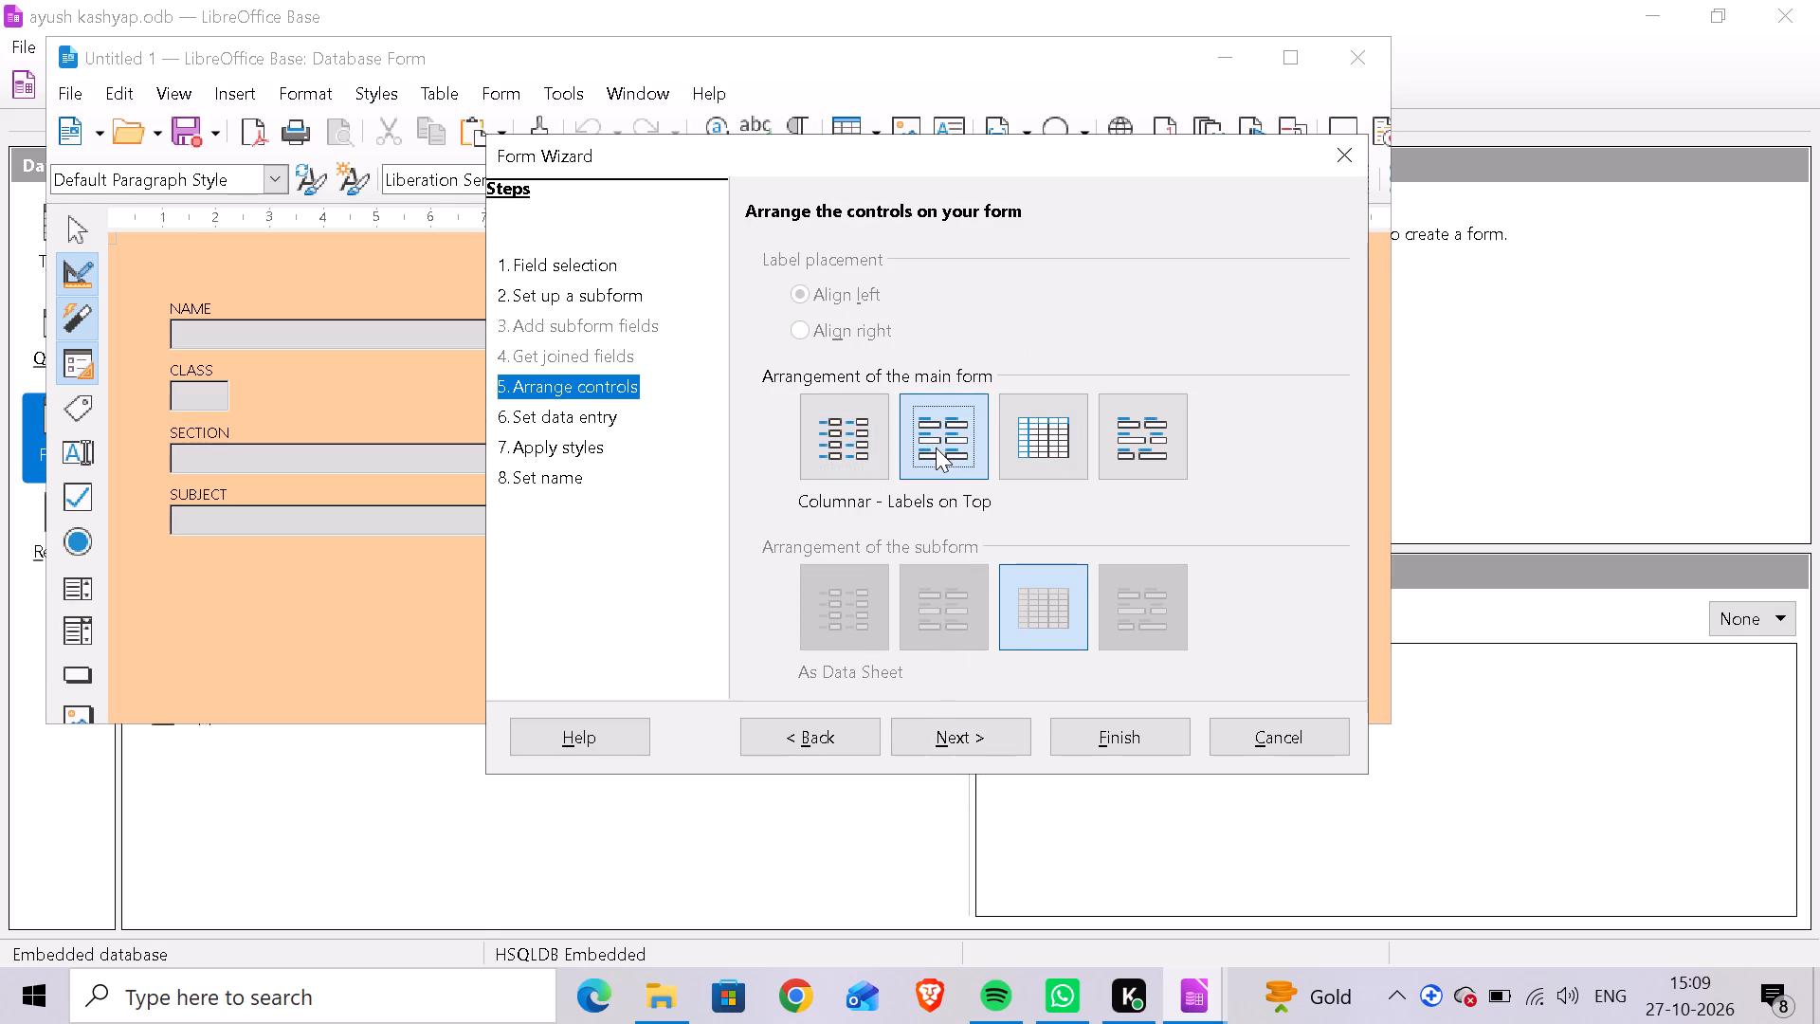
left_click(955, 729)
left_click(956, 727)
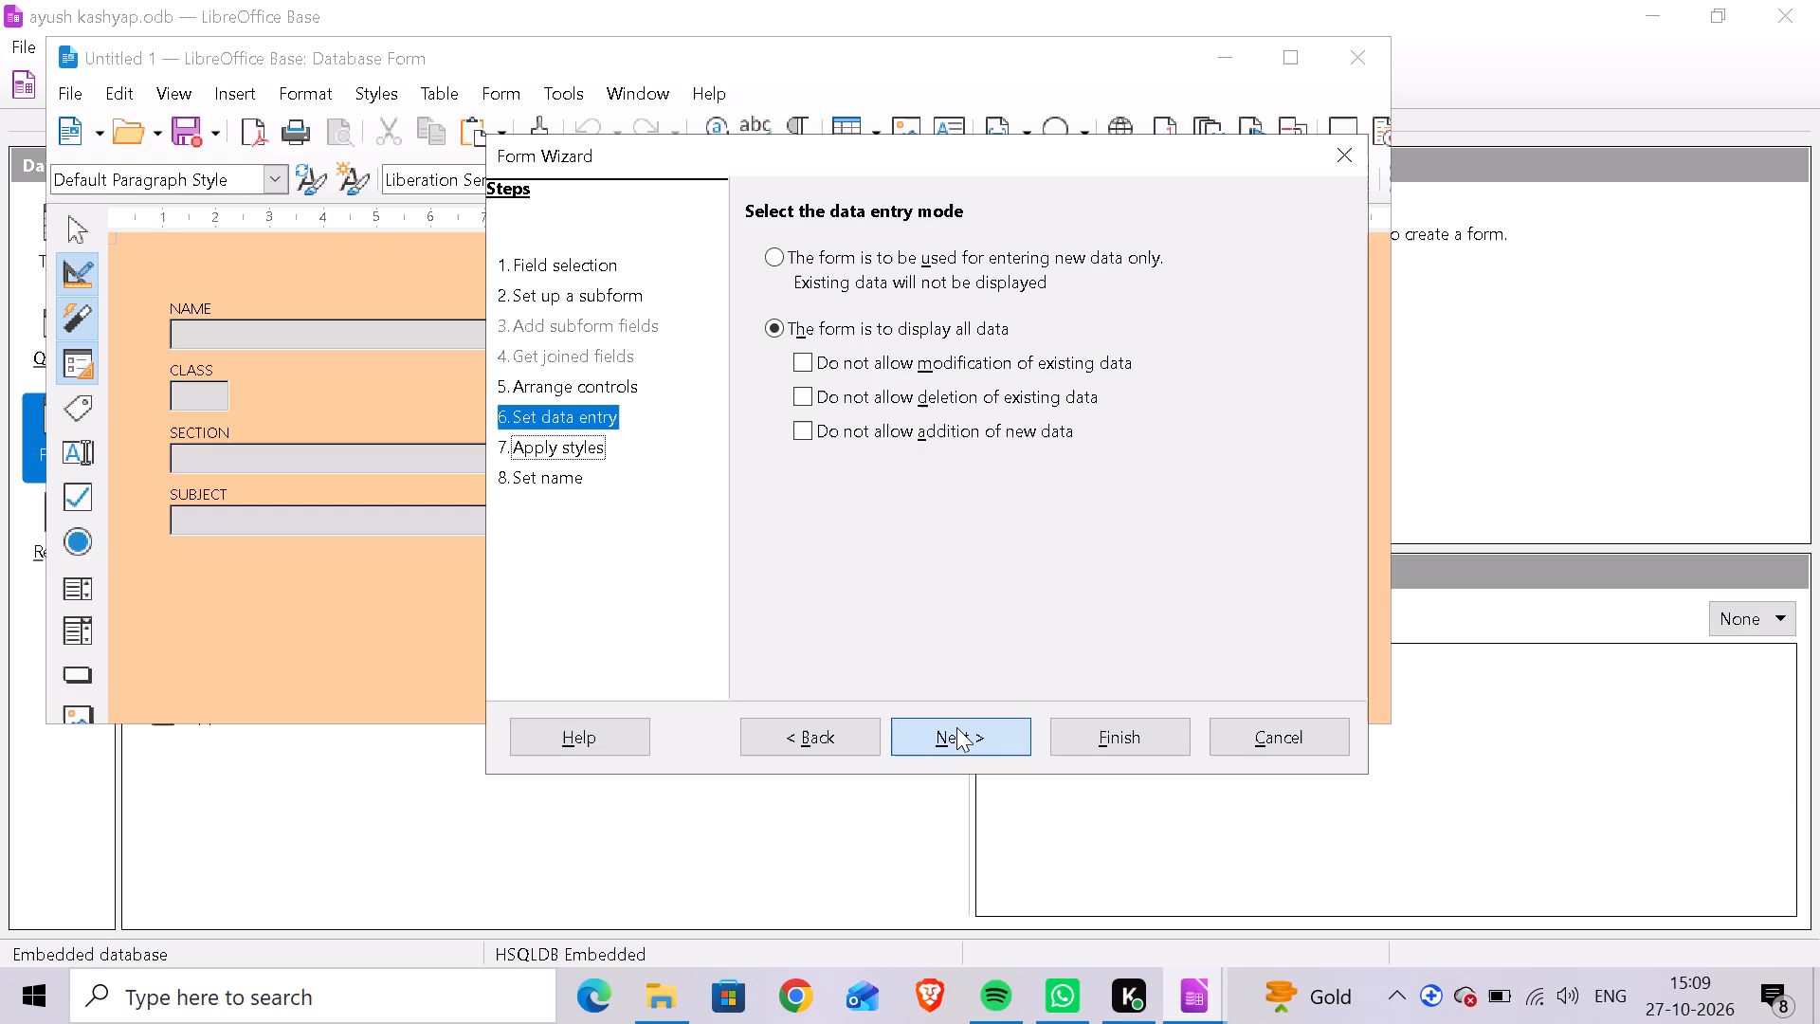
Apply the Light Gray style and finish the form under its suggested name, ready to work with.
left_click(772, 341)
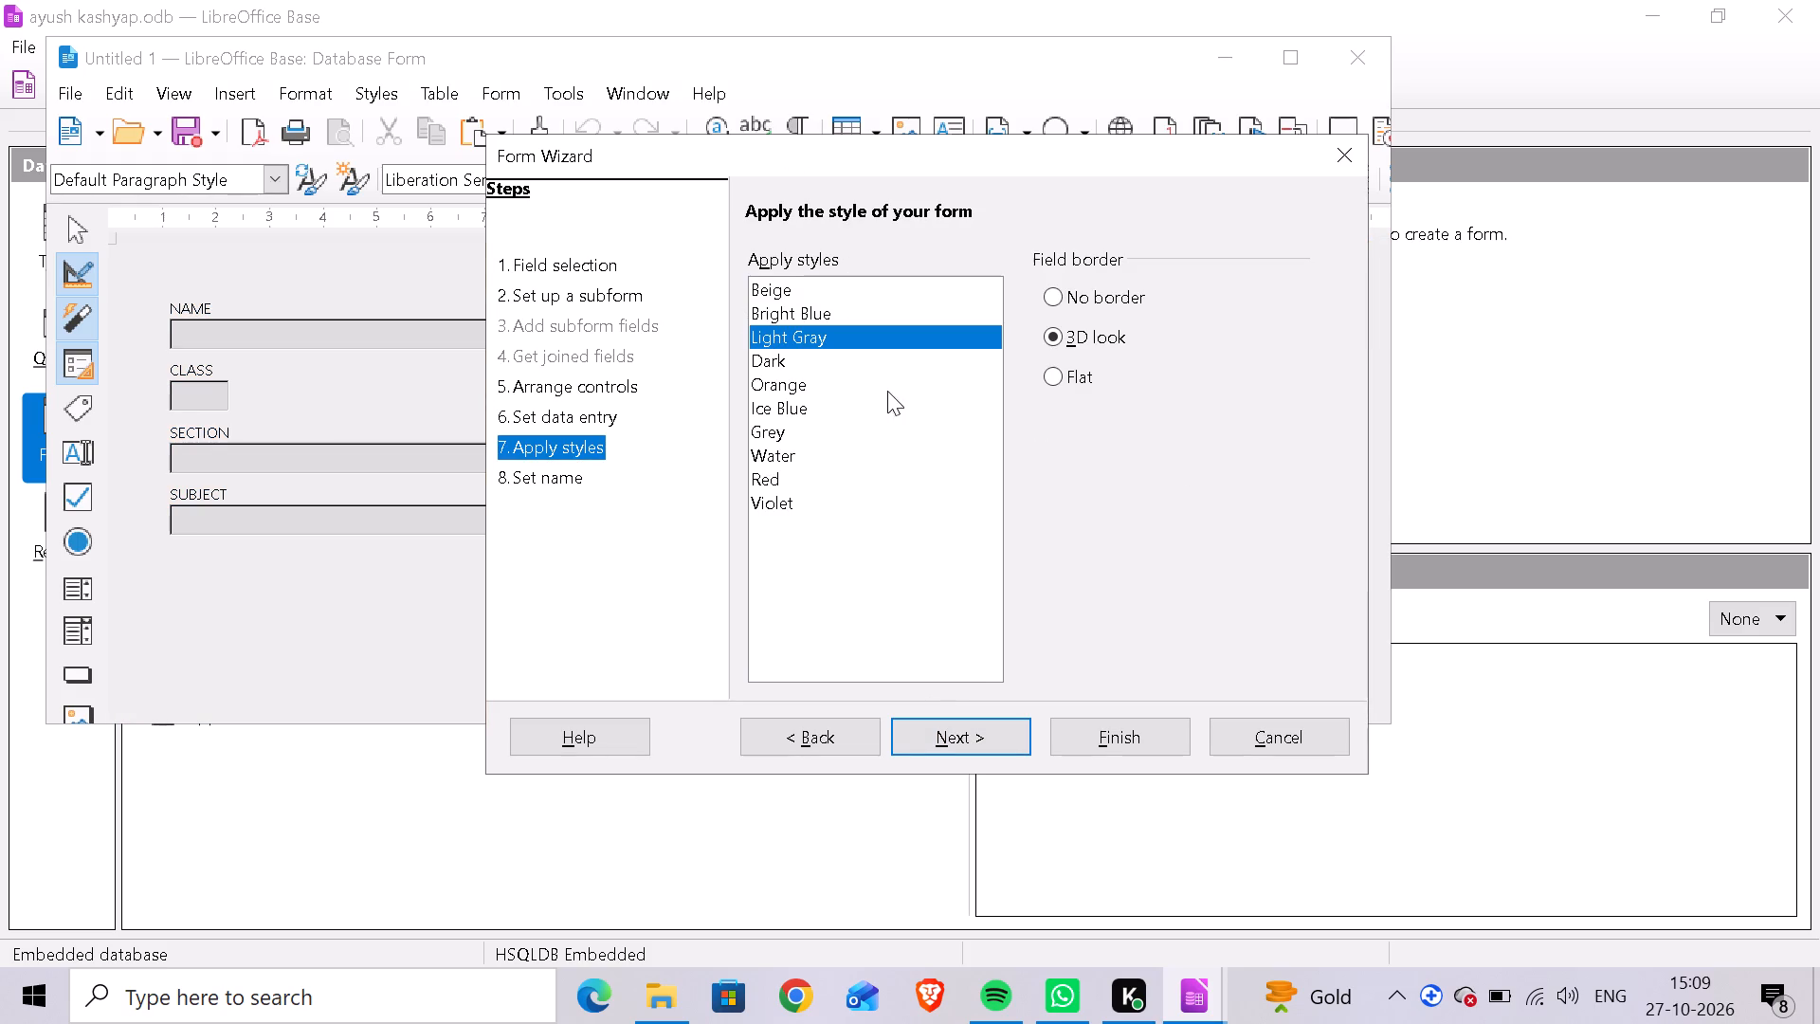
left_click(975, 731)
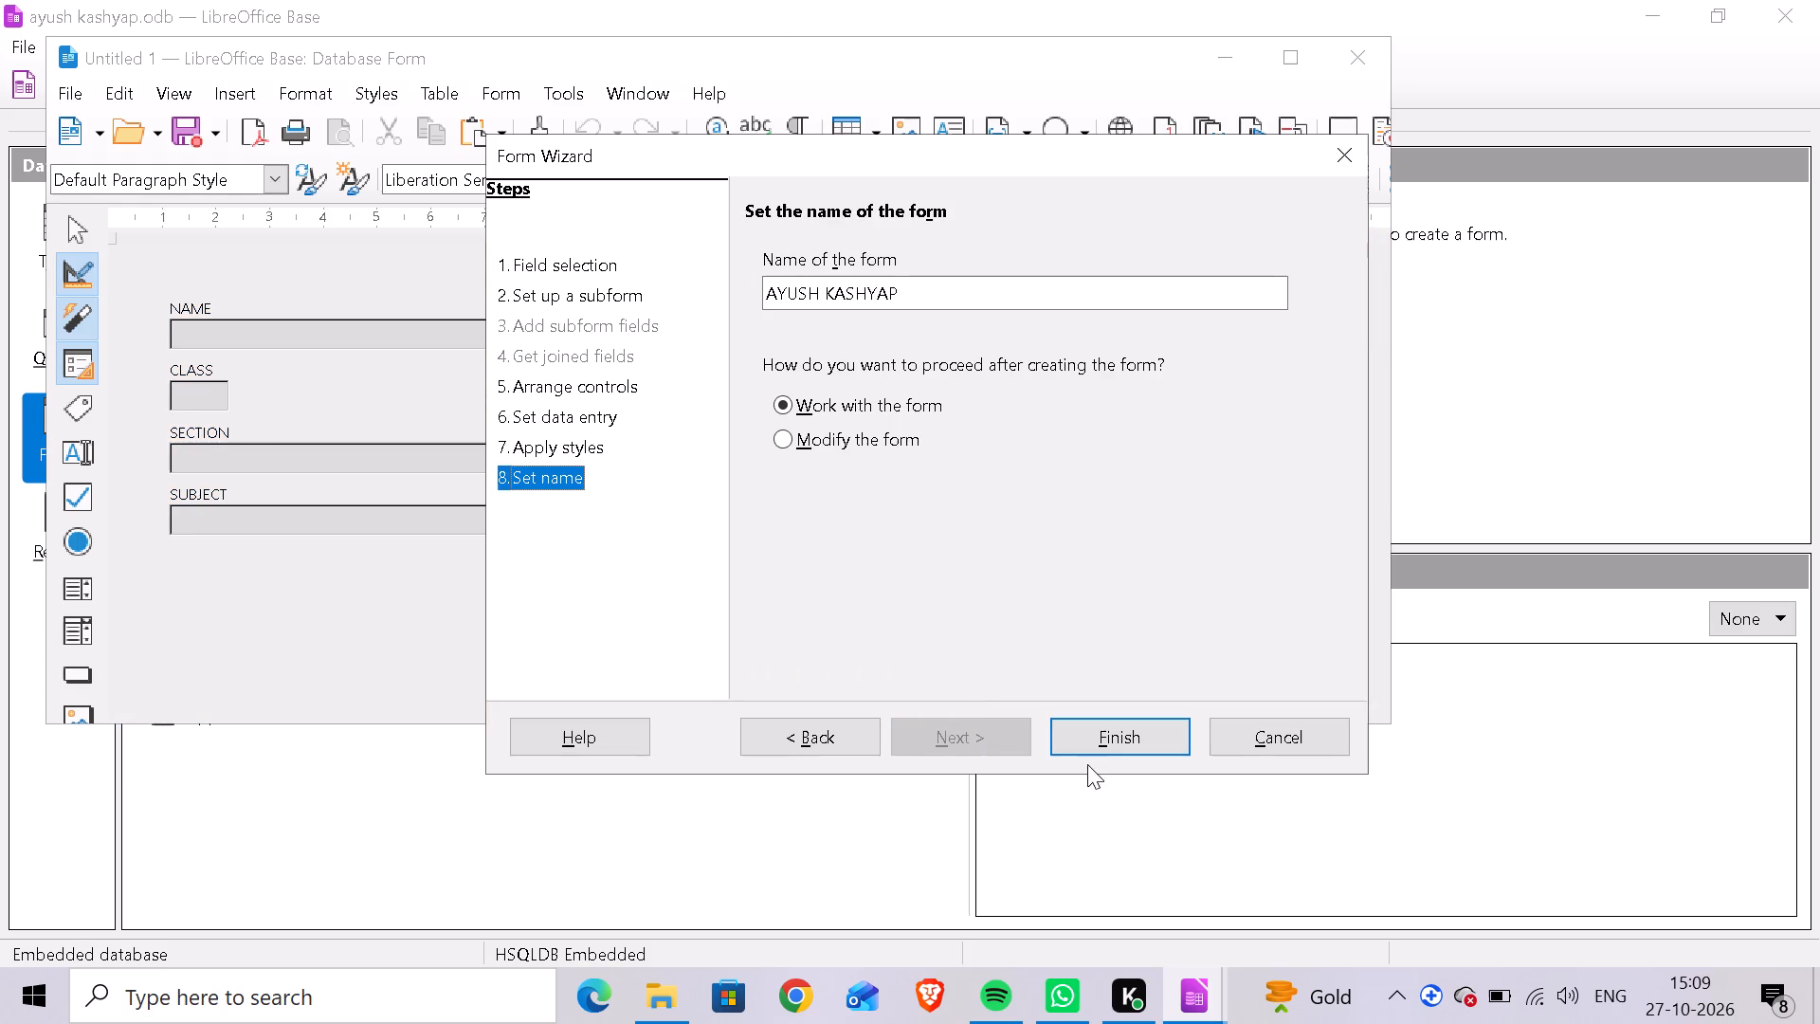
left_click(1123, 743)
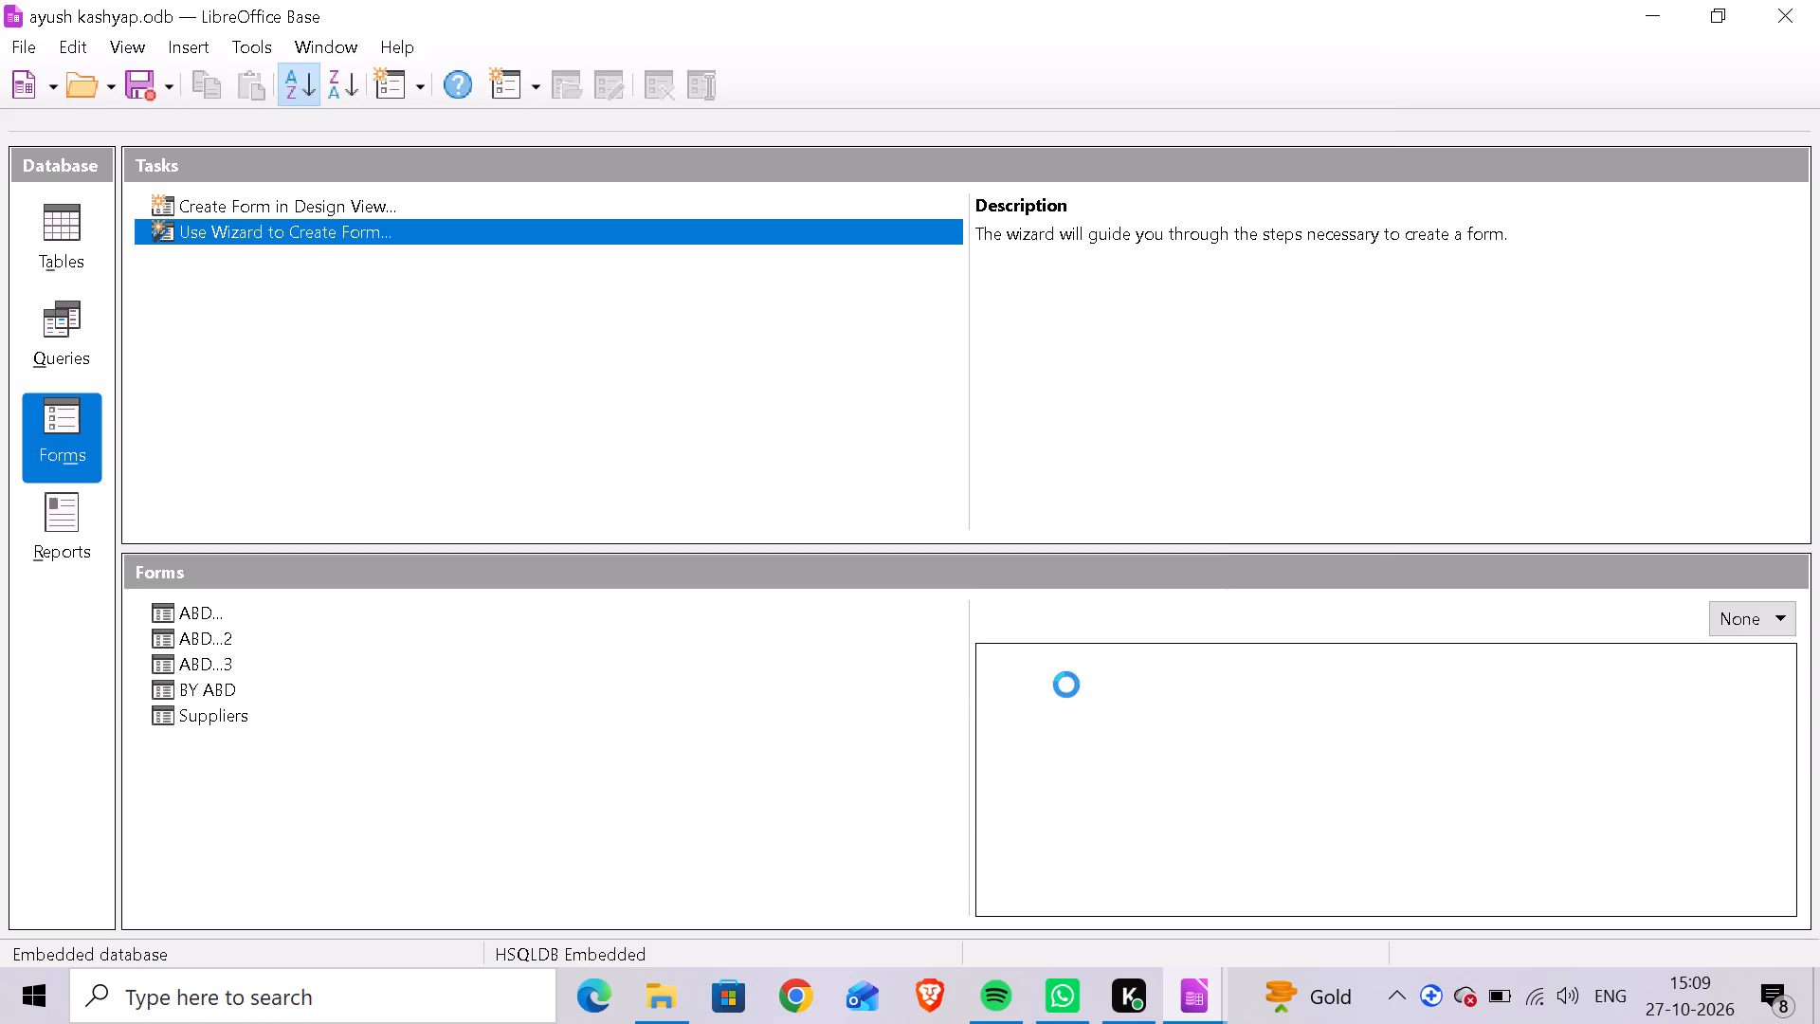
Enter the owner's full name, class 10, section B, subject IT PRACTICAL and marks 10 in the form, and maximize its window.
left_click(495, 365)
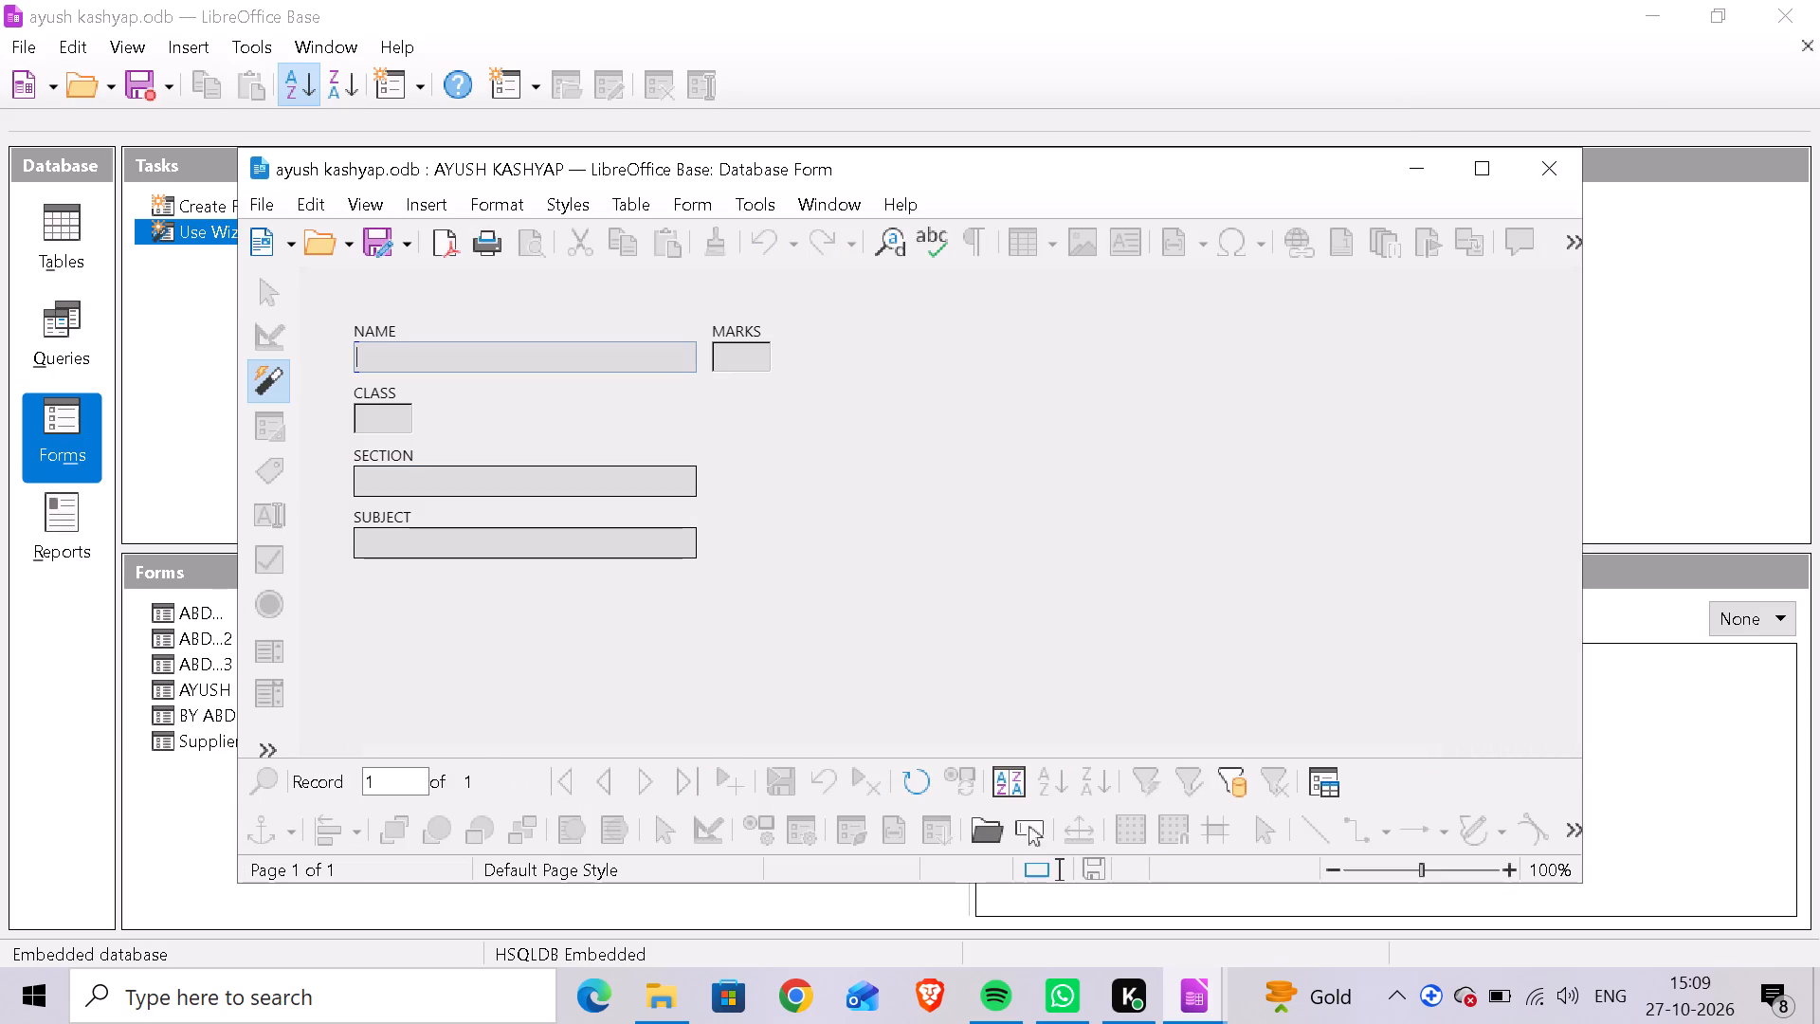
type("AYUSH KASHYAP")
left_click(383, 422)
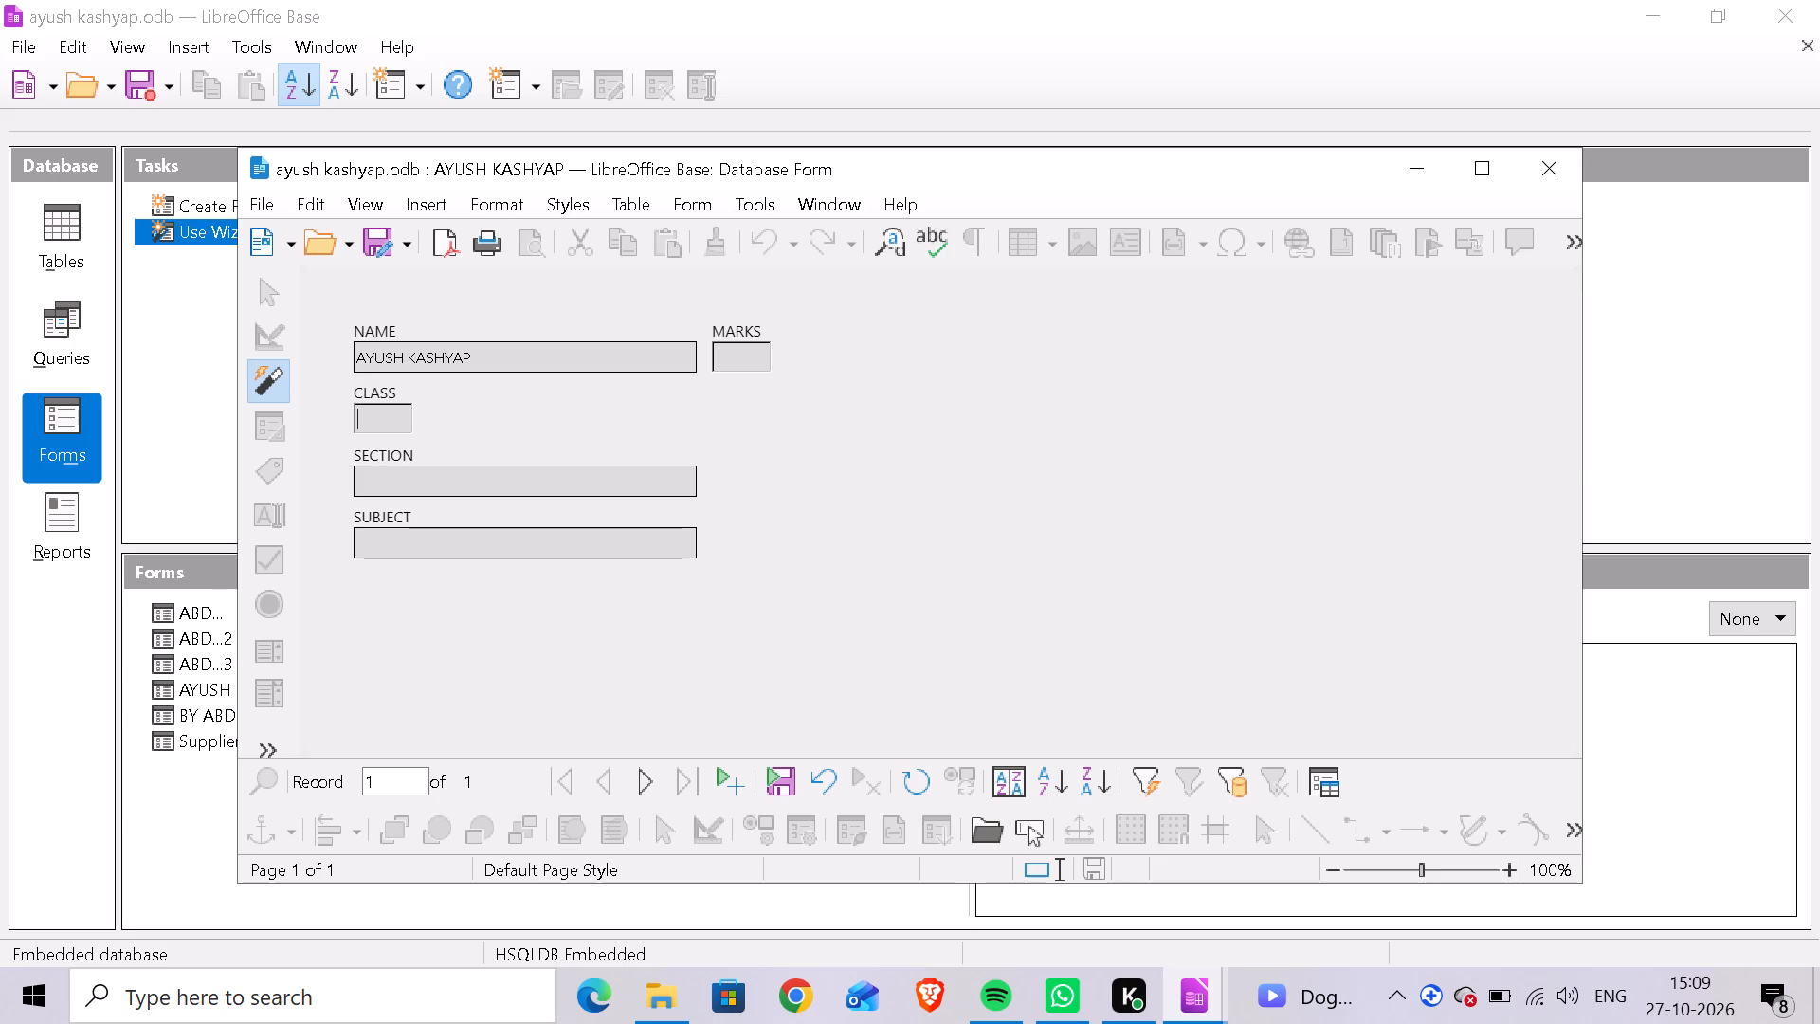
type("10")
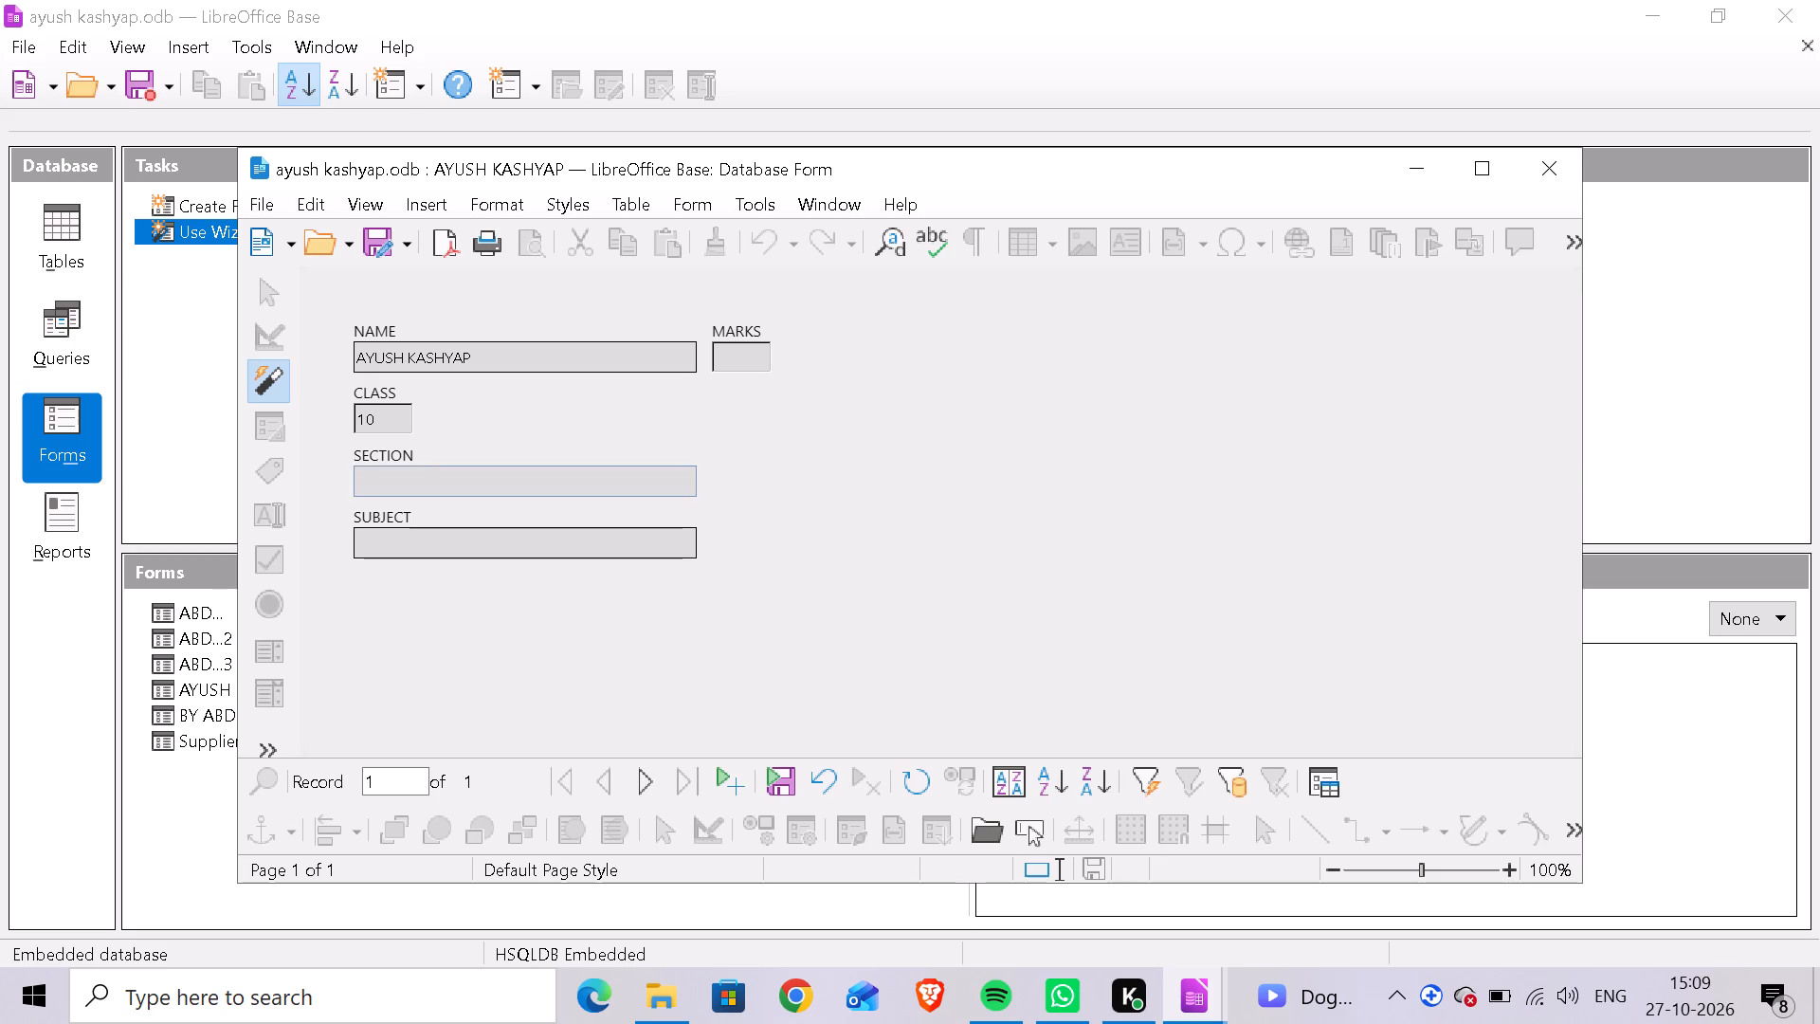
left_click(384, 482)
key("b")
left_click(388, 530)
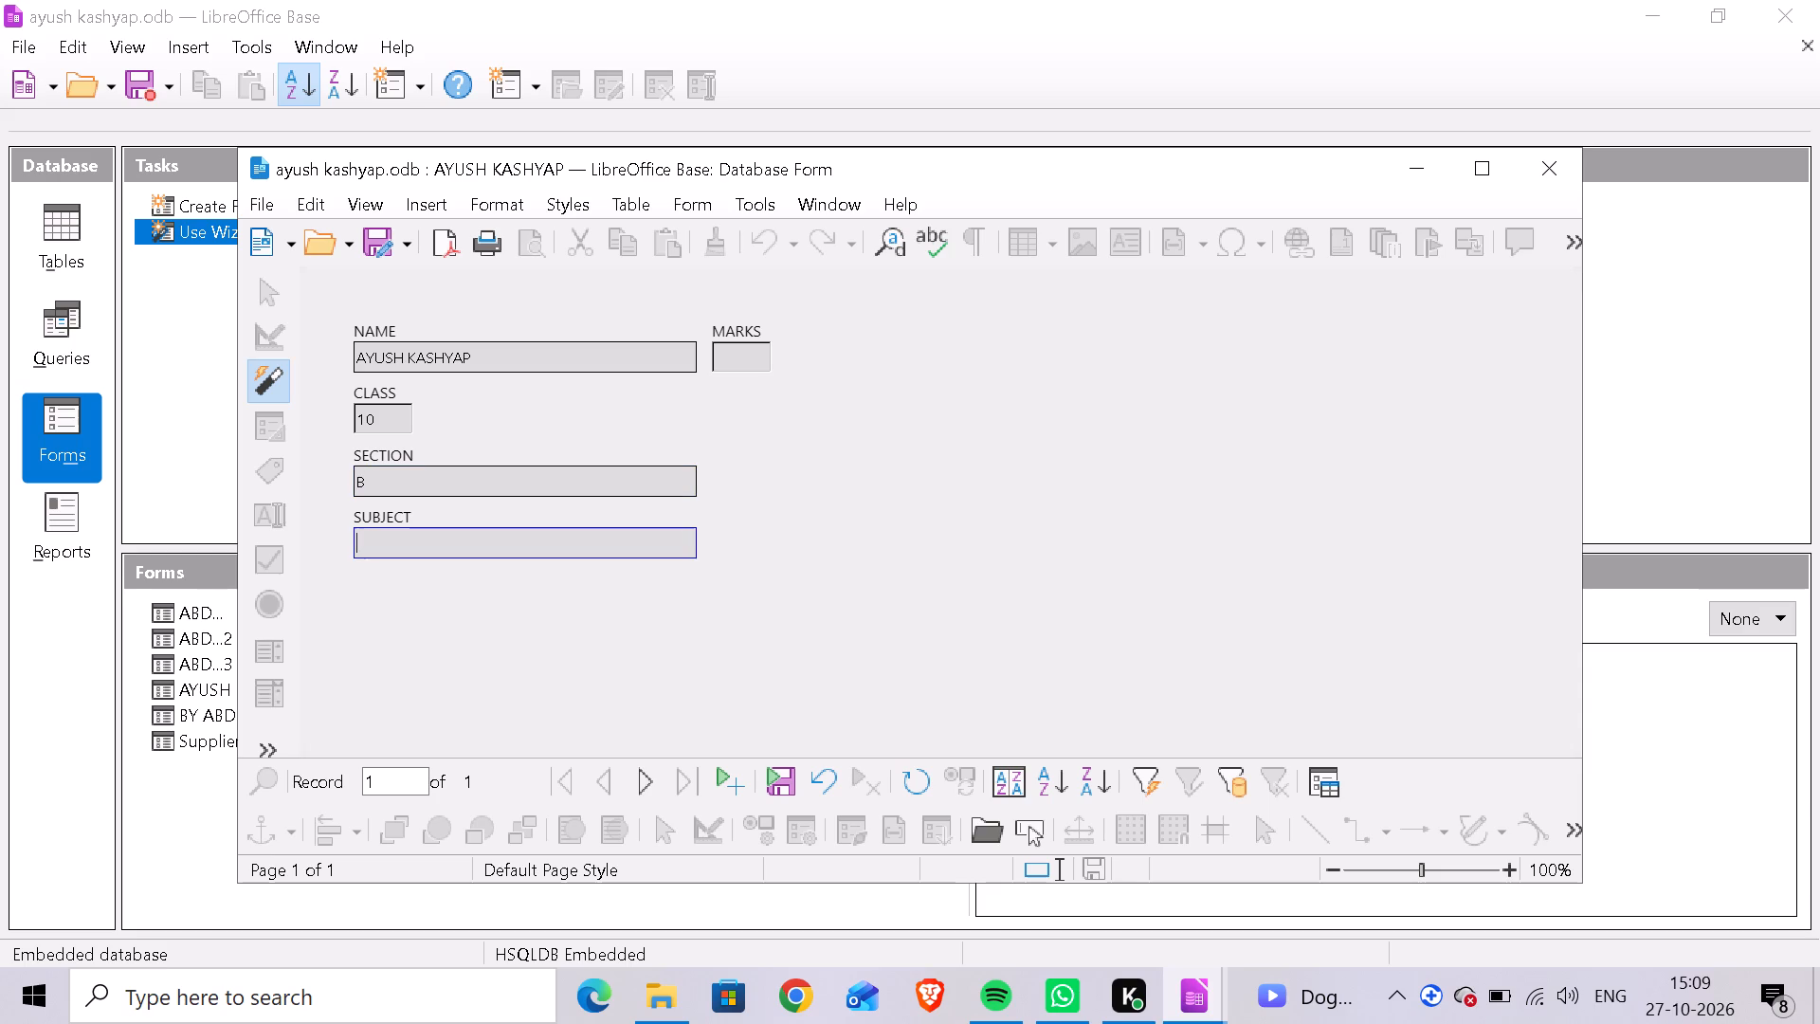
type("IT")
key("space")
type("PRAC")
type("TICAL")
left_click(755, 349)
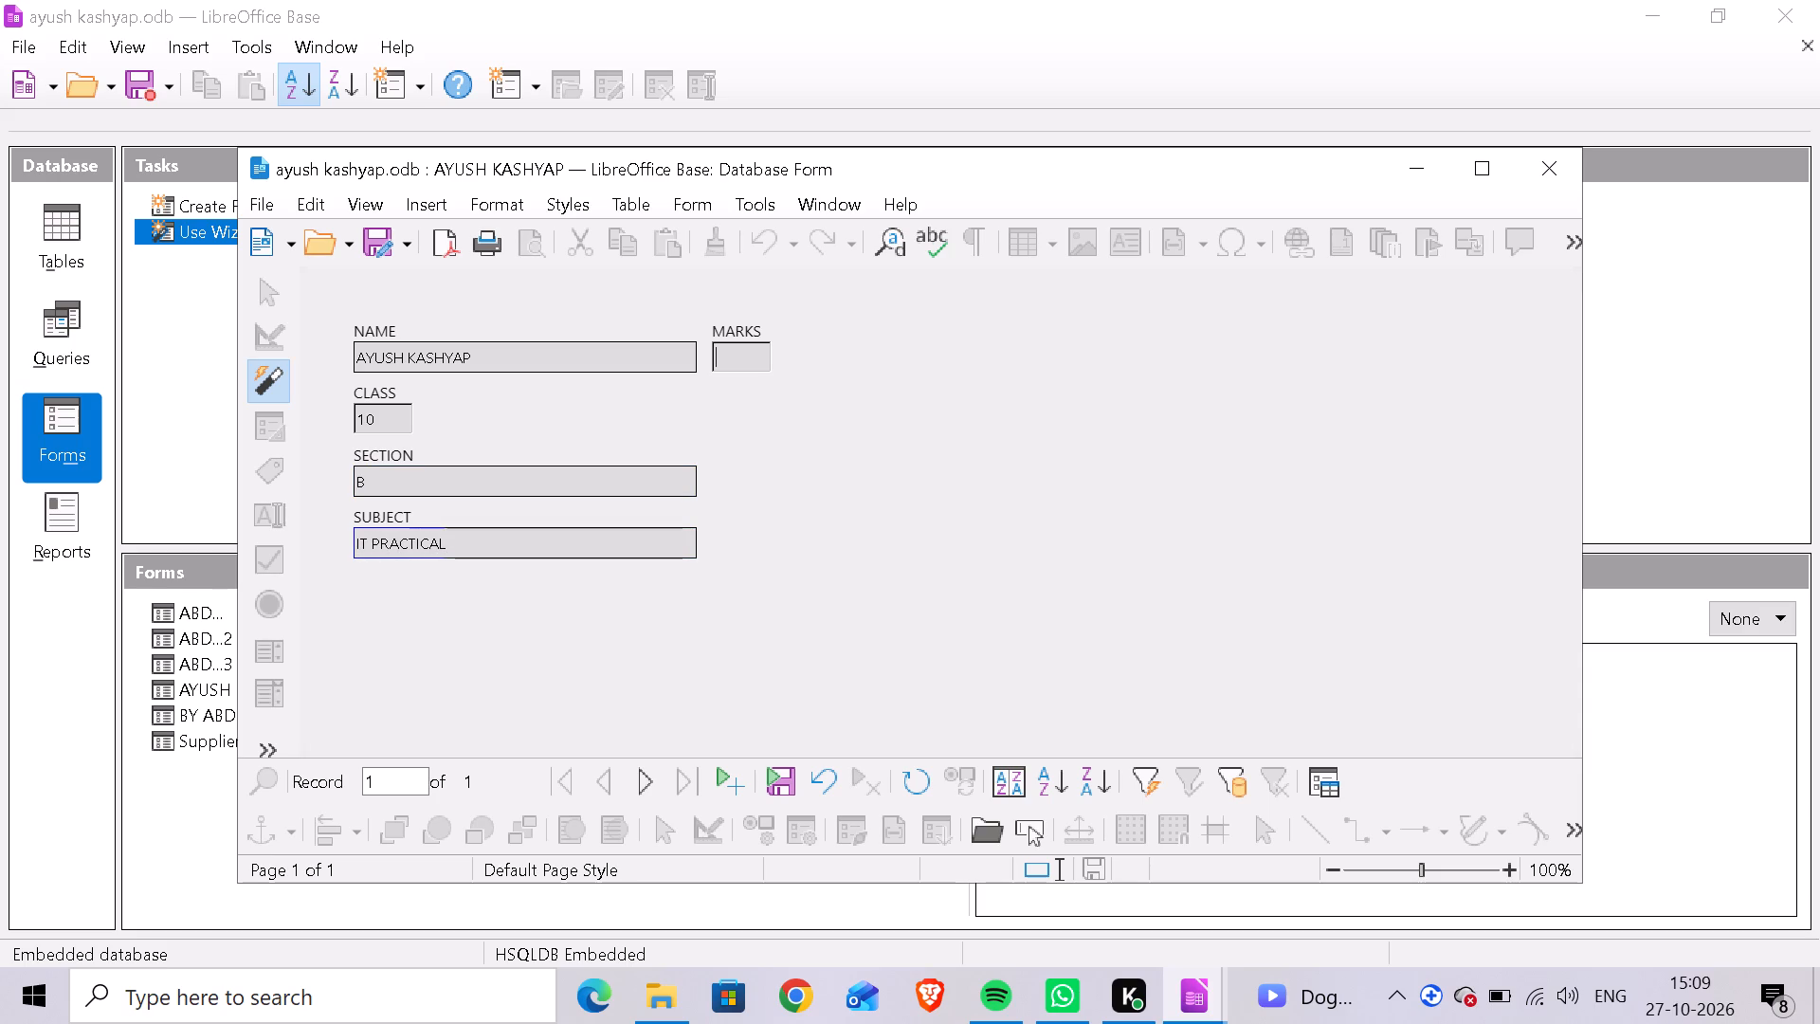
type("10")
left_click(1504, 173)
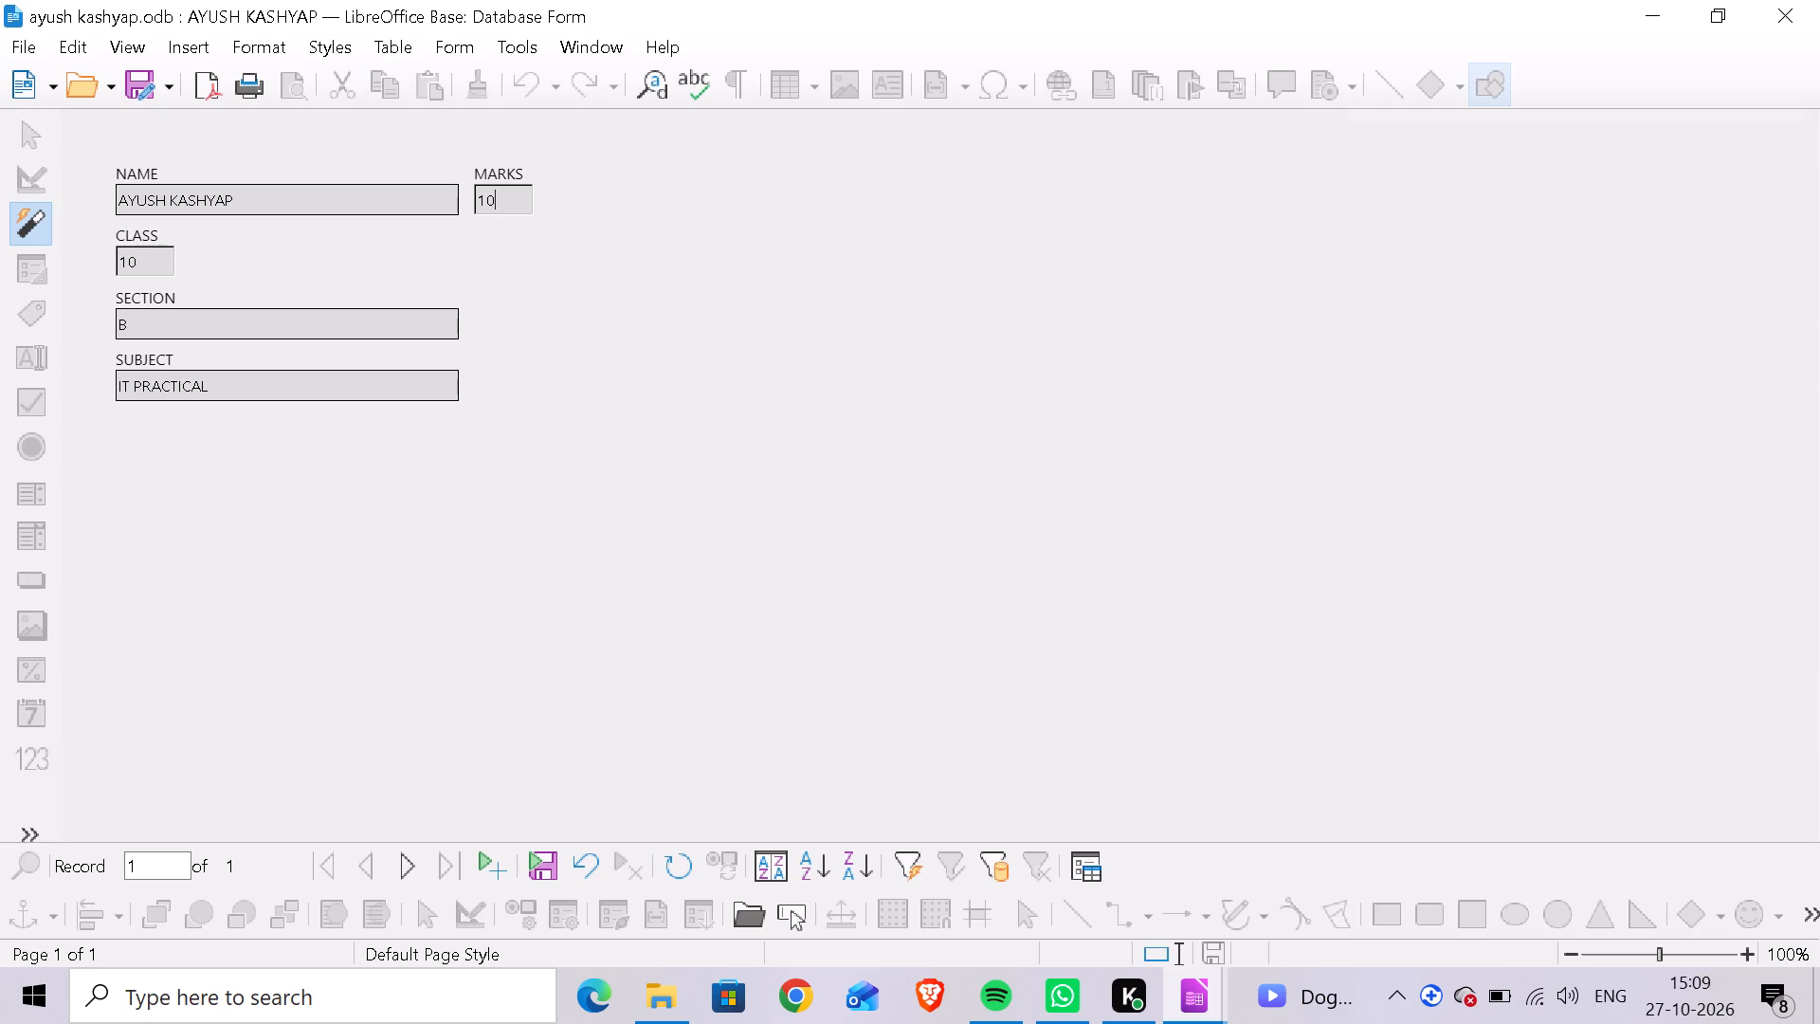
Save the filled-in form.
key("ctrl+s")
key("ctrl+s")
key("ctrl+s")
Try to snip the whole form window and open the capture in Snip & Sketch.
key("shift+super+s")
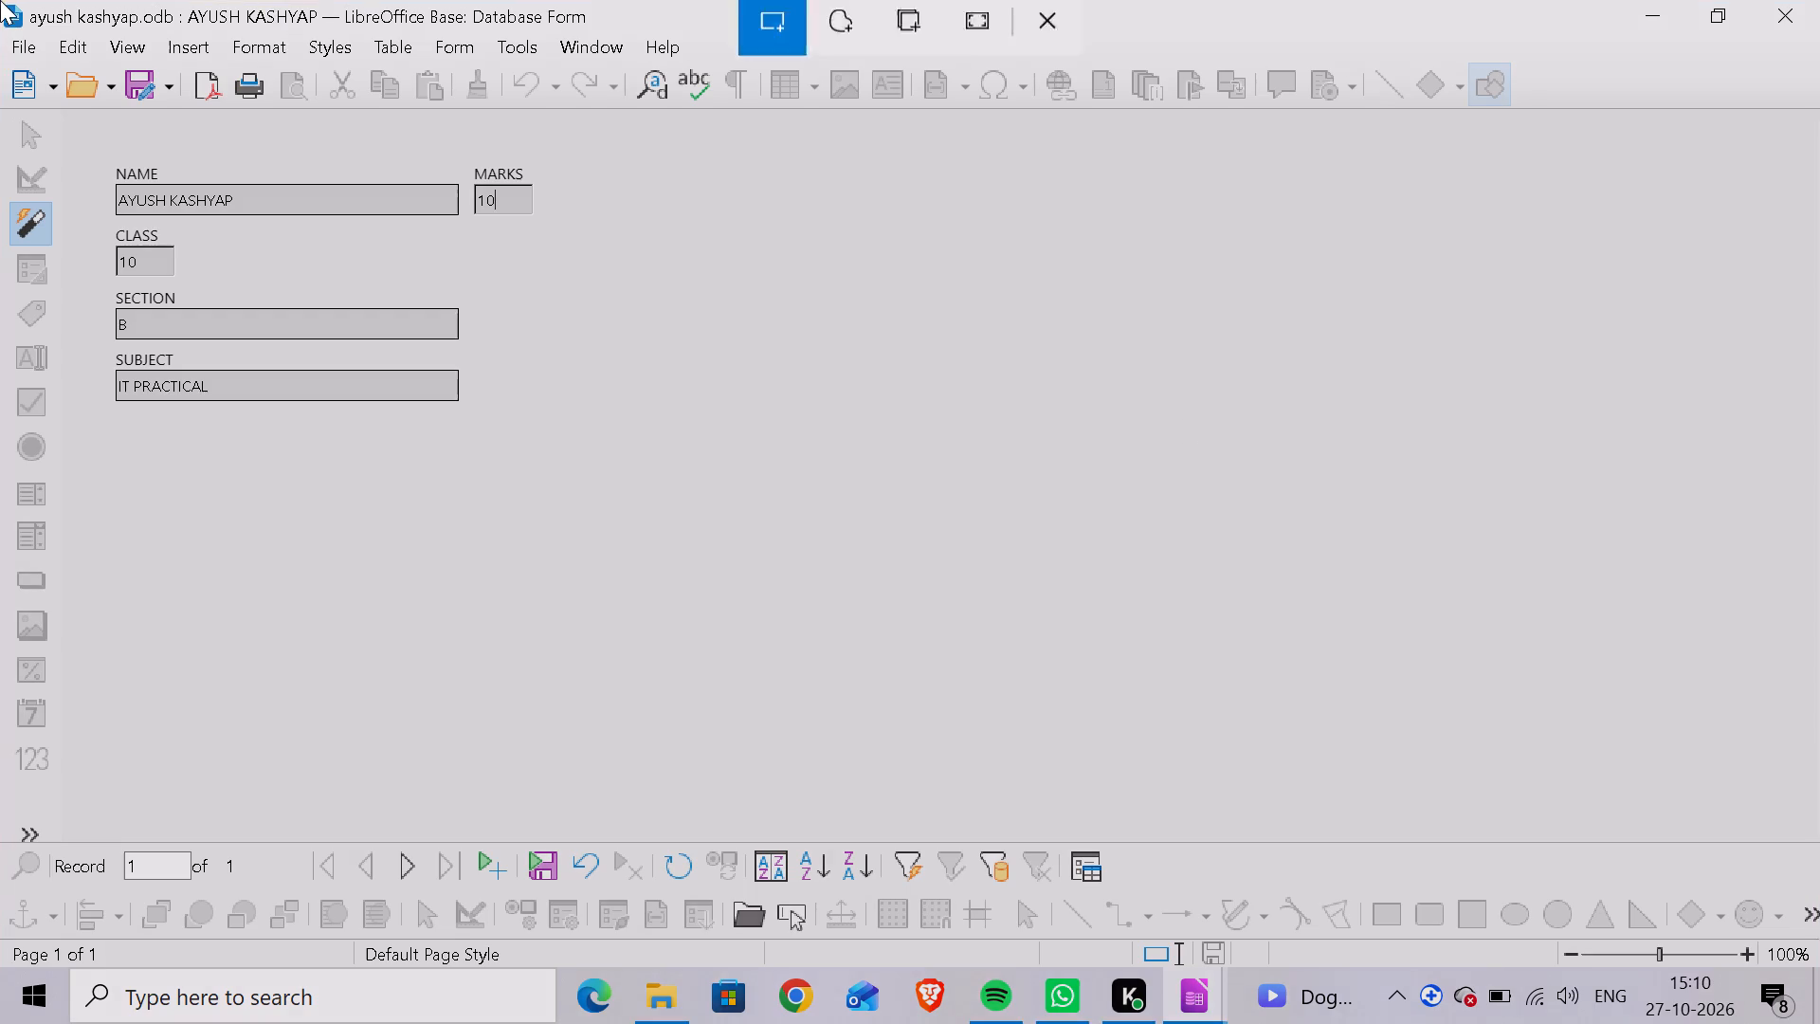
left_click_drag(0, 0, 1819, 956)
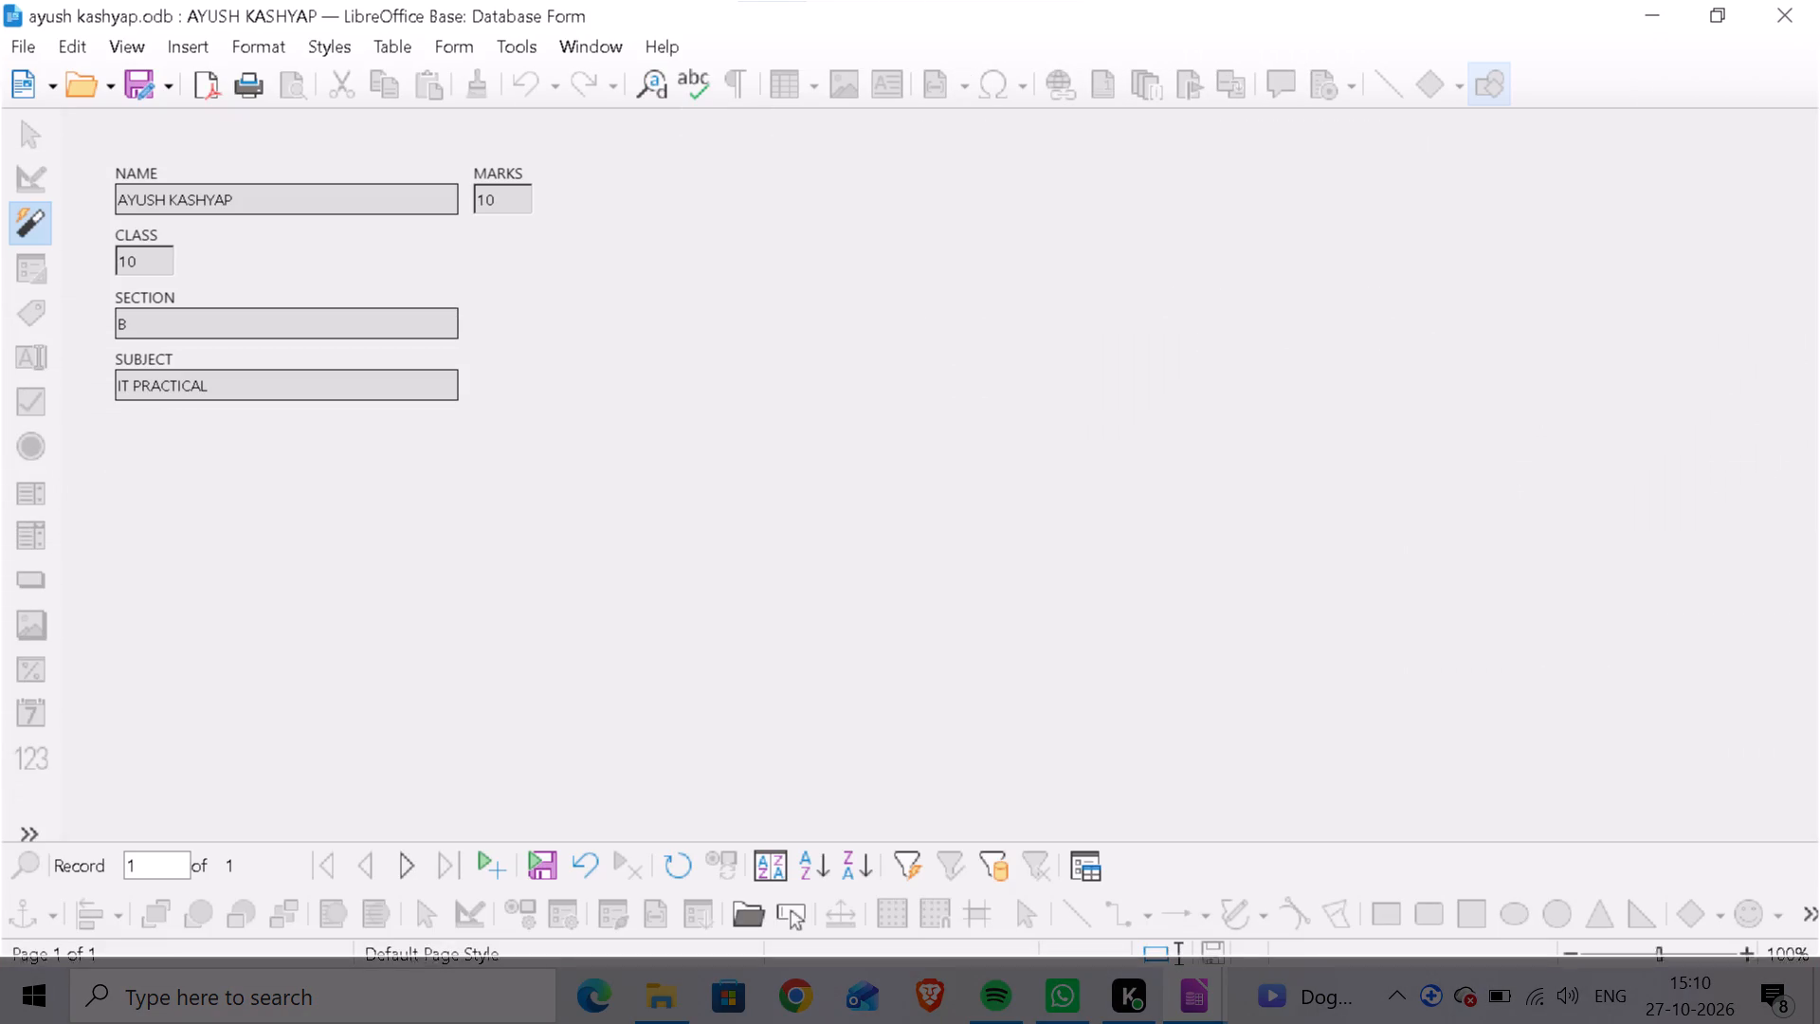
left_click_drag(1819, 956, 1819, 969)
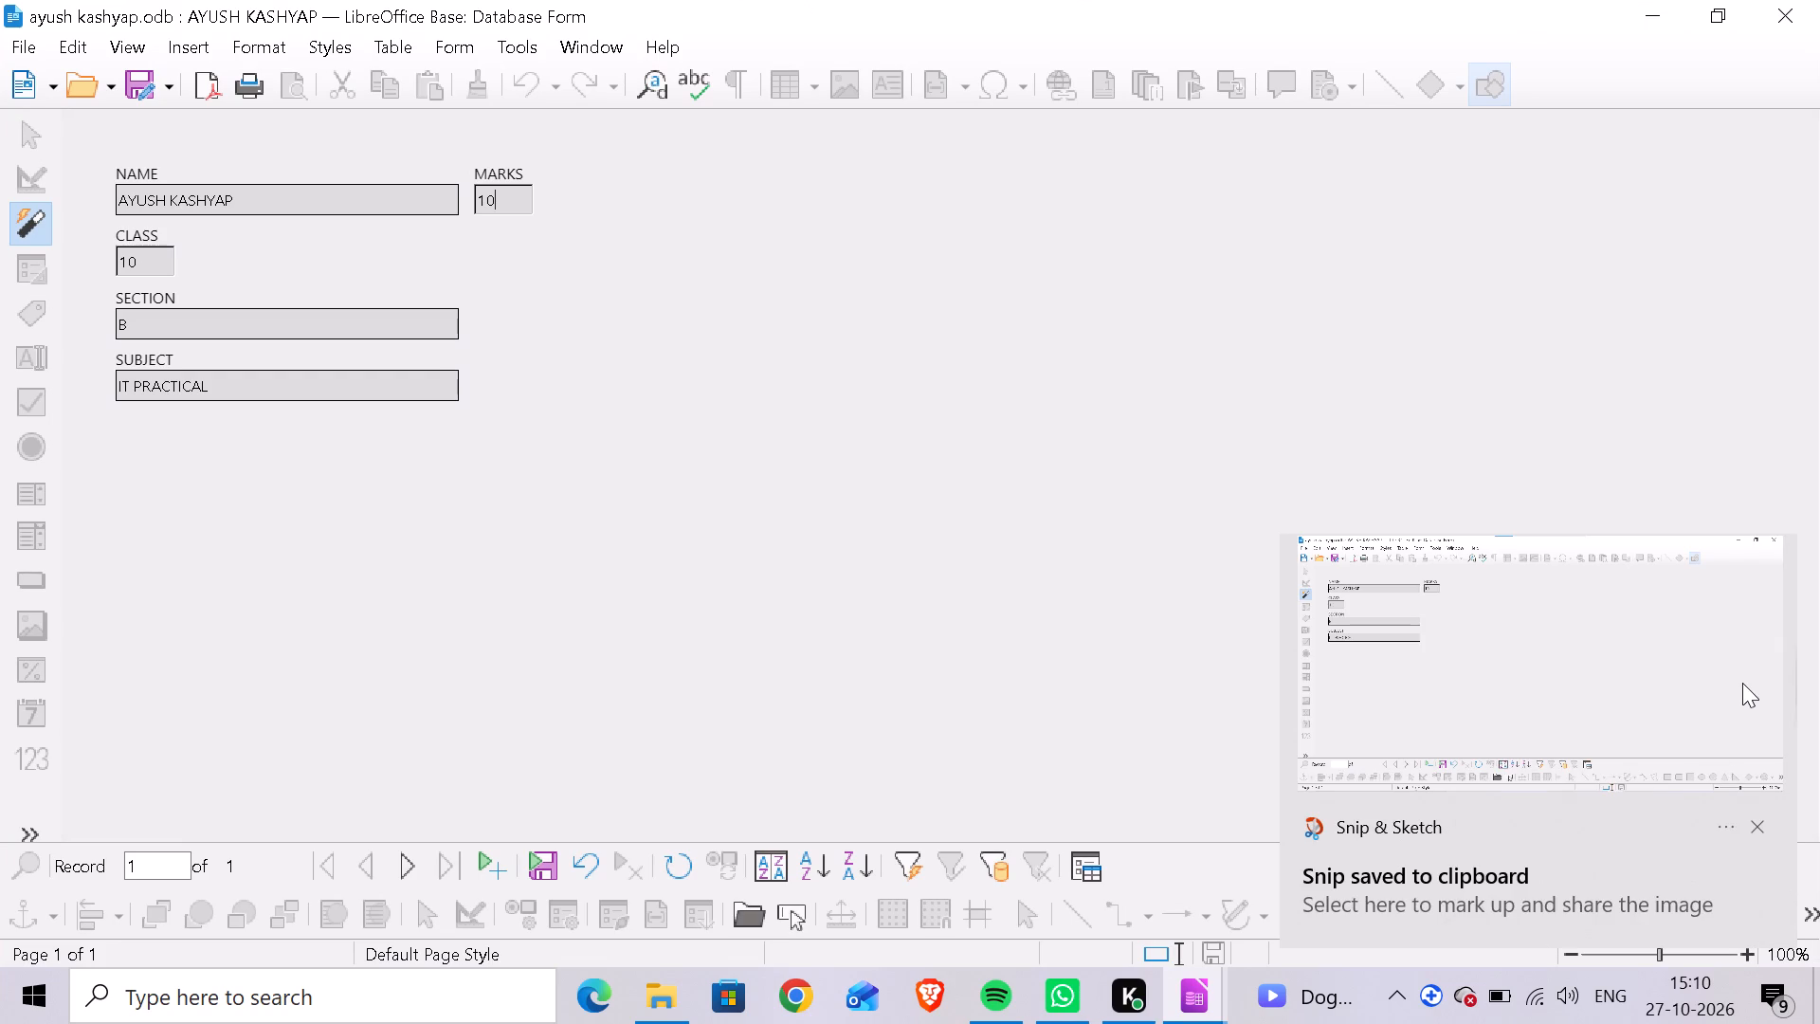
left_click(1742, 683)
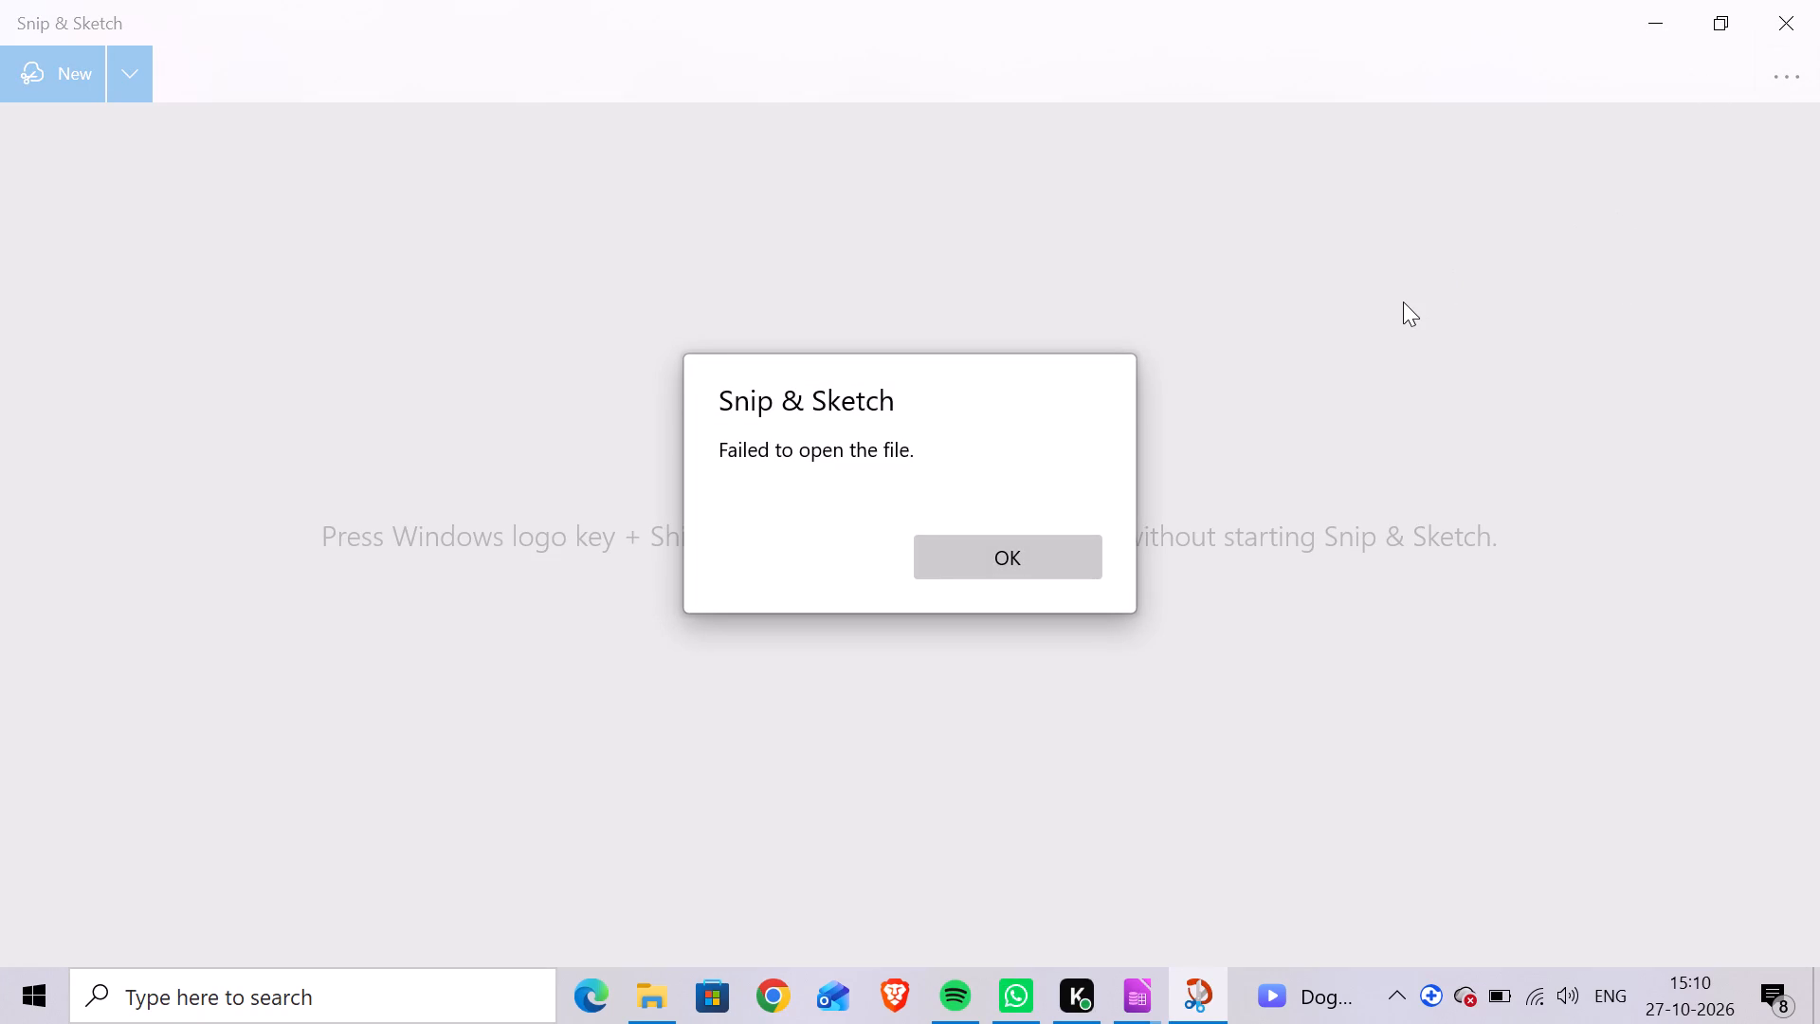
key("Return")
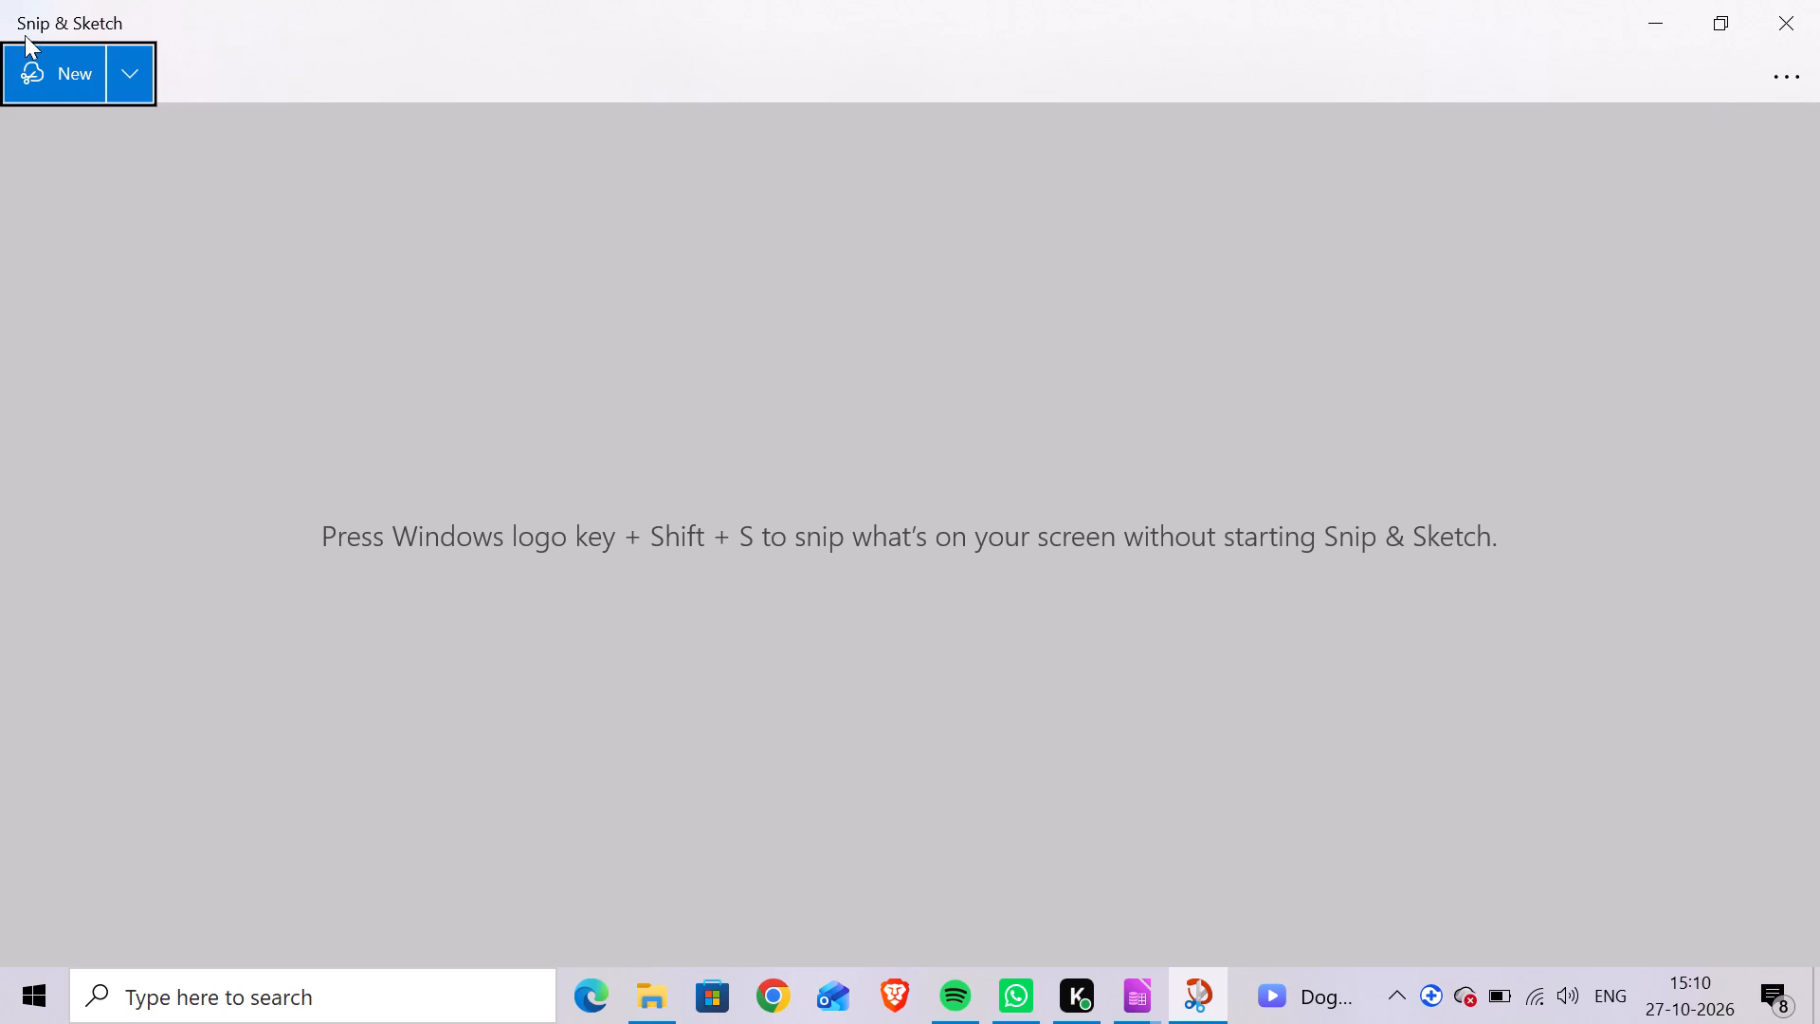
Take a new snip in Snip & Sketch covering the whole form window above the taskbar.
left_click(32, 55)
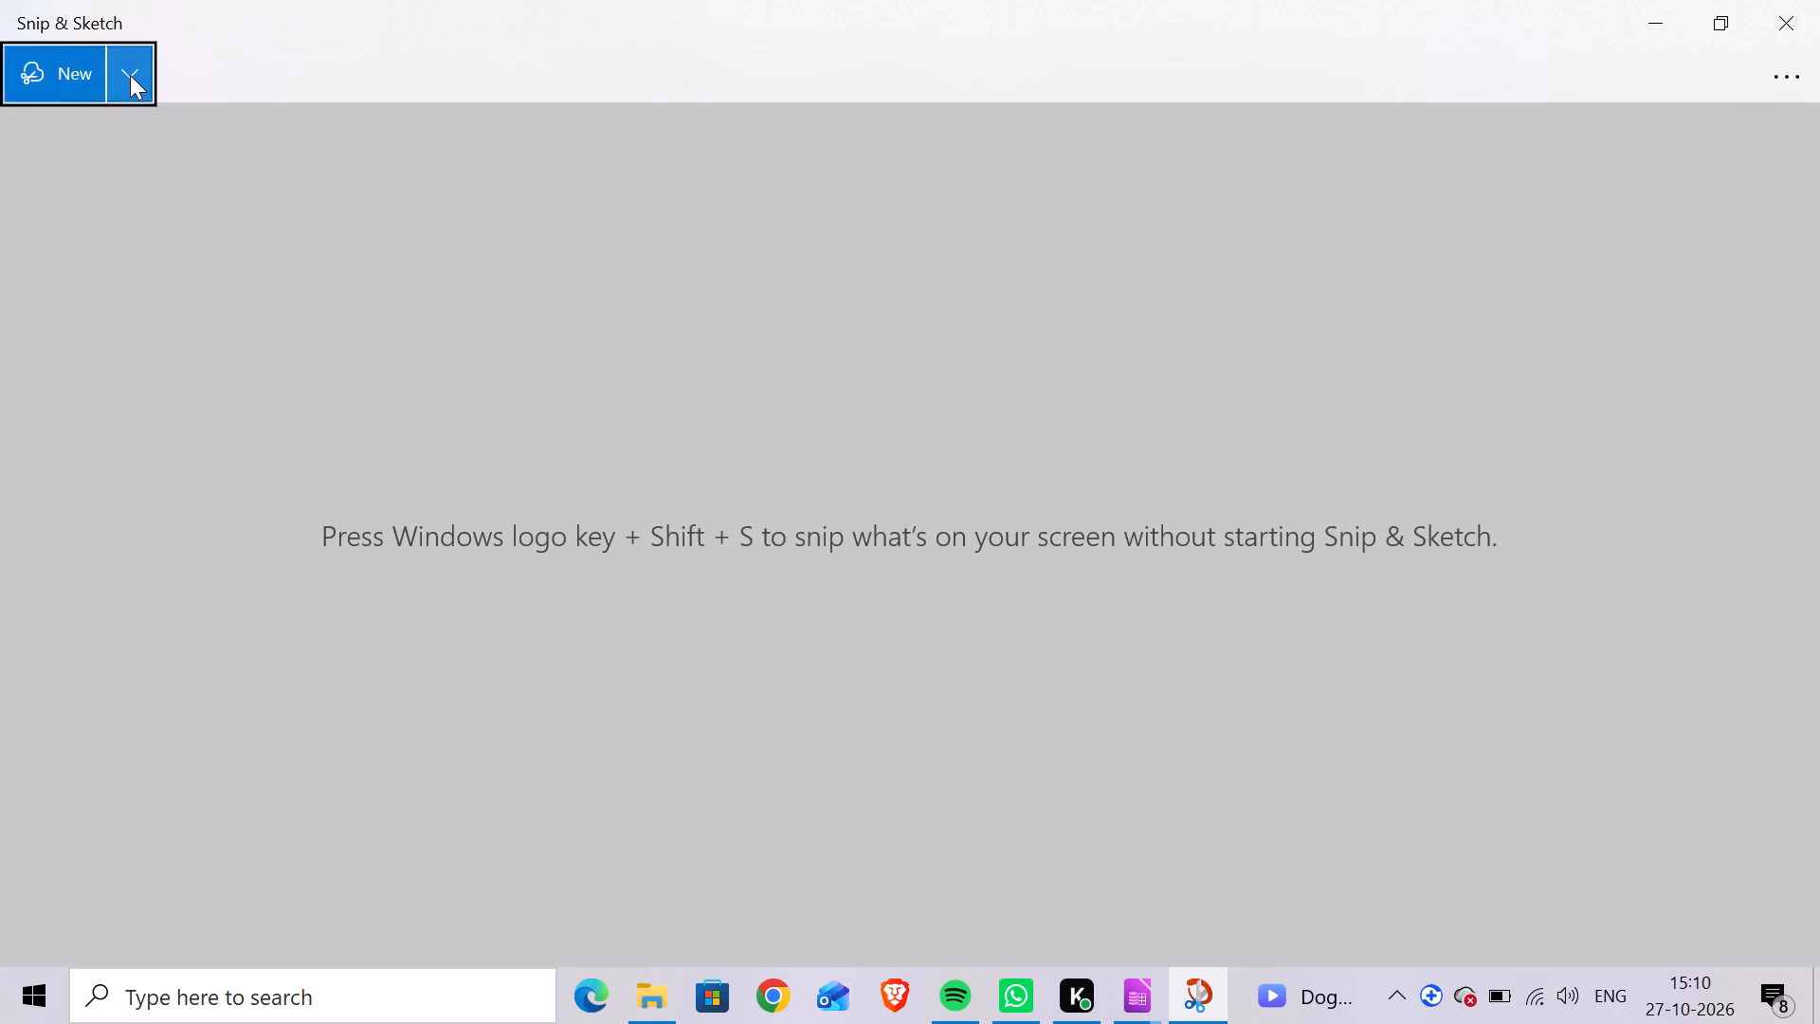
left_click(130, 75)
left_click_drag(0, 0, 975, 451)
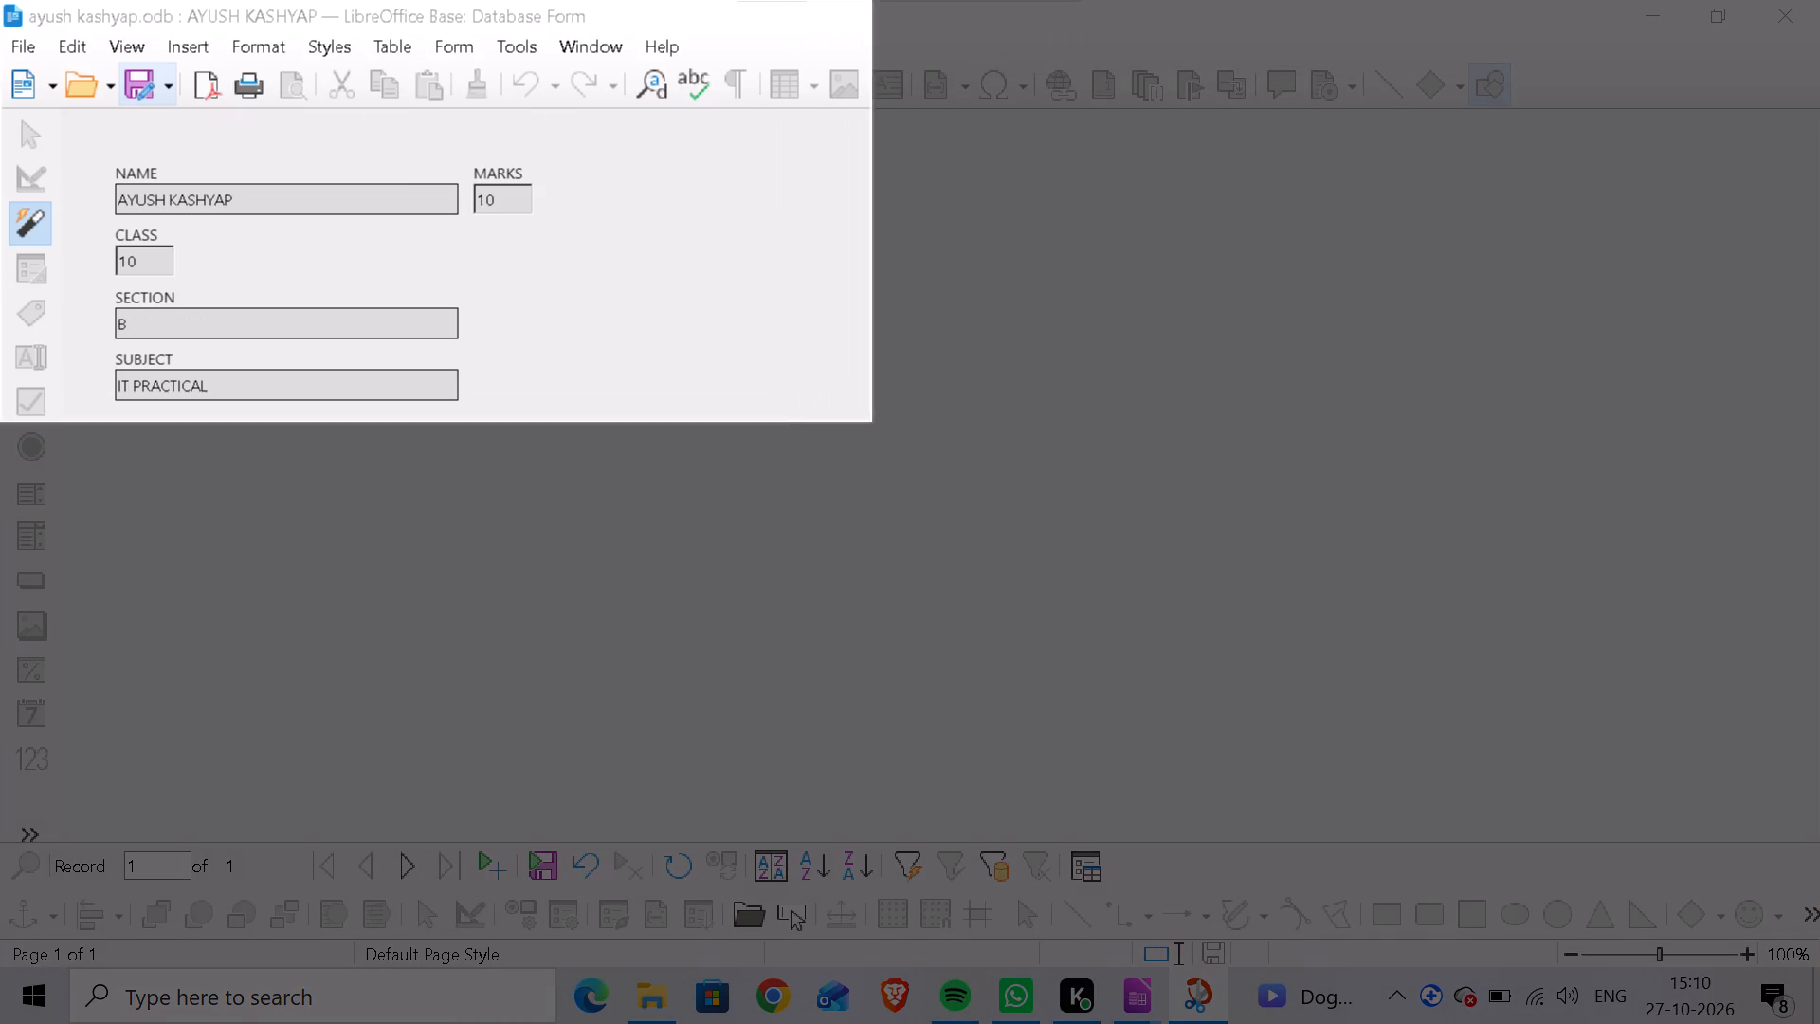
left_click_drag(975, 451, 1819, 977)
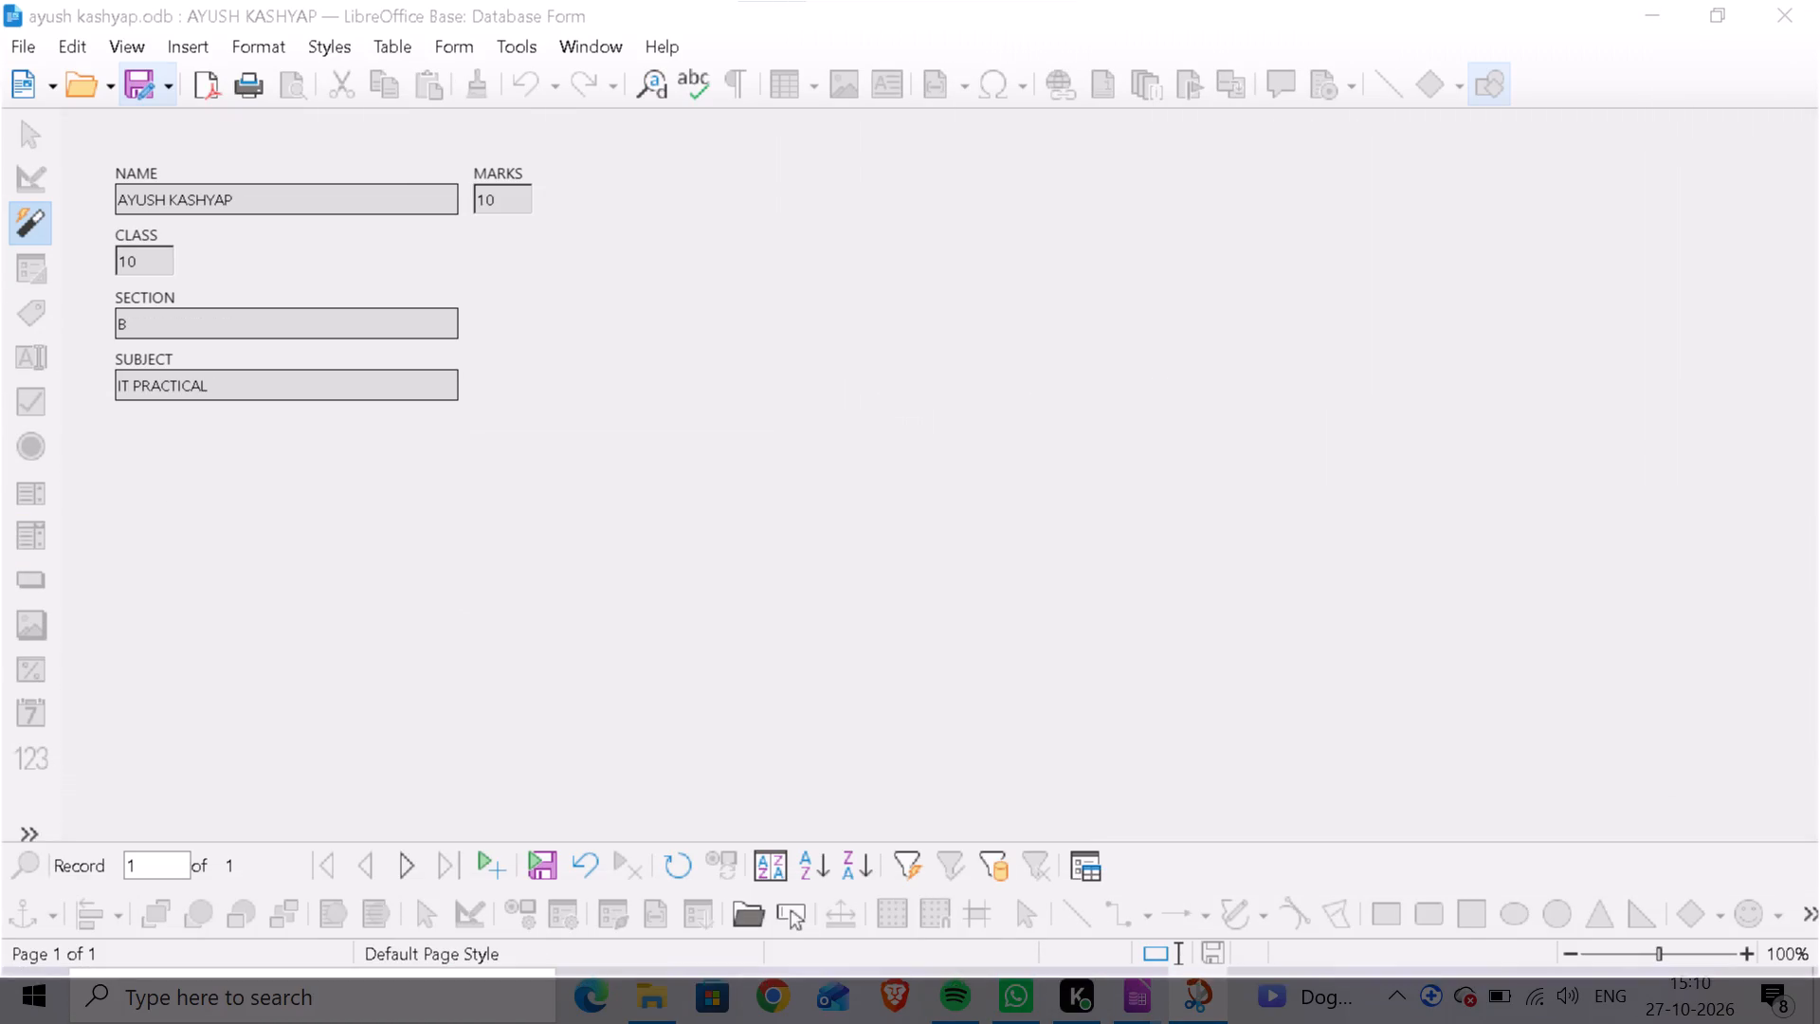
left_click_drag(1819, 977, 1819, 975)
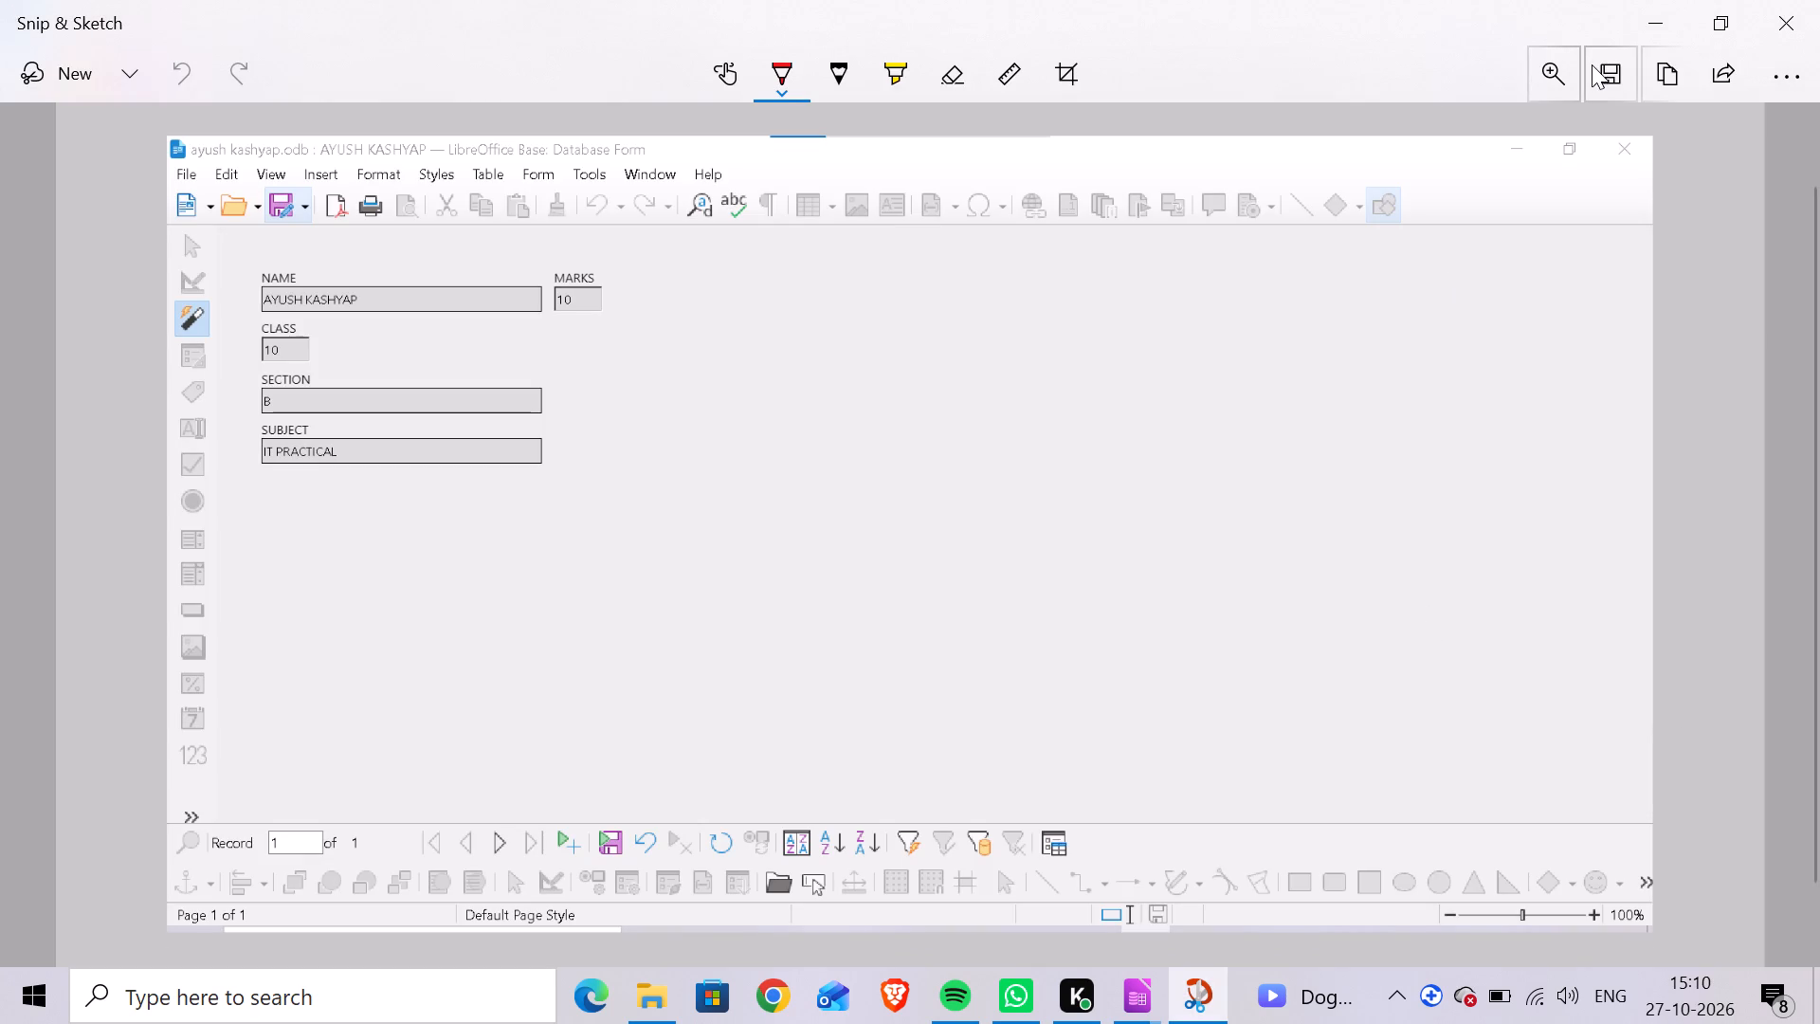
Save the form snip in the Pictures folder as AK P4 and close Snip & Sketch.
left_click(1605, 66)
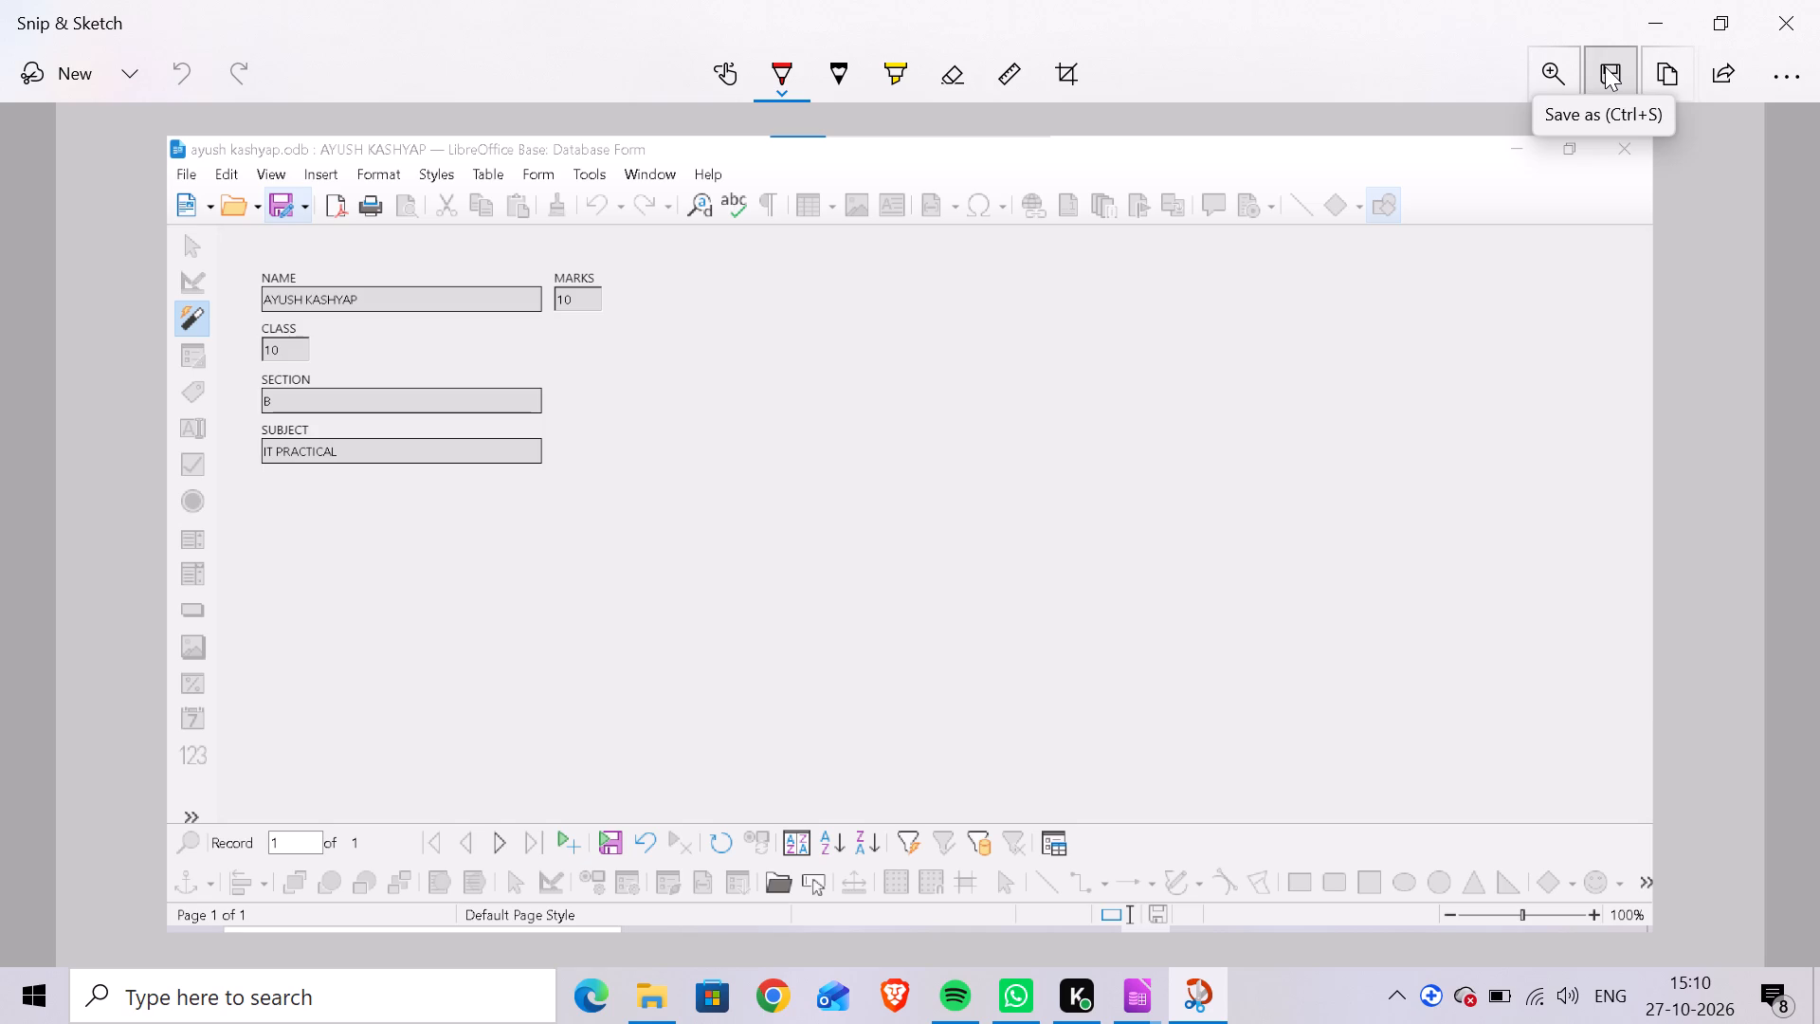
left_click(1605, 66)
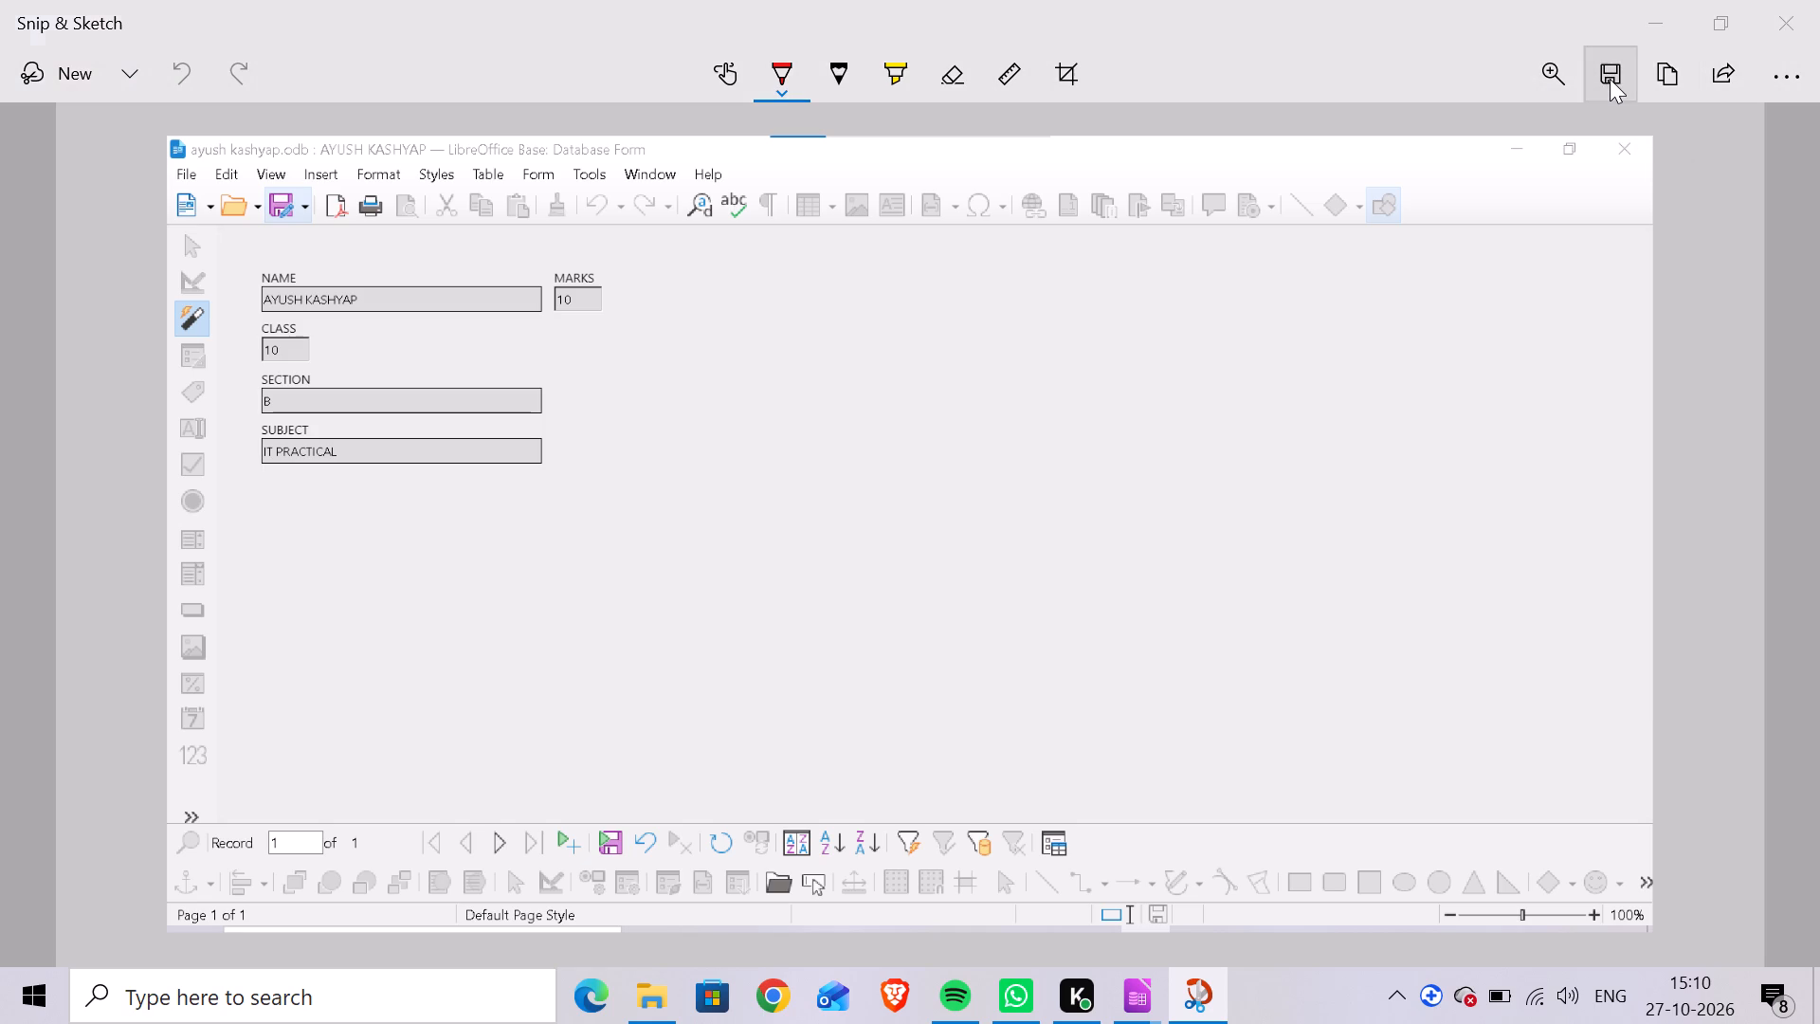
left_click(1610, 79)
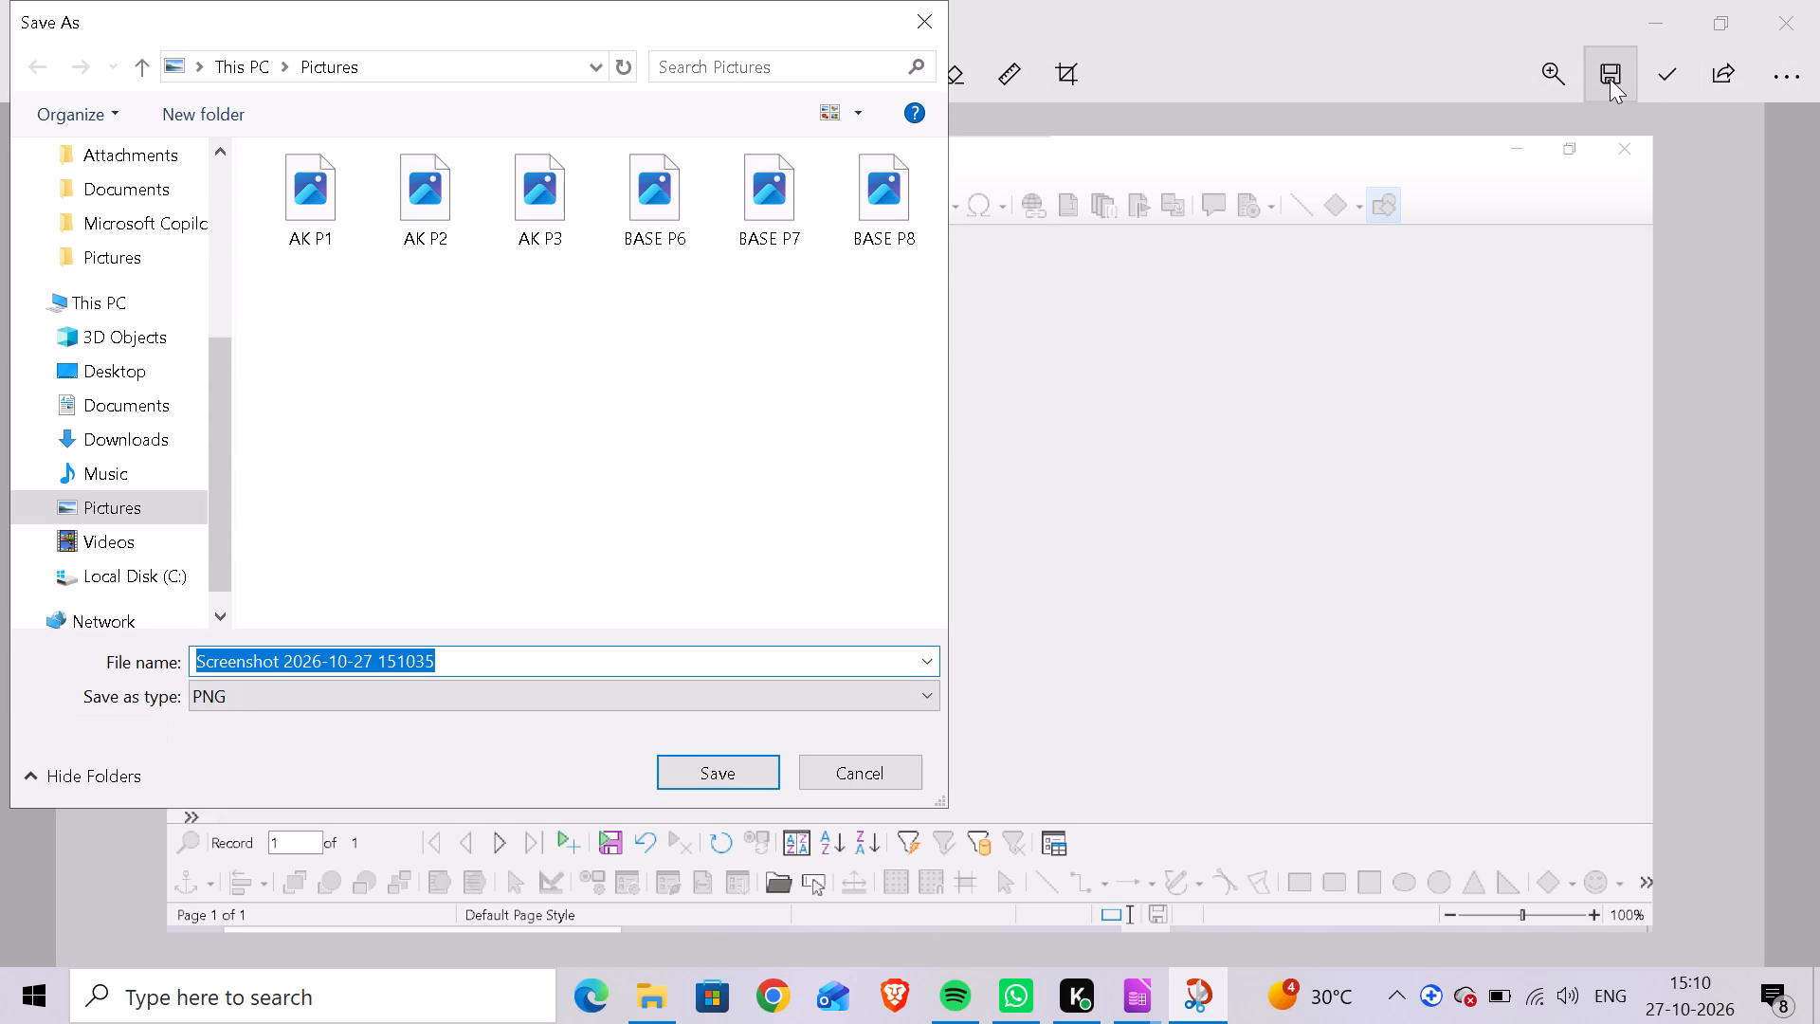
key("a")
type("K")
key("space")
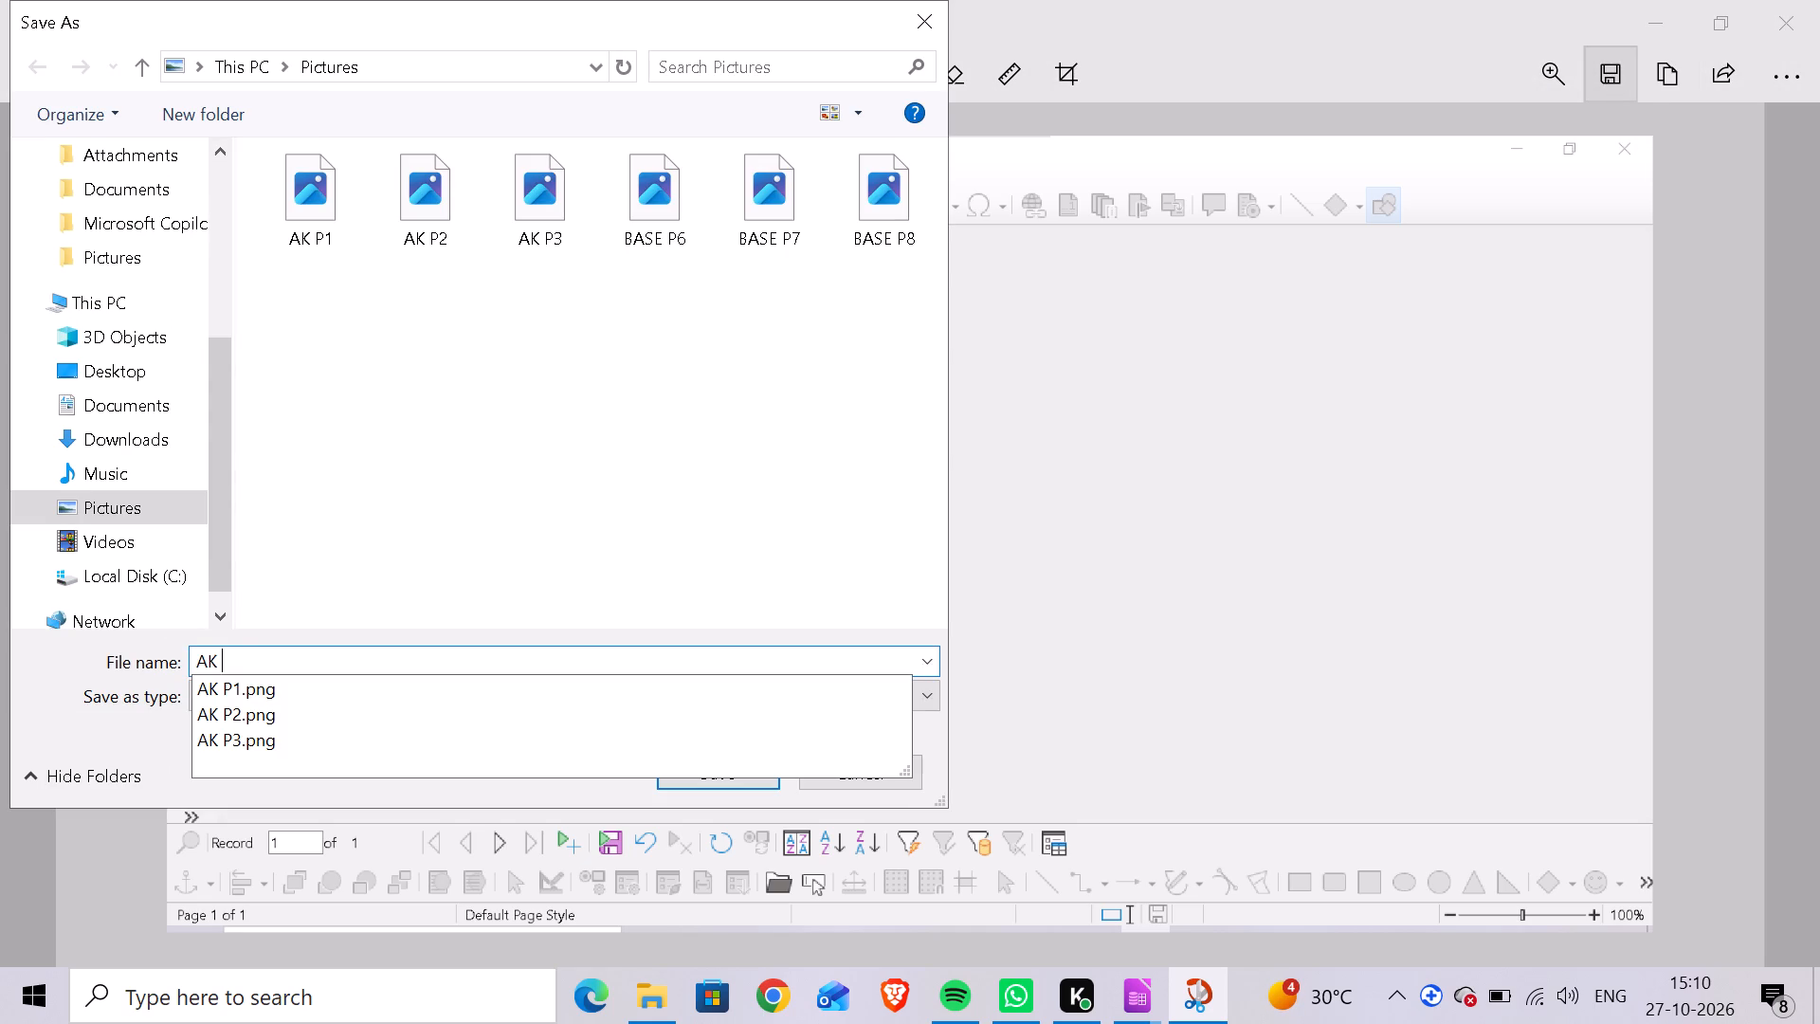
type("P4")
key("Return")
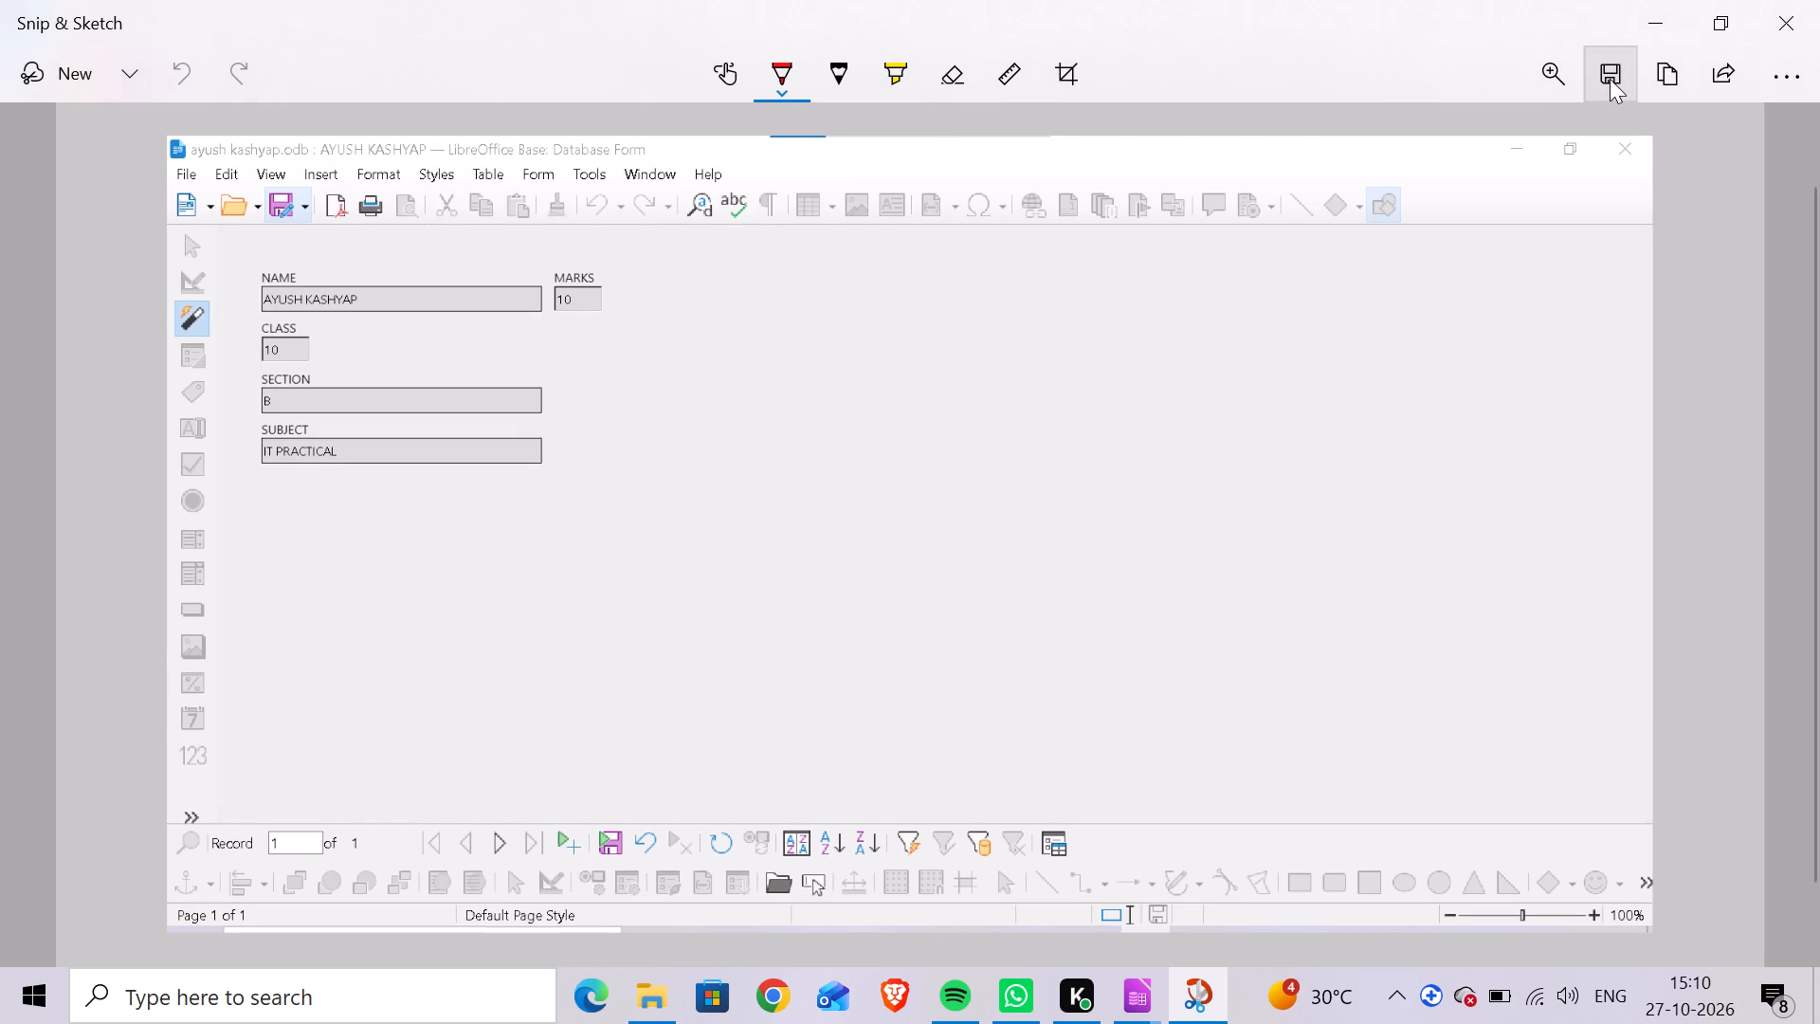
left_click(1819, 0)
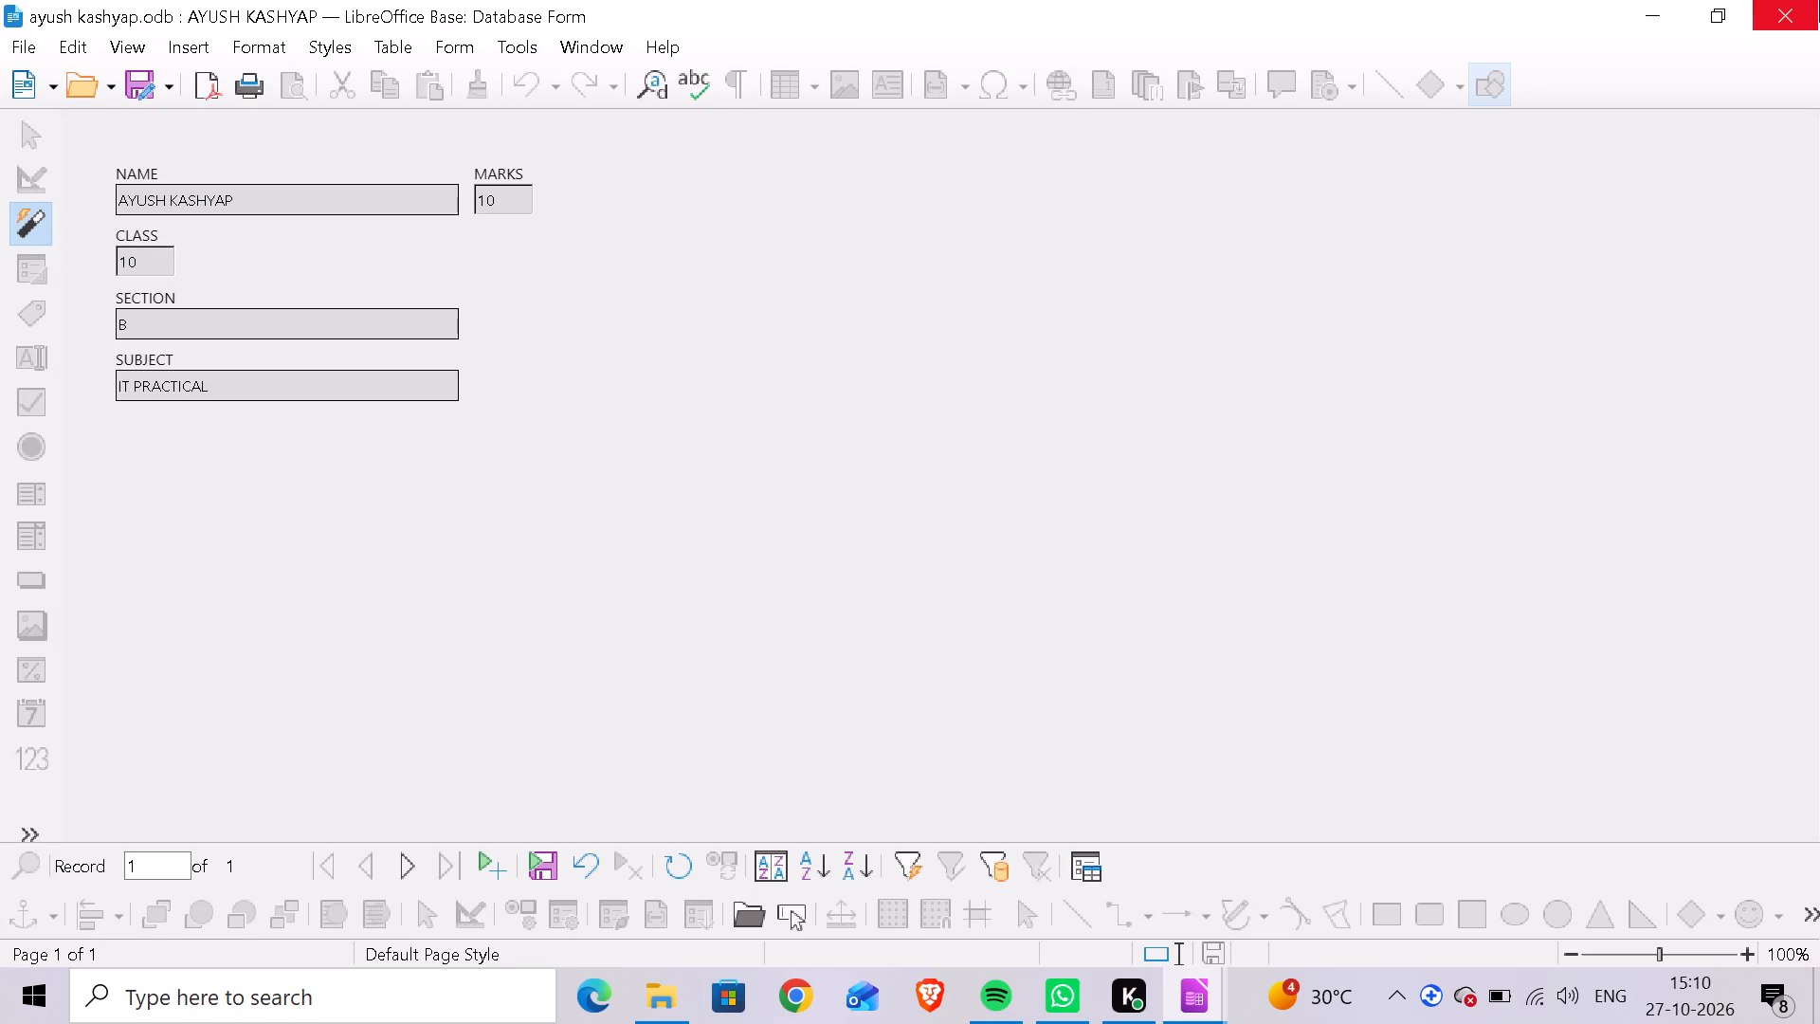
Close the form window and go to the database's Reports section.
left_click(1819, 0)
left_click(901, 543)
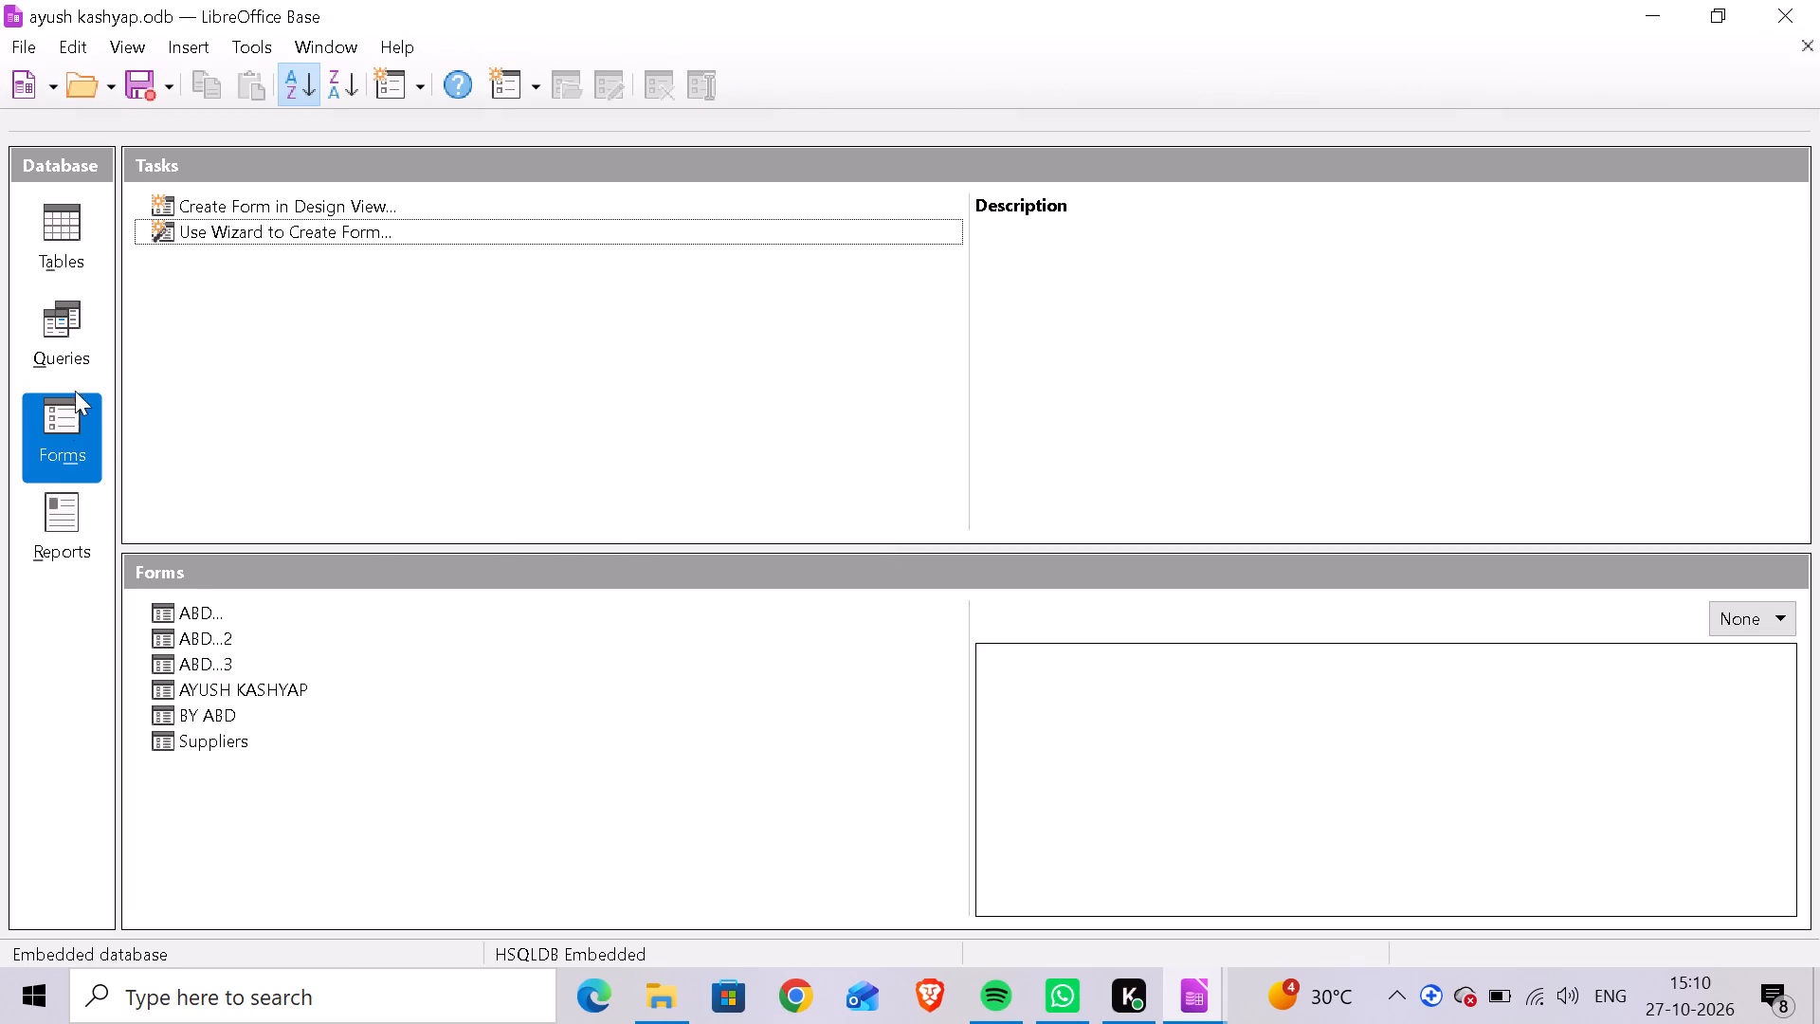
left_click(57, 361)
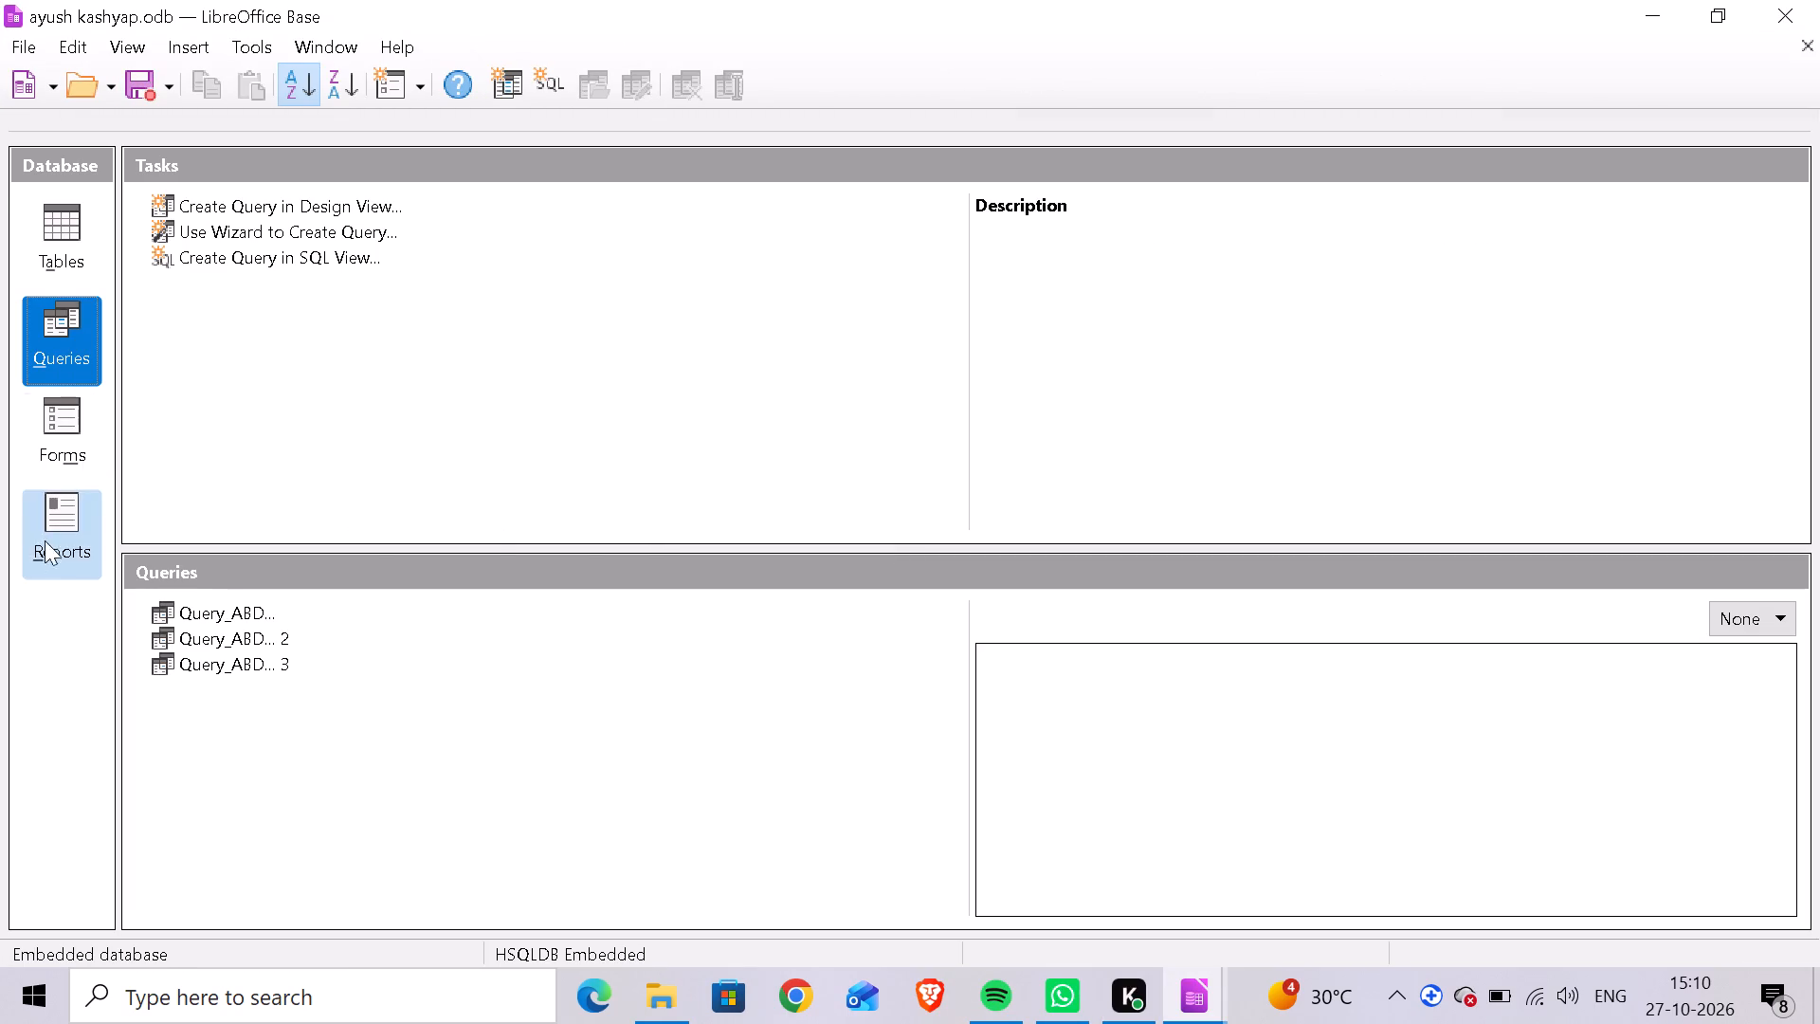
left_click(45, 545)
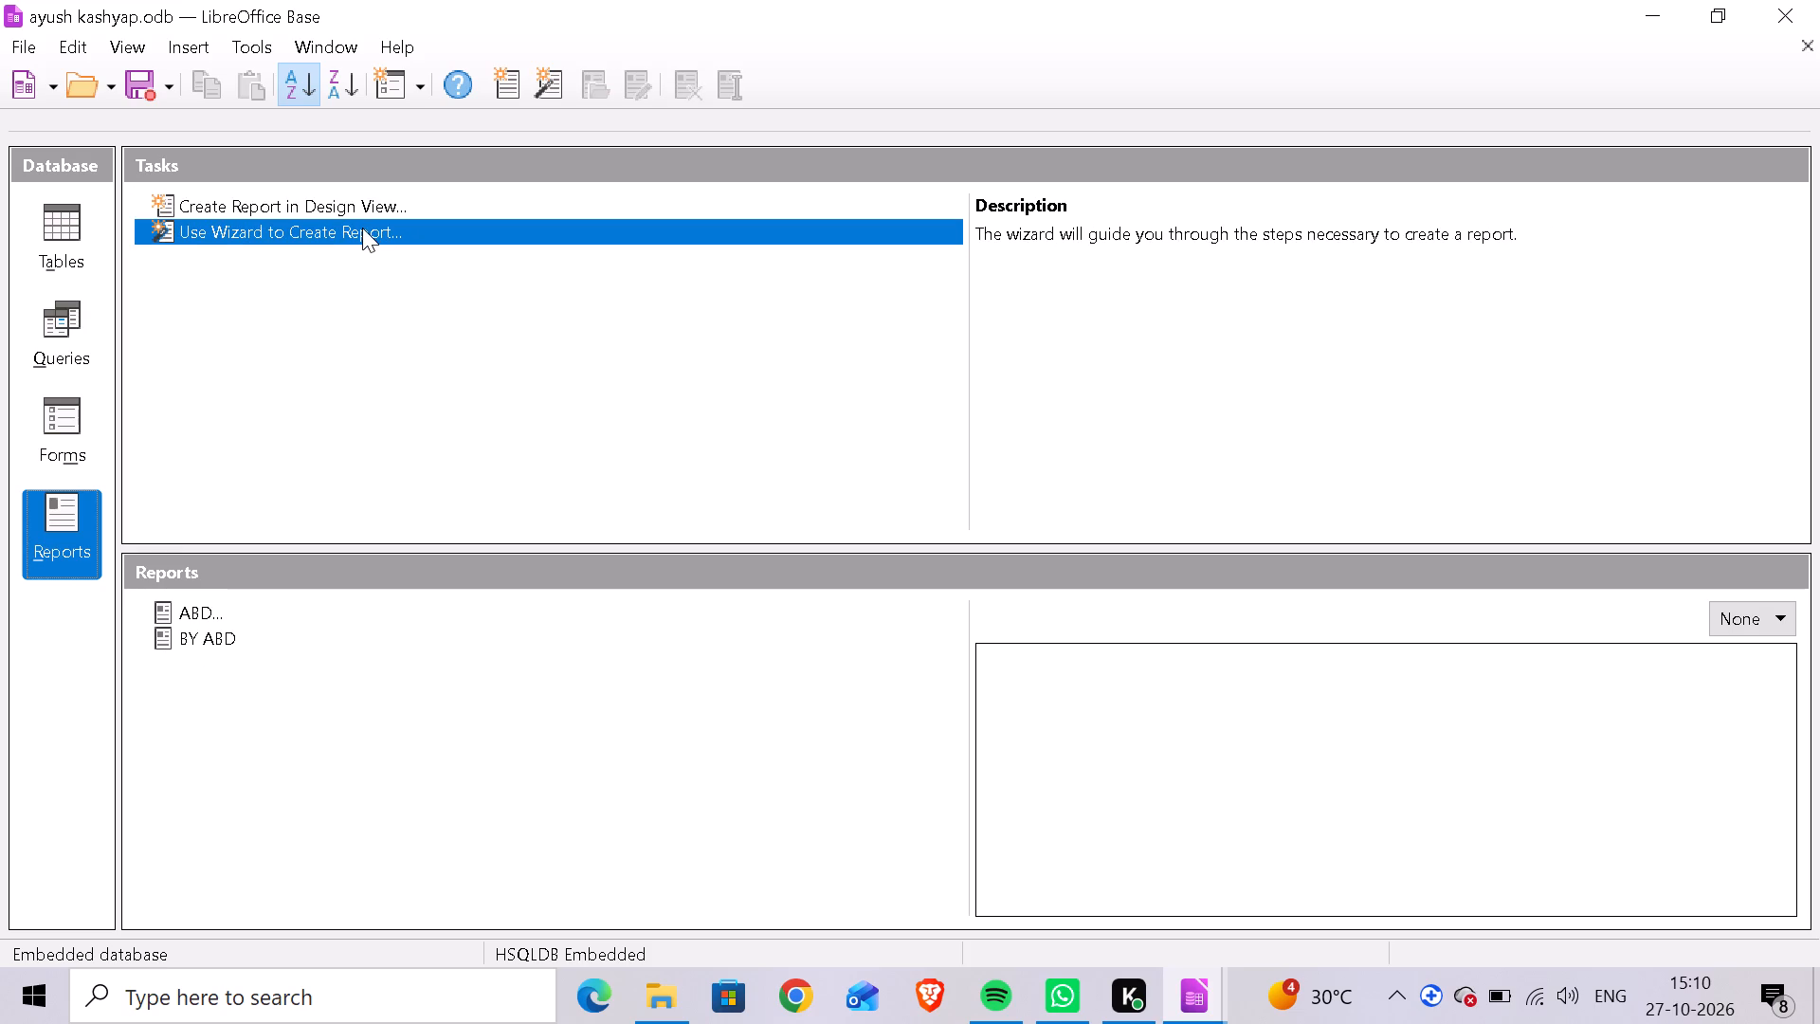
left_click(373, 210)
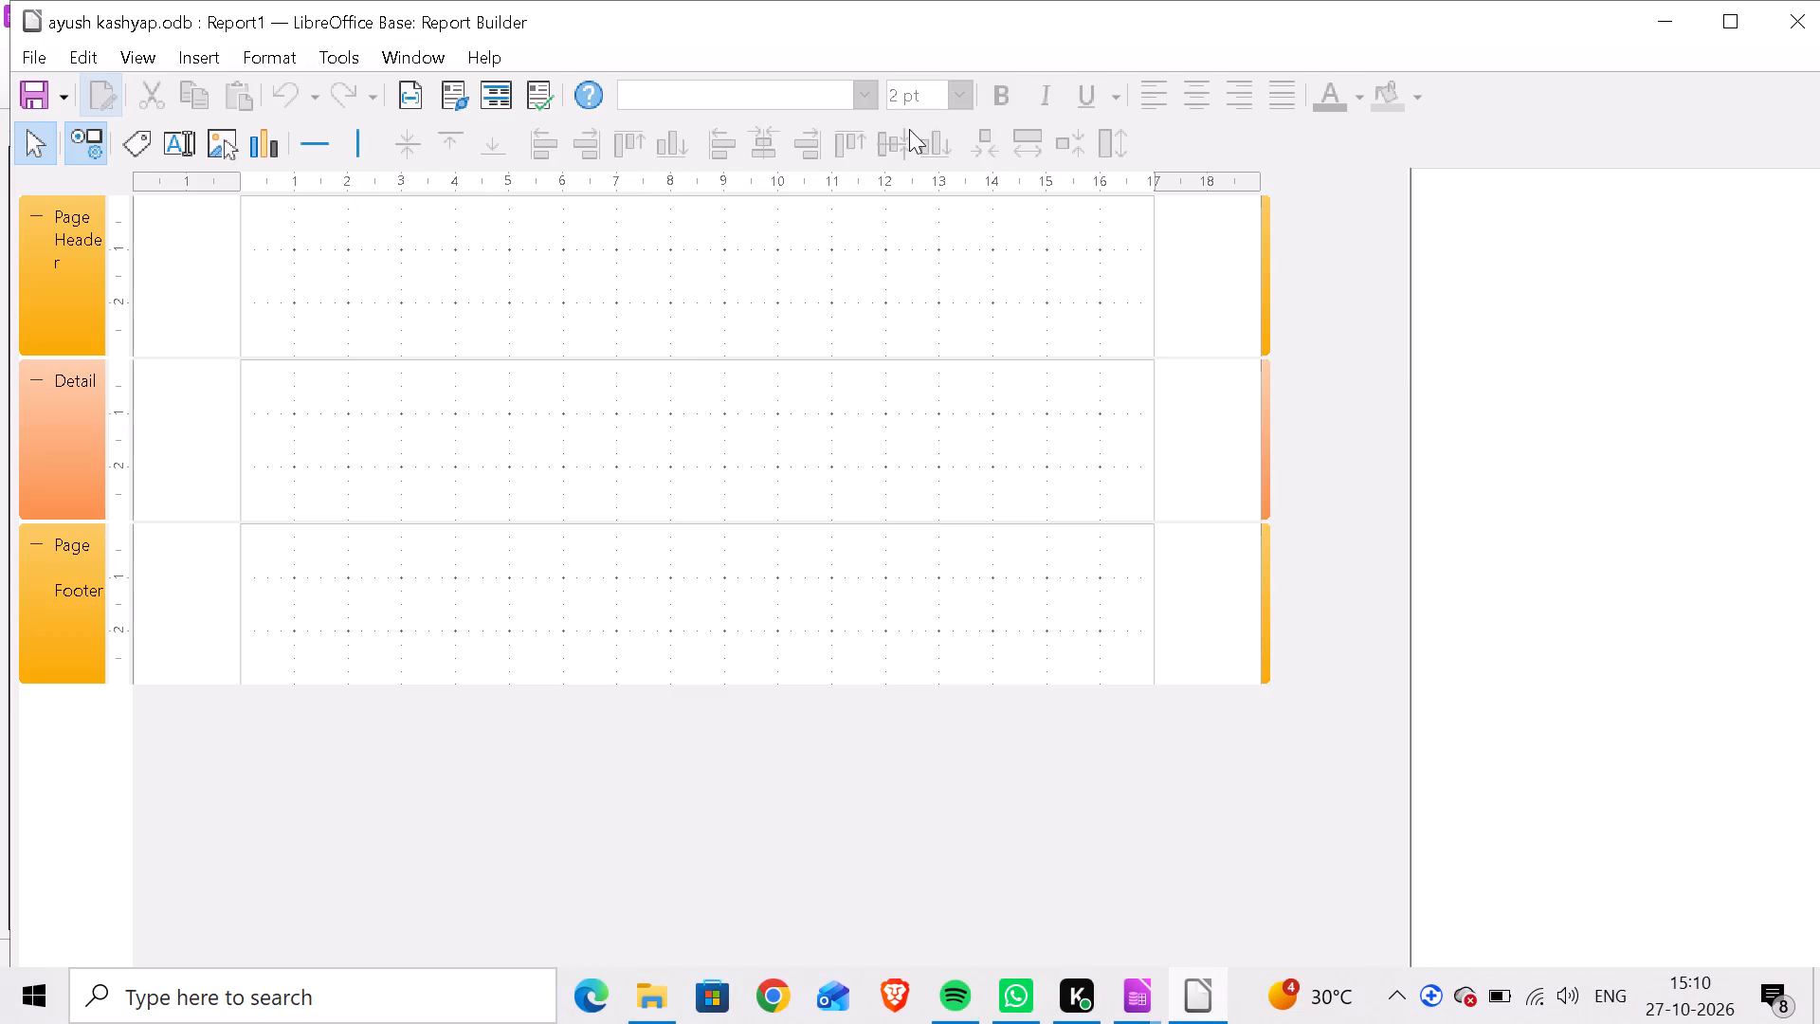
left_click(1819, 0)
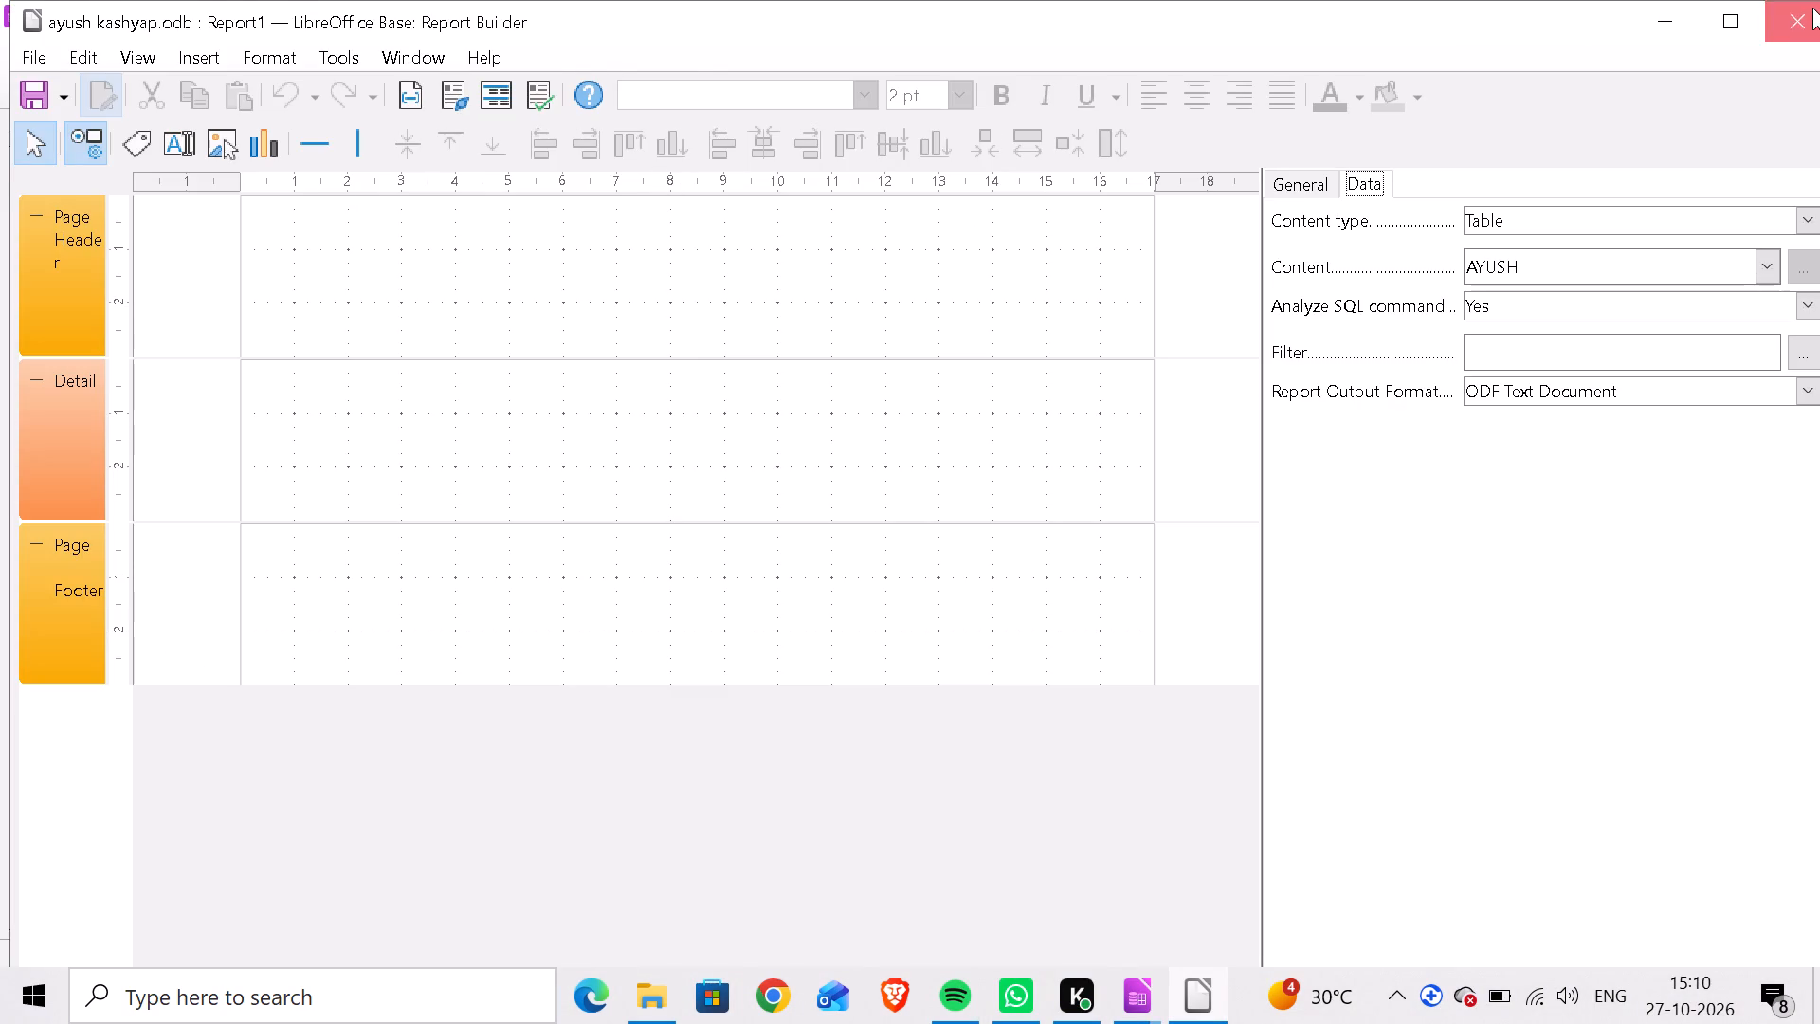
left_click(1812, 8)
Start the Report Wizard, add all fields of the table named with the owner's full name, and continue to field labeling.
double_click(703, 236)
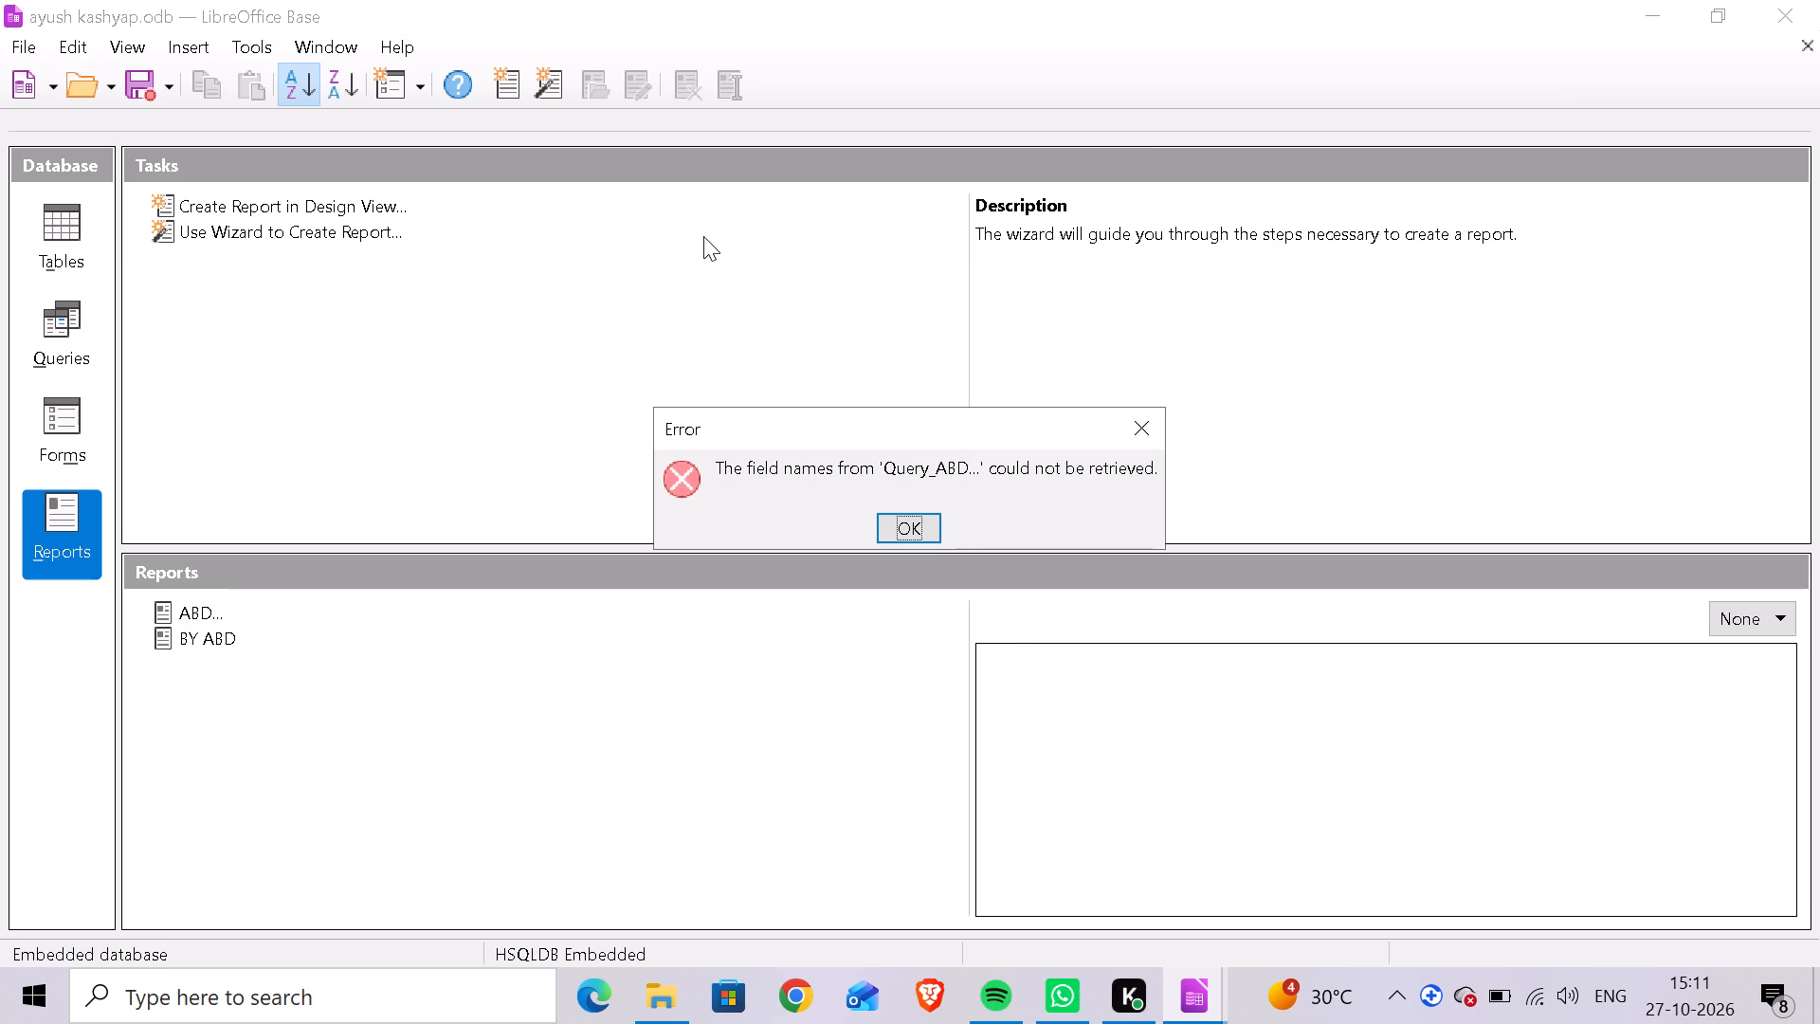
key("Return")
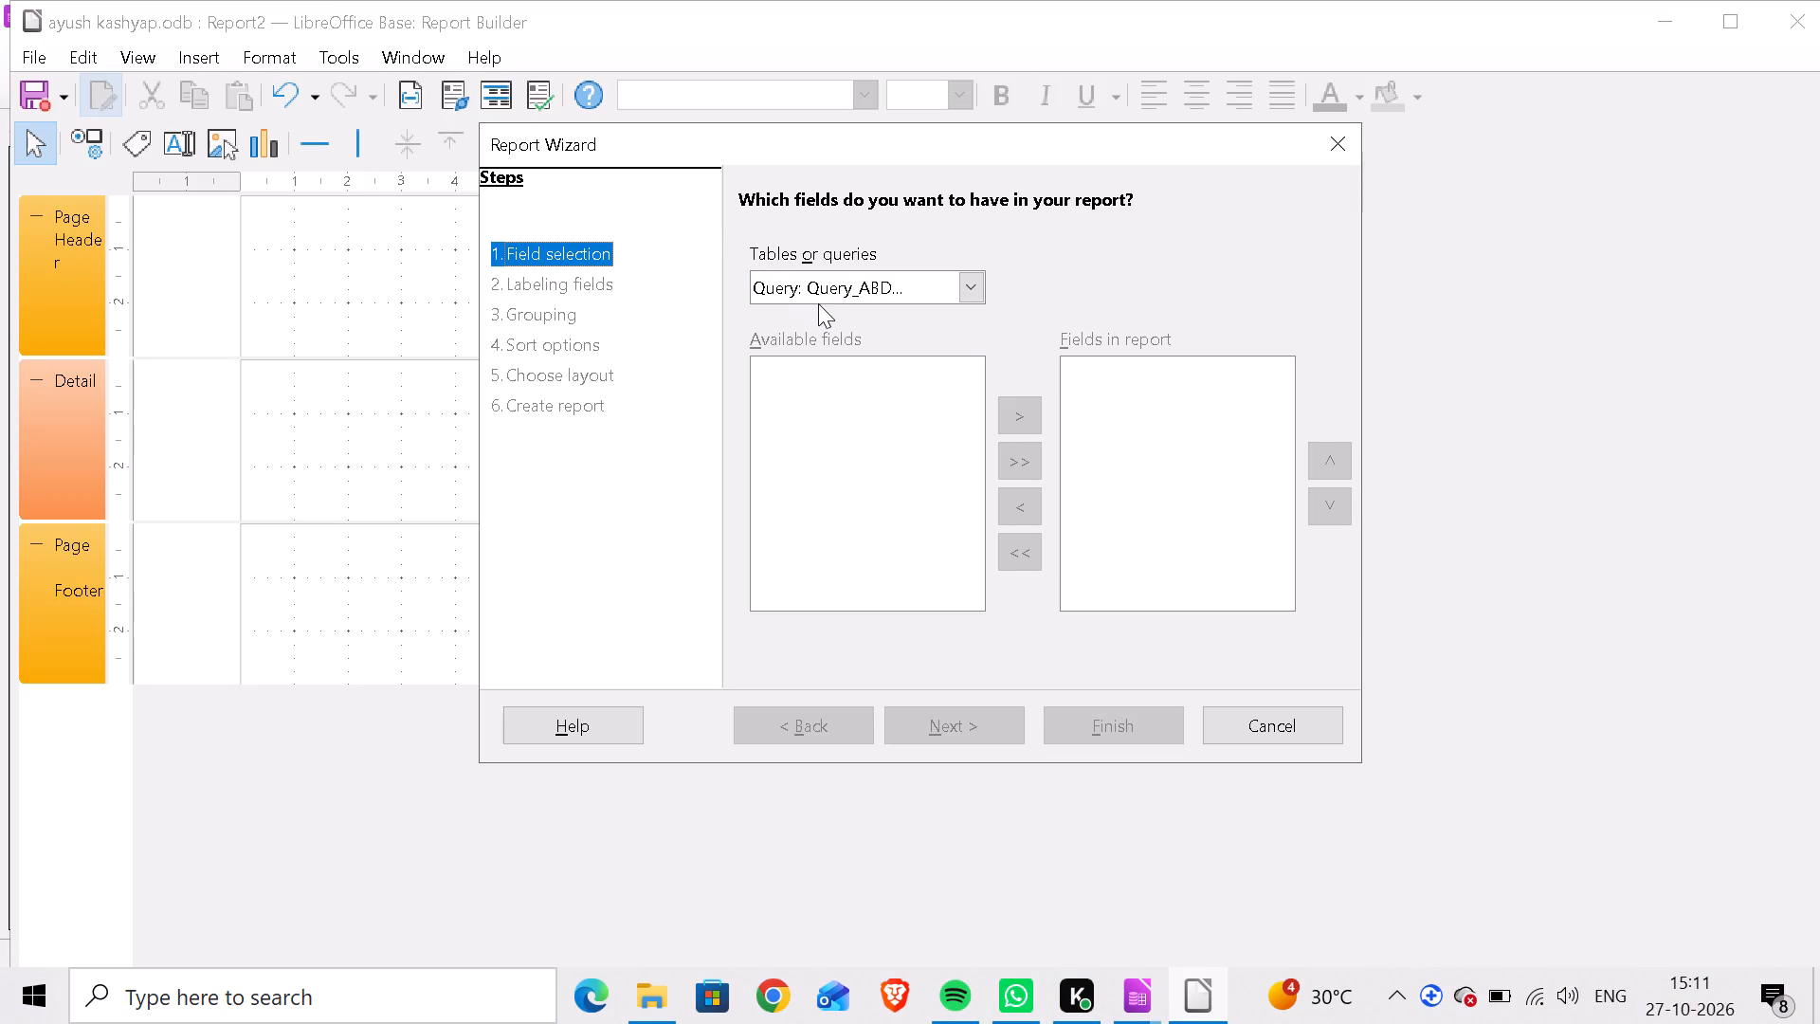
left_click(971, 282)
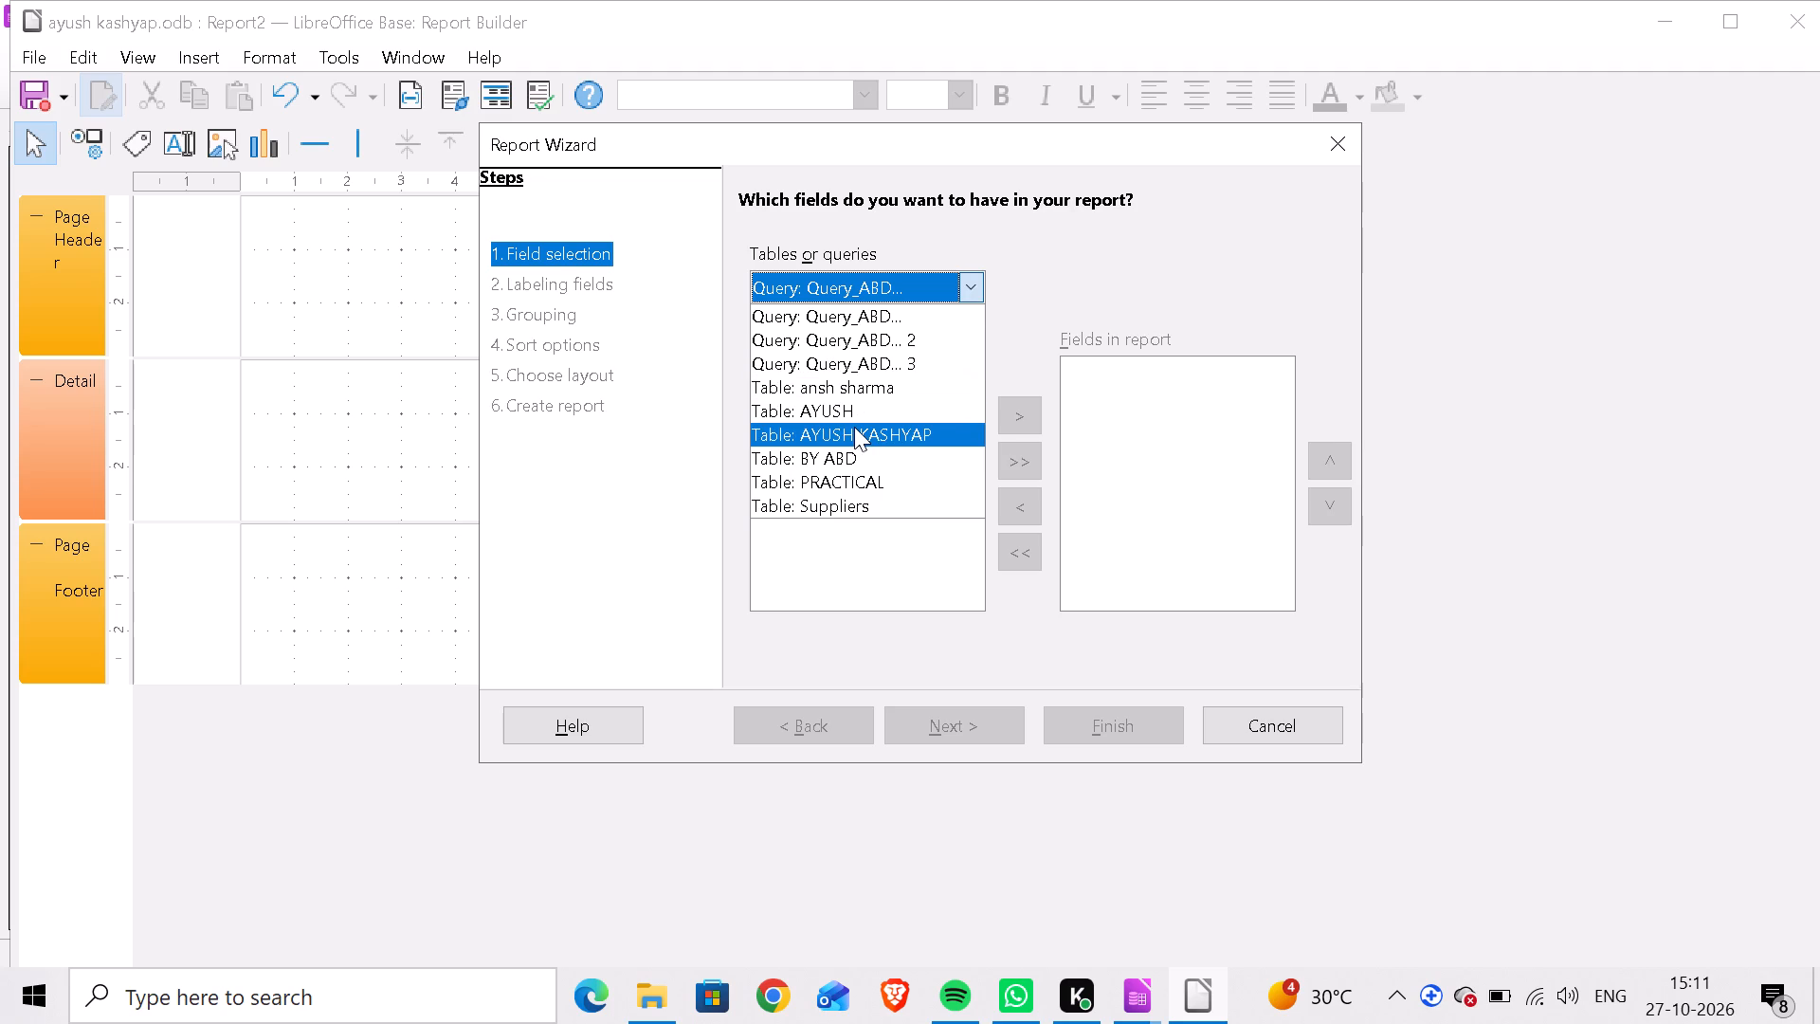
left_click(854, 427)
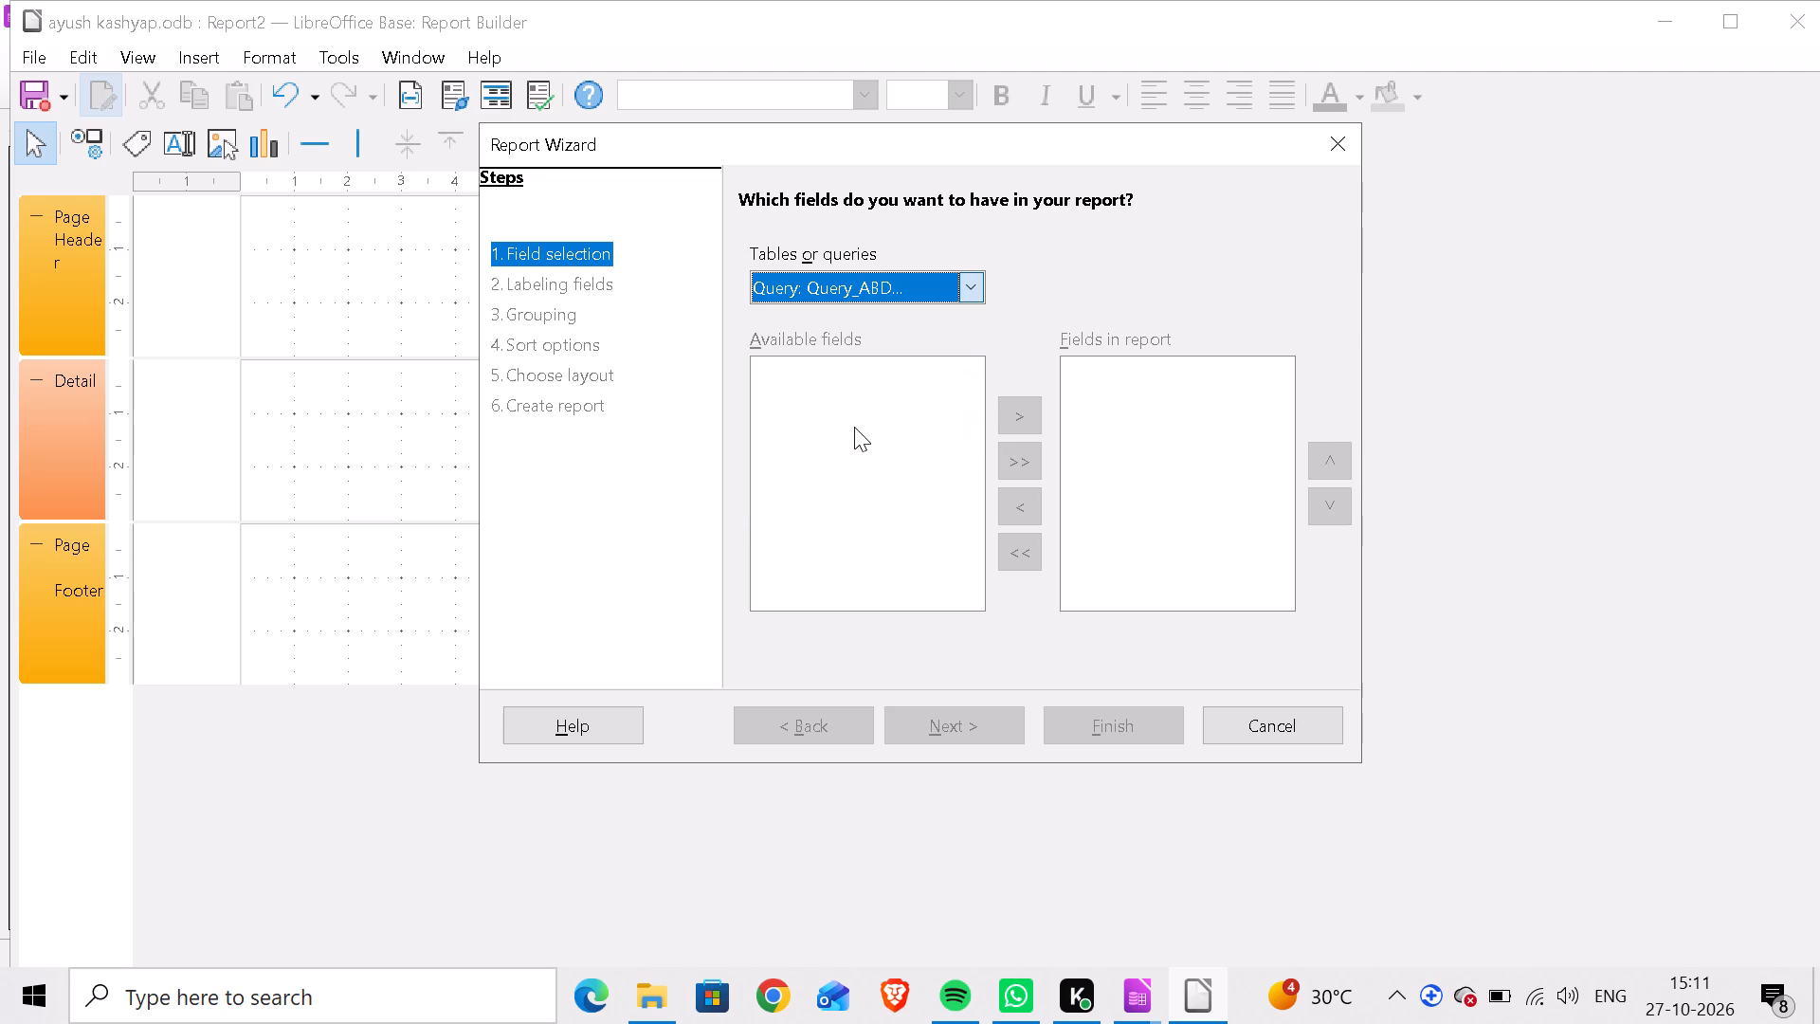
left_click(1017, 446)
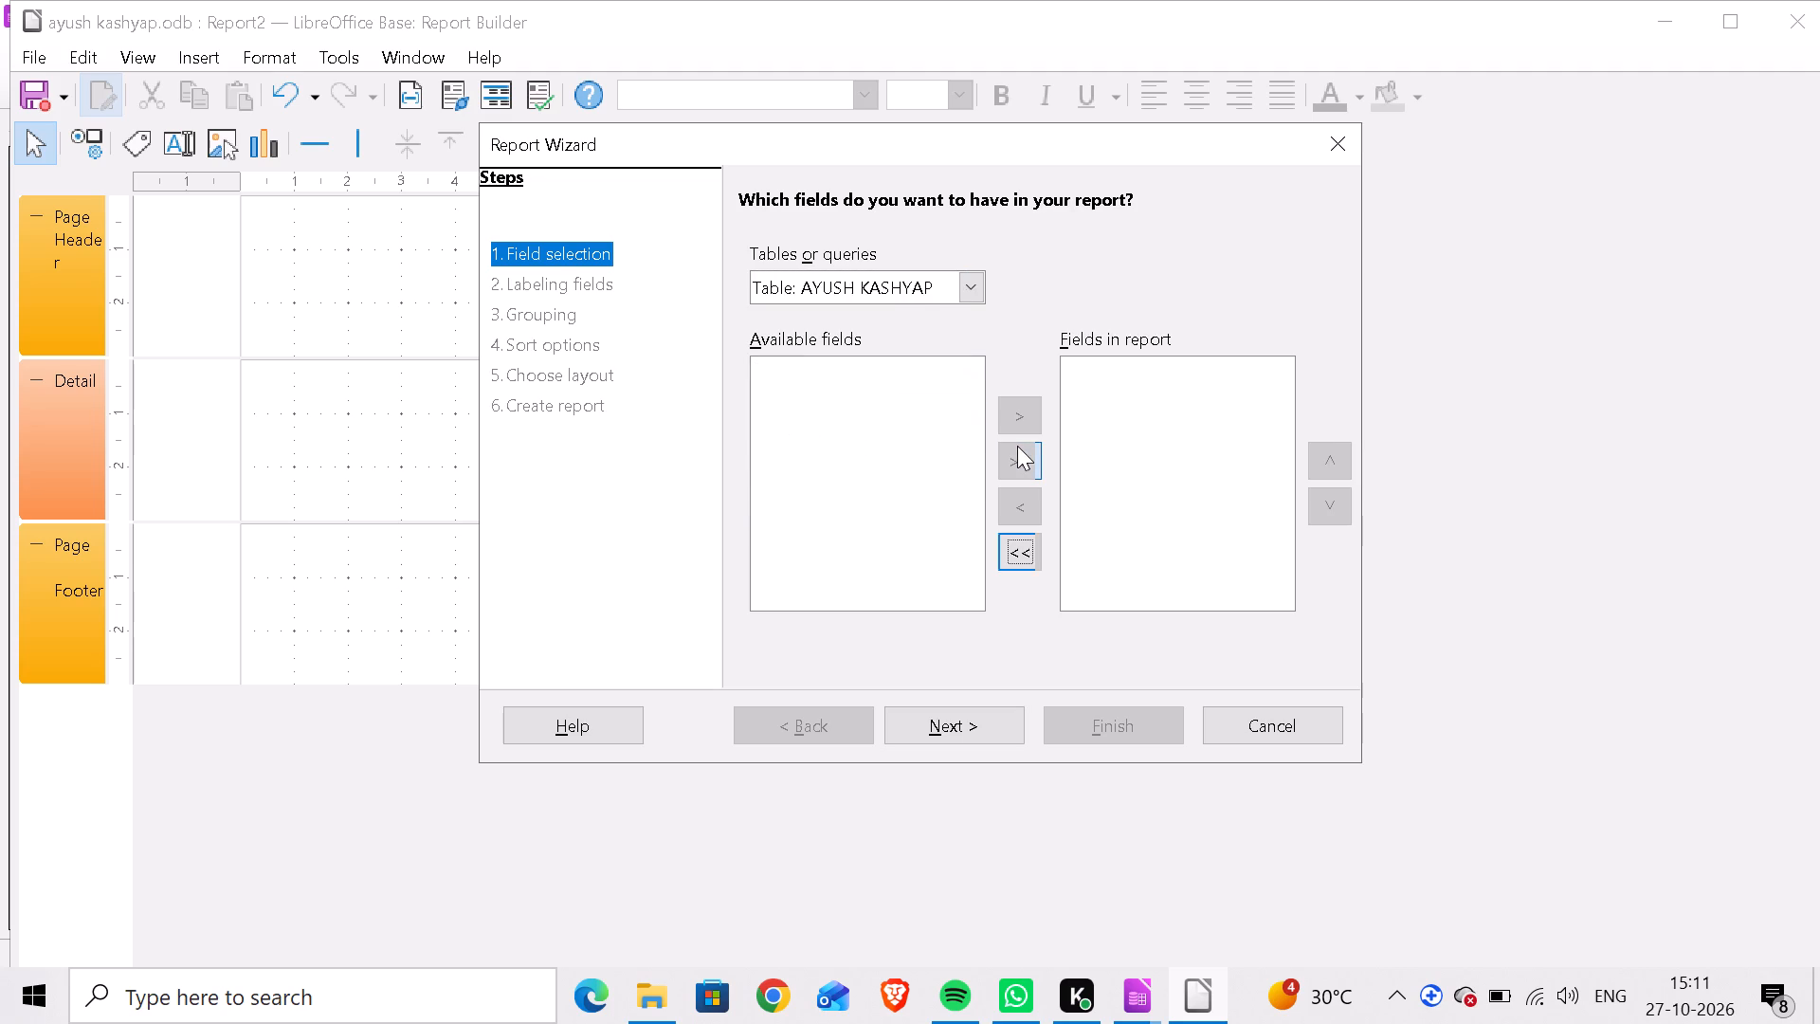
left_click(987, 727)
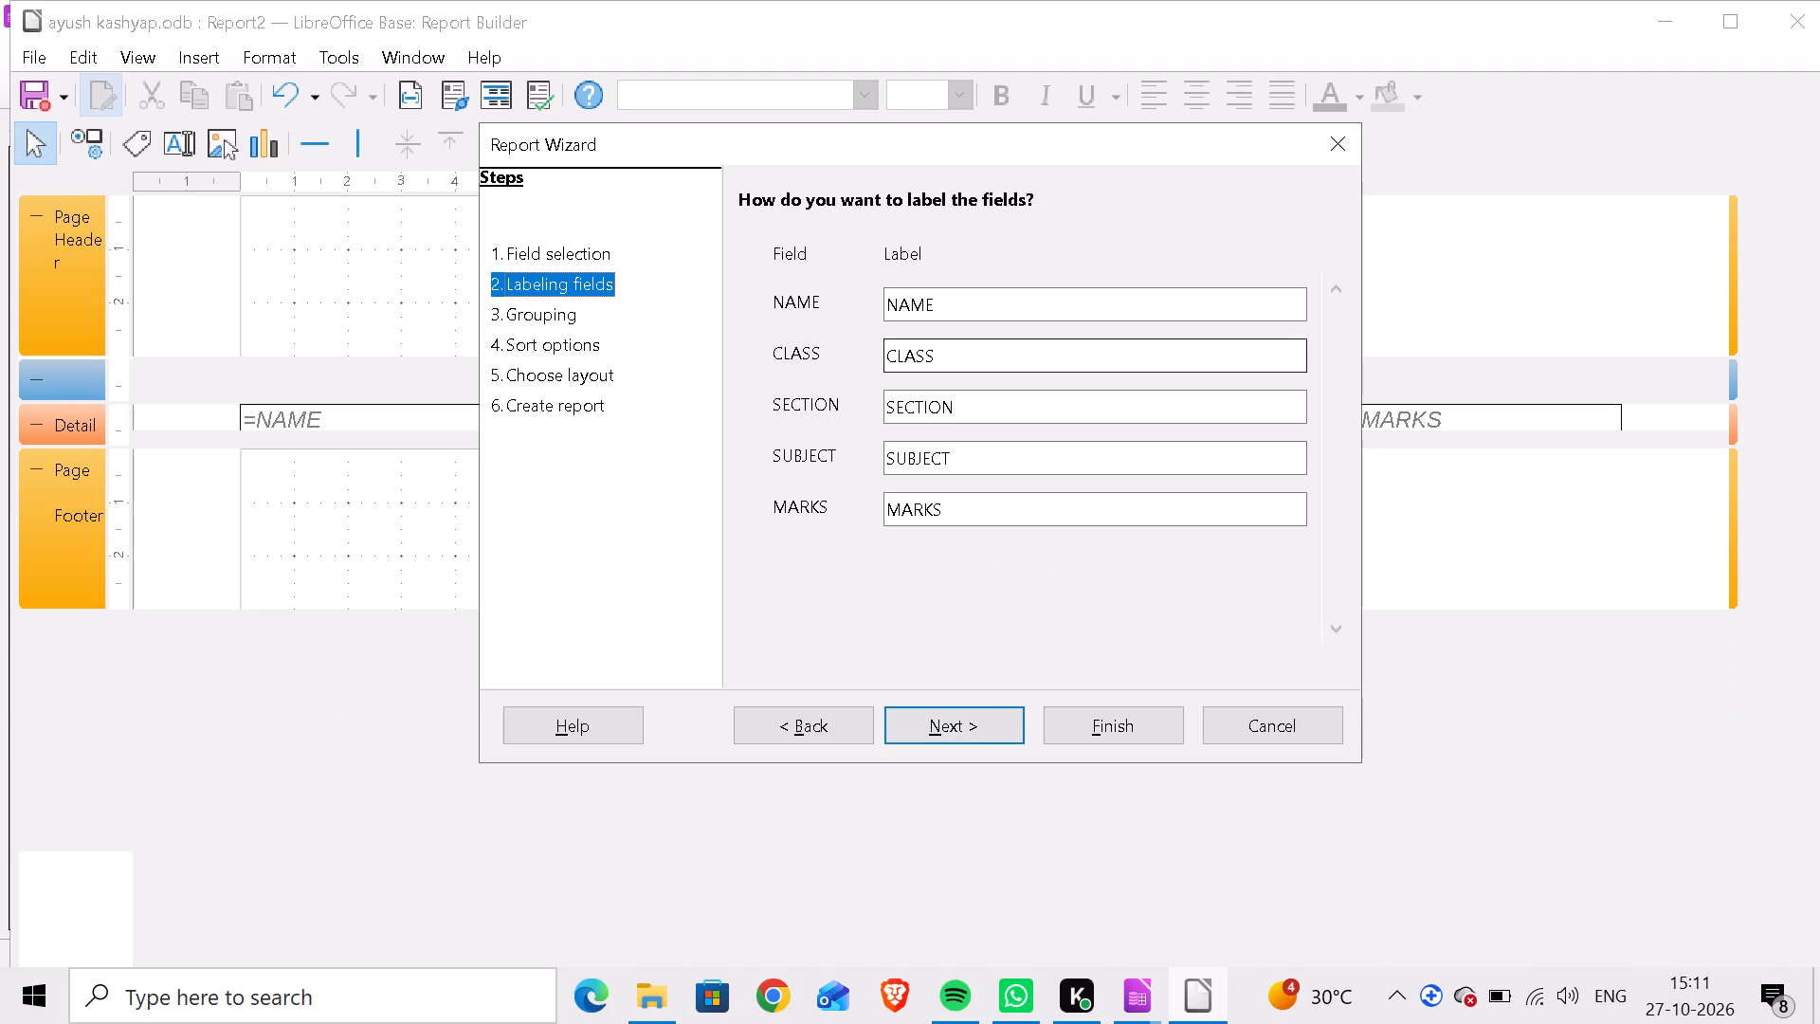
Replace the report label of the NAME field with the owner's full name.
left_click(1016, 305)
key("BackSpace")
key("BackSpace")
key("BackSpace")
key("BackSpace")
key("BackSpace")
key("BackSpace")
key("BackSpace")
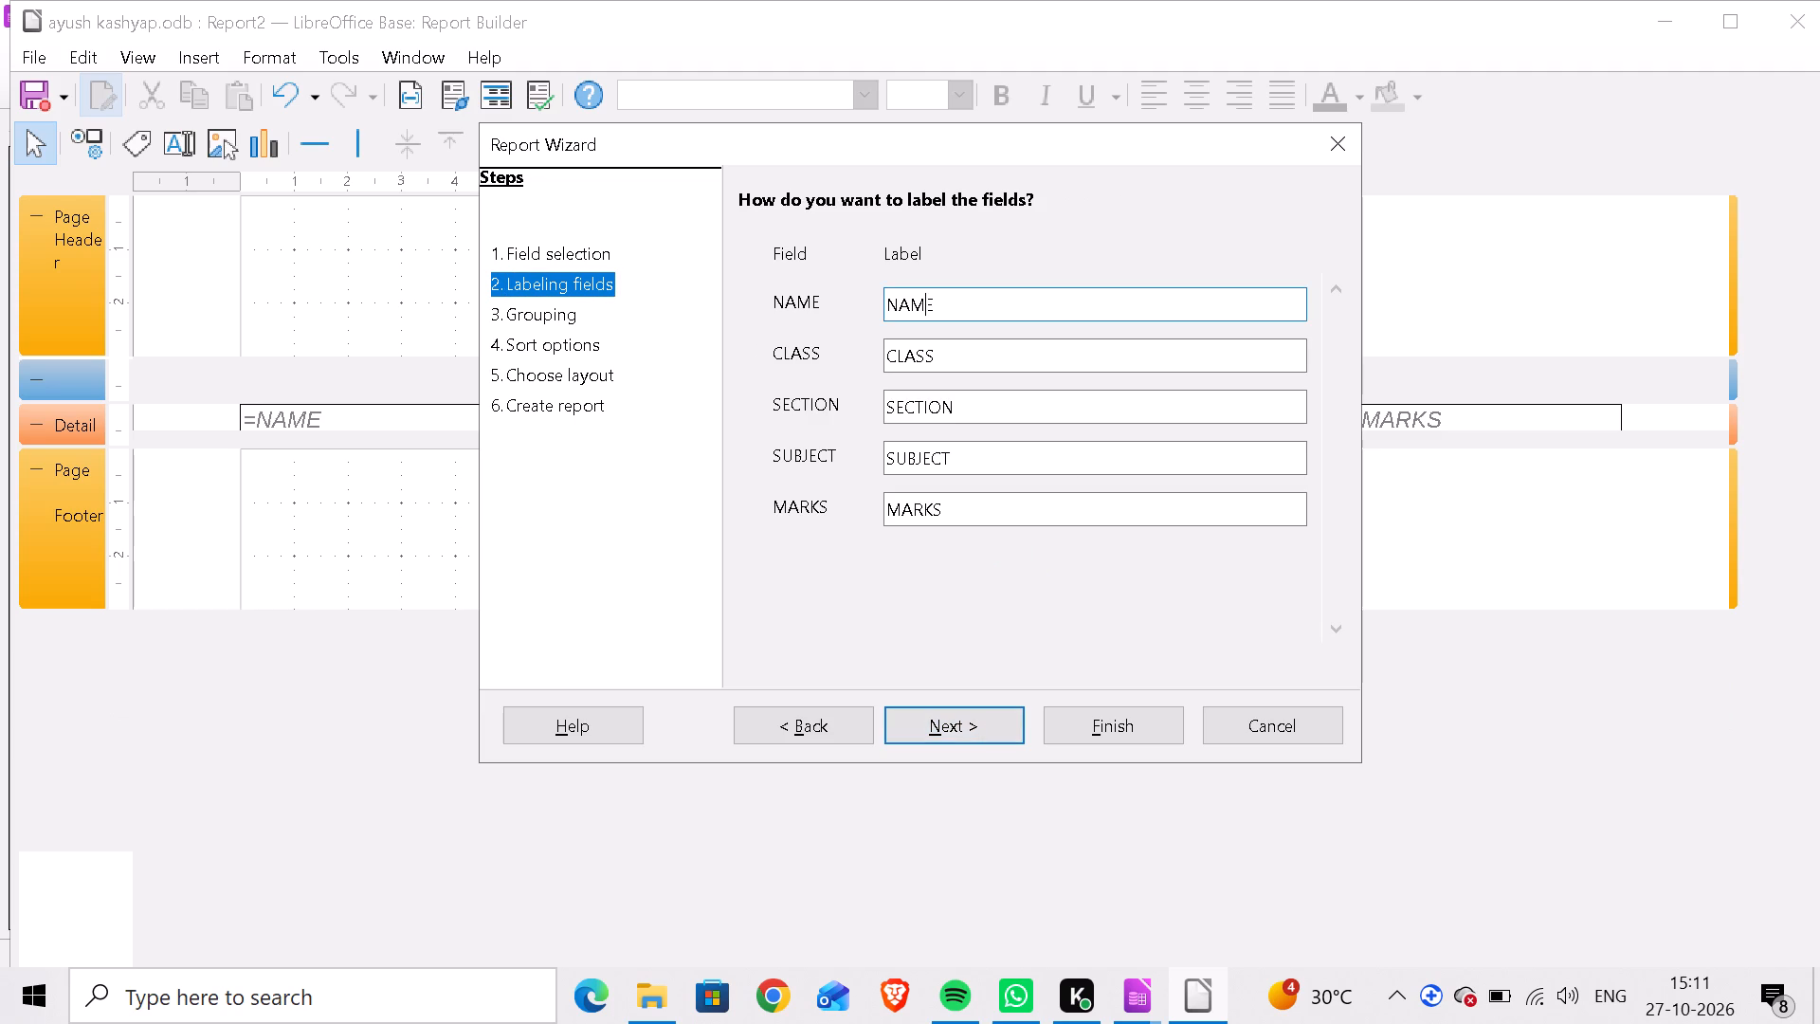
key("BackSpace")
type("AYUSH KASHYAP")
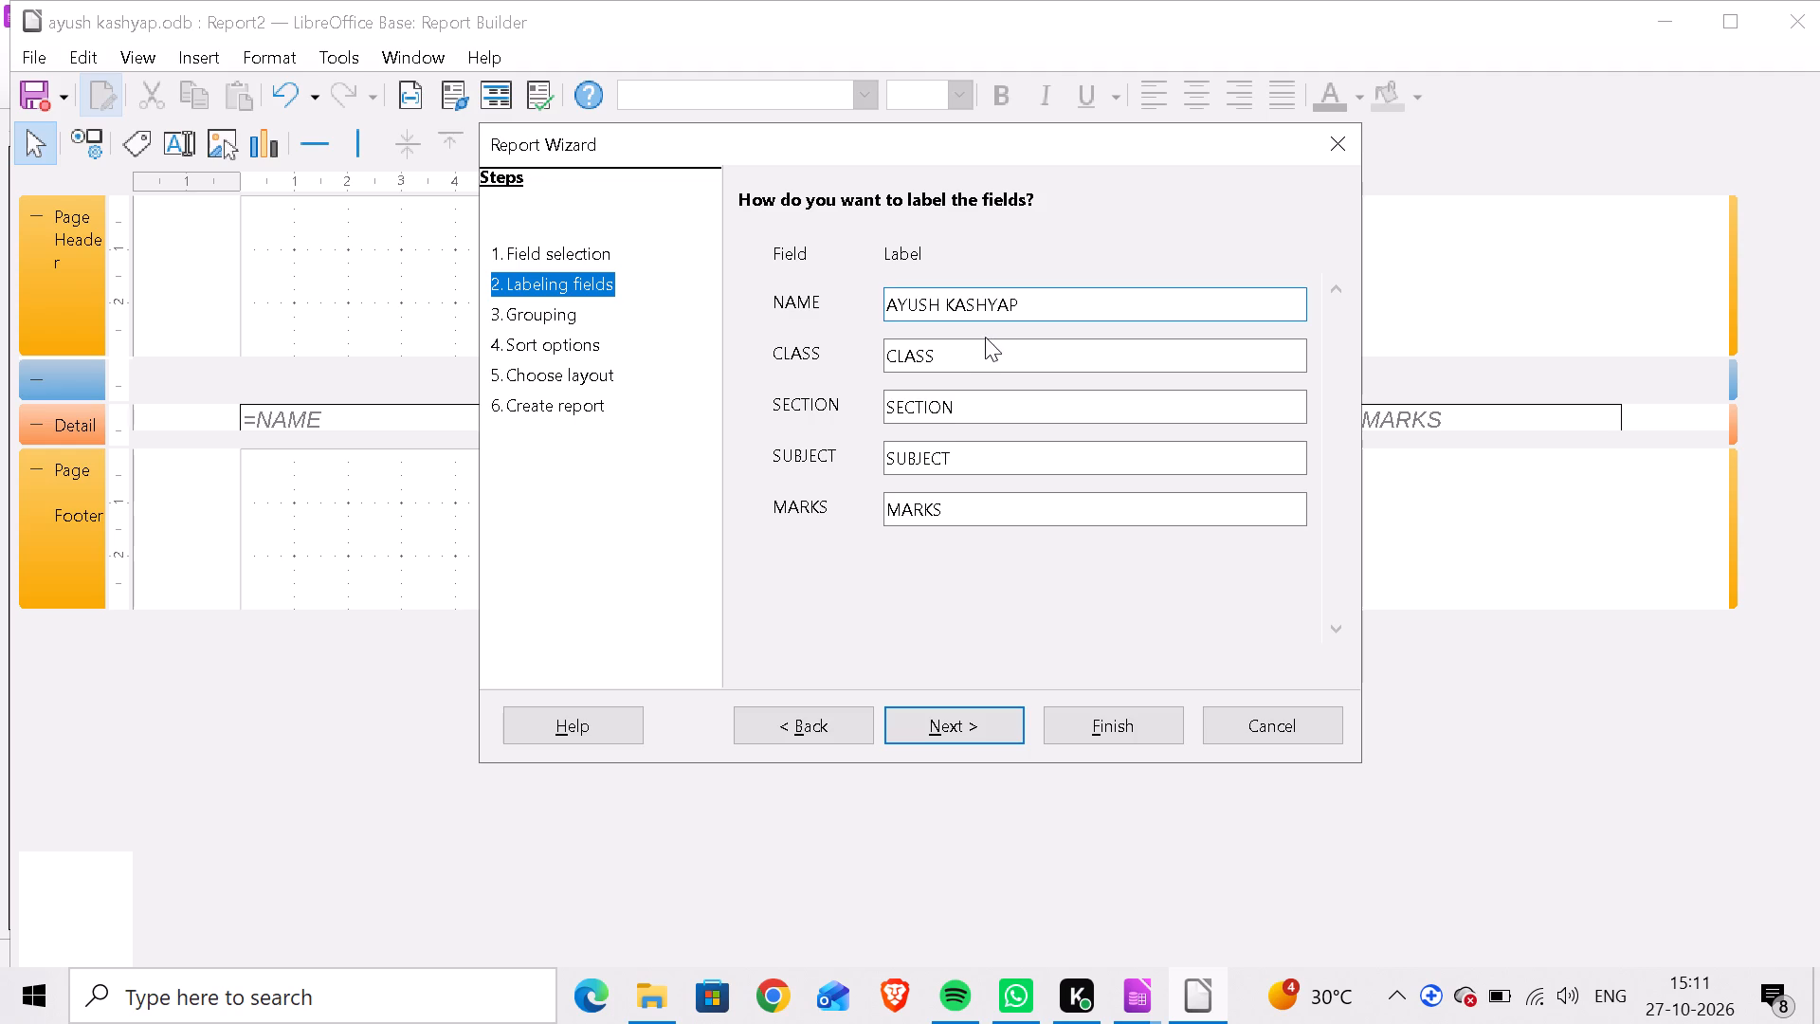
Set the report label of the CLASS field to 10.
left_click(973, 356)
key("BackSpace")
key("BackSpace")
key("BackSpace")
key("BackSpace")
key("BackSpace")
key("BackSpace")
key("BackSpace")
key("BackSpace")
key("BackSpace")
key("BackSpace")
key("BackSpace")
key("BackSpace")
key("BackSpace")
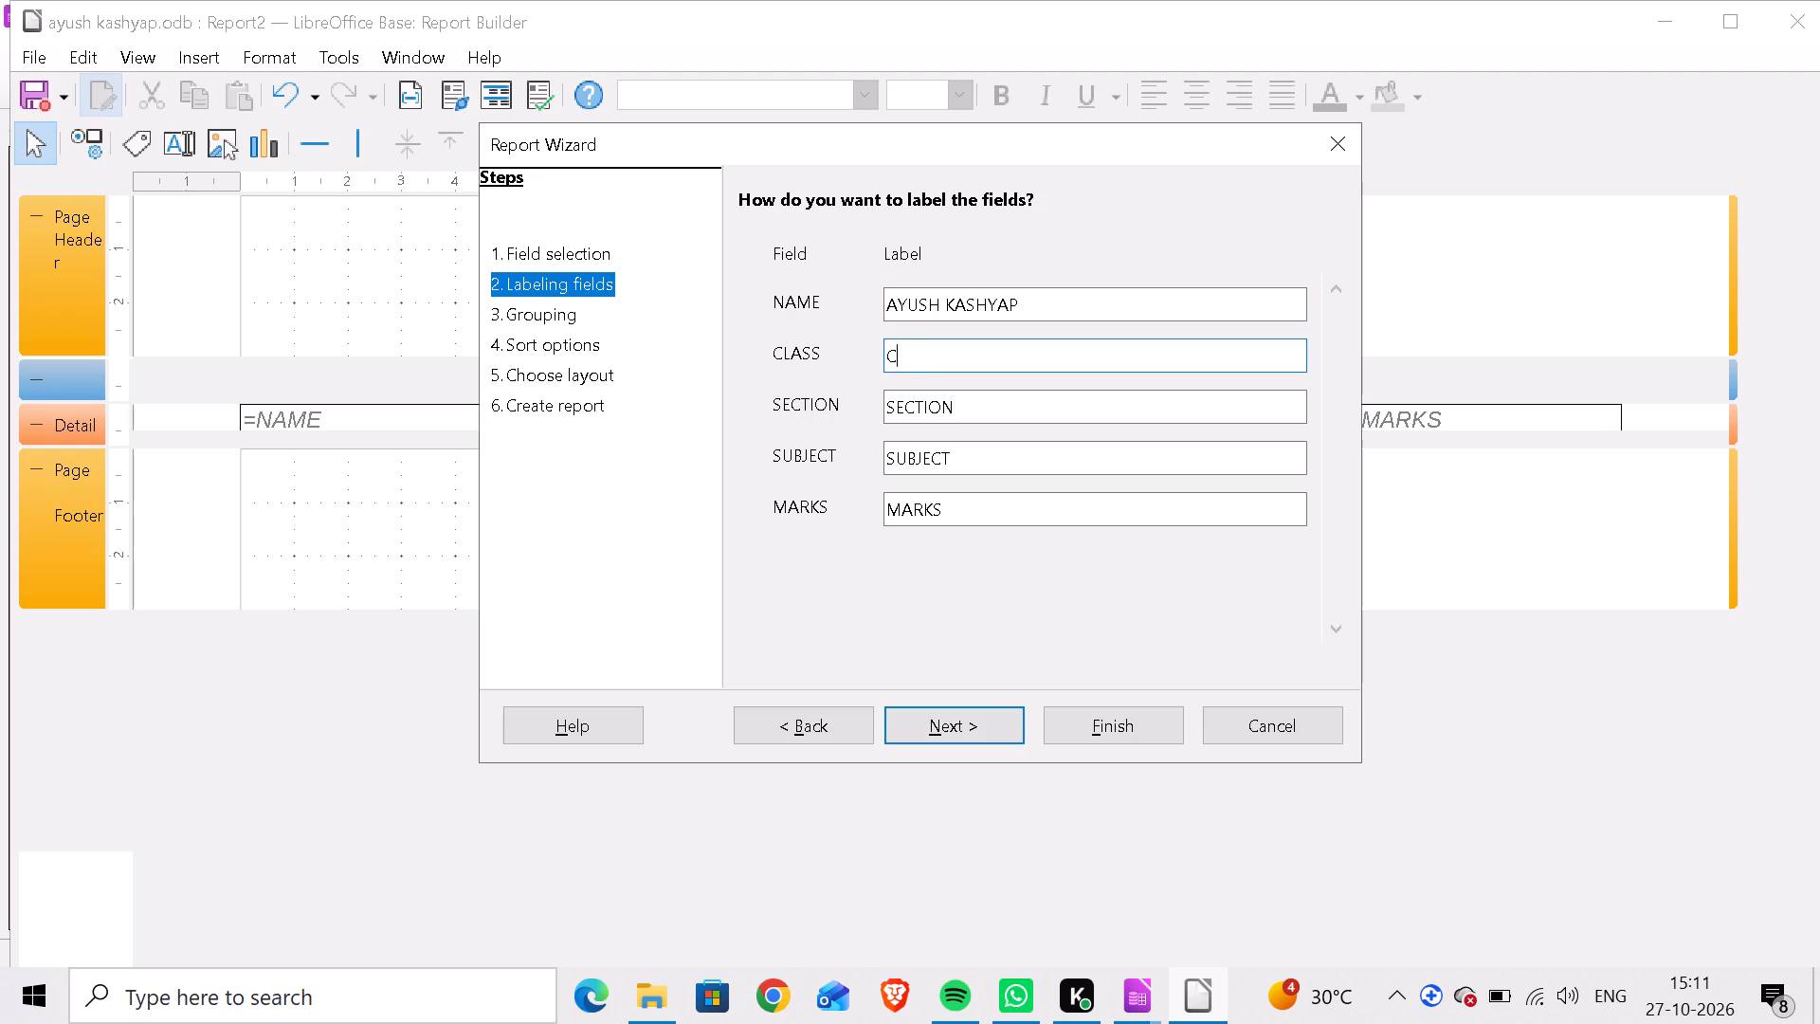
type("10")
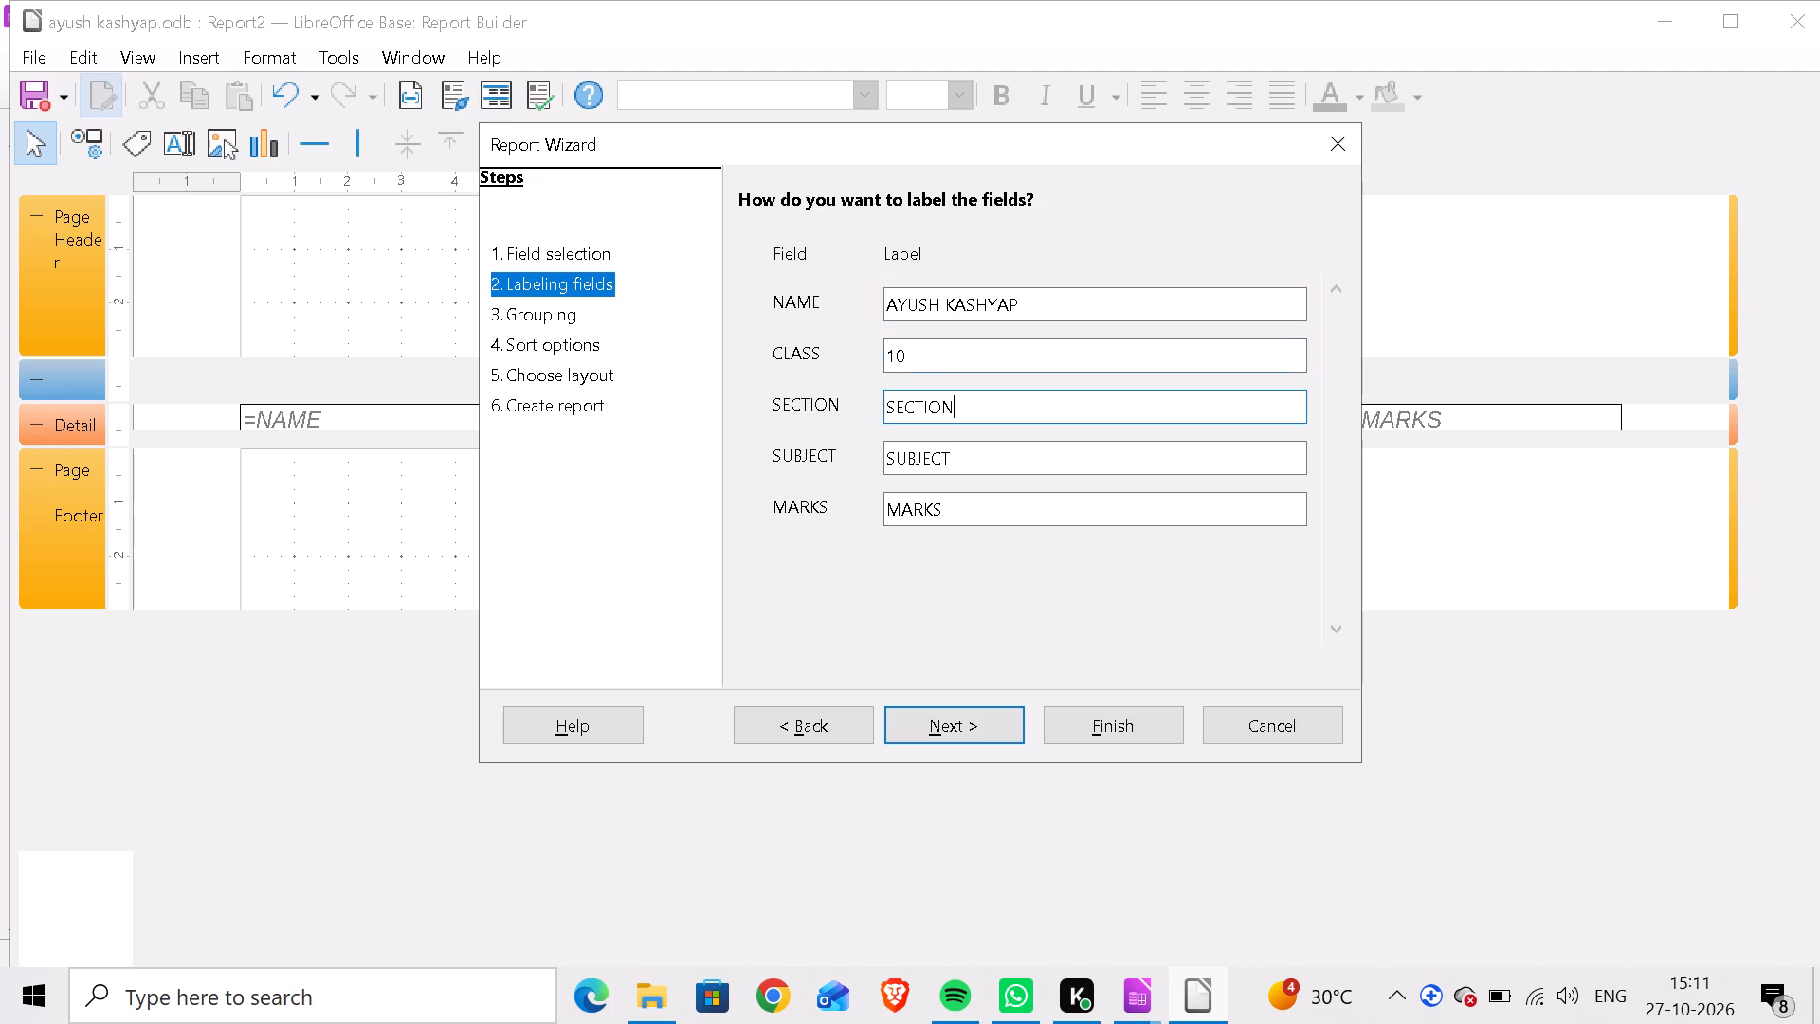
Set the report label of the SECTION field to B.
left_click(975, 398)
key("BackSpace")
key("BackSpace")
key("BackSpace")
key("BackSpace")
key("BackSpace")
key("BackSpace")
key("BackSpace")
key("BackSpace")
key("BackSpace")
key("BackSpace")
key("BackSpace")
key("BackSpace")
key("BackSpace")
key("BackSpace")
key("BackSpace")
key("BackSpace")
key("BackSpace")
key("b")
Set the report label of the SUBJECT field to MATHS.
left_click(974, 459)
key("BackSpace")
key("BackSpace")
key("BackSpace")
key("BackSpace")
key("BackSpace")
key("BackSpace")
key("BackSpace")
key("BackSpace")
key("BackSpace")
key("BackSpace")
key("BackSpace")
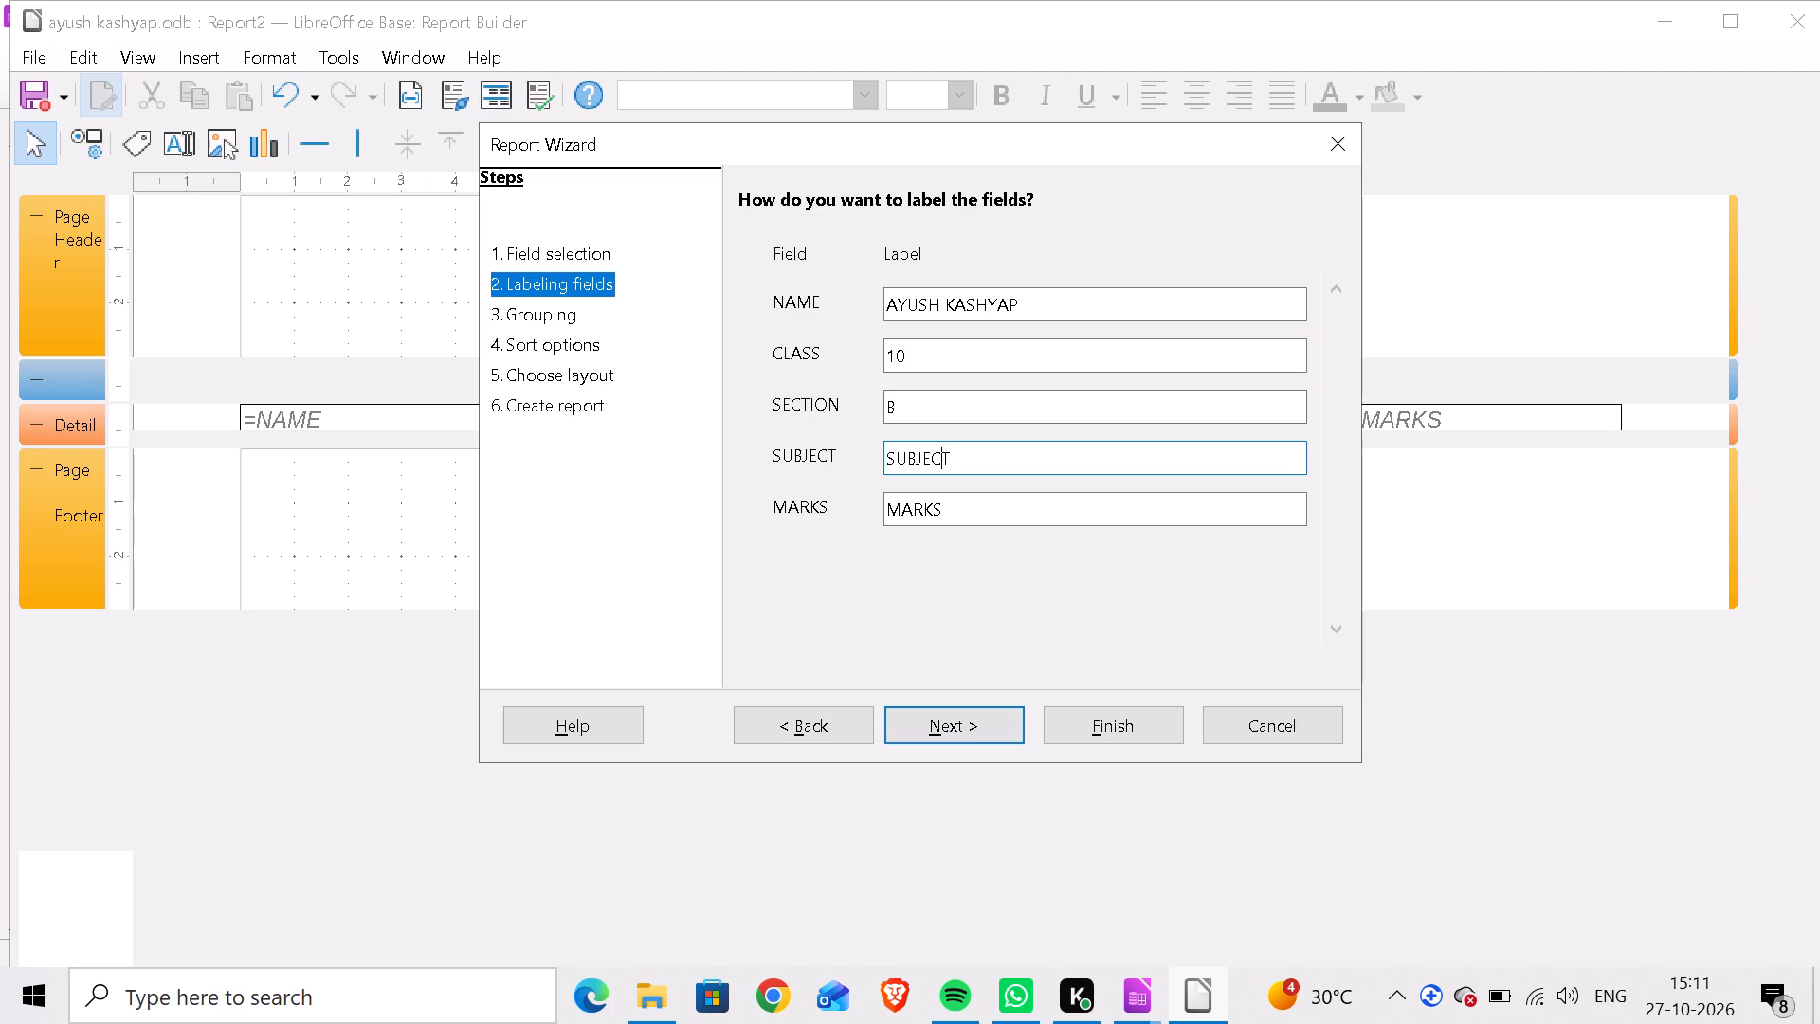
type("MATHS")
Set the report label of the MARKS field to 25.
left_click(968, 512)
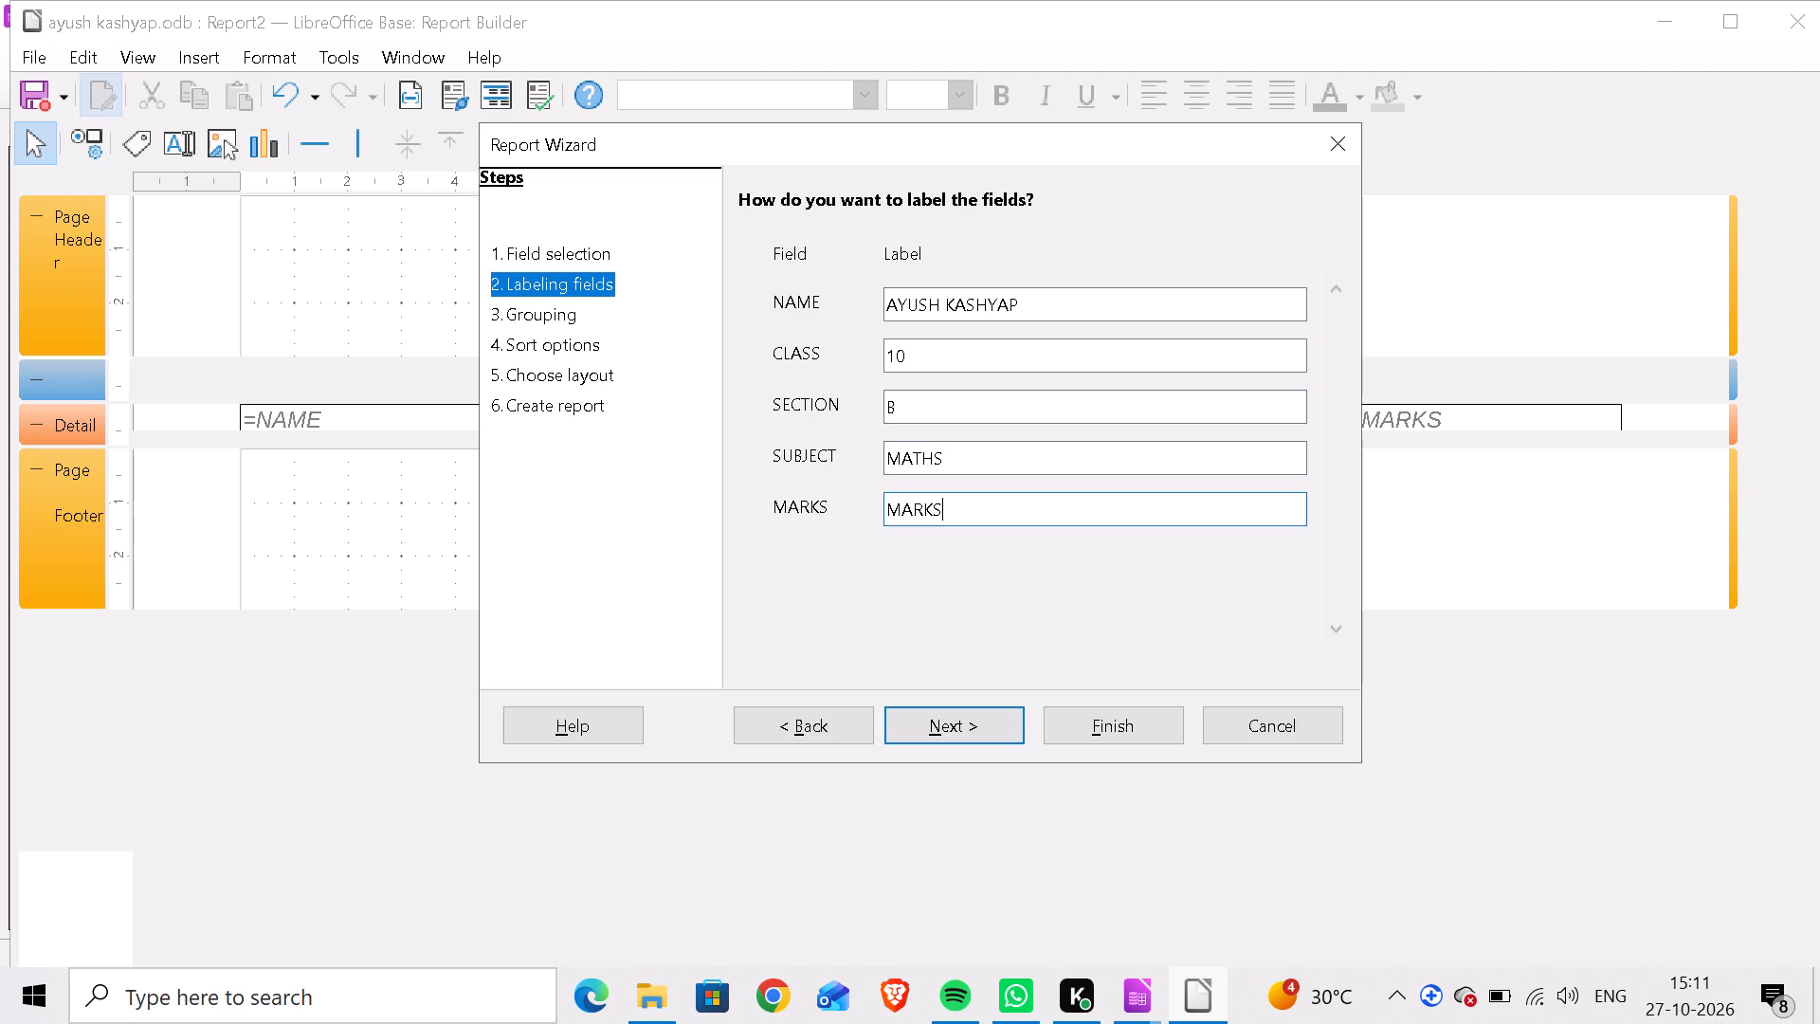
key("BackSpace")
key("BackSpace")
key("BackSpace")
key("BackSpace")
key("BackSpace")
key("BackSpace")
key("BackSpace")
key("BackSpace")
key("BackSpace")
key("BackSpace")
key("BackSpace")
key("2")
key("5")
Create the dynamic report immediately, with no grouping or sorting and with the default layout and title.
left_click(945, 720)
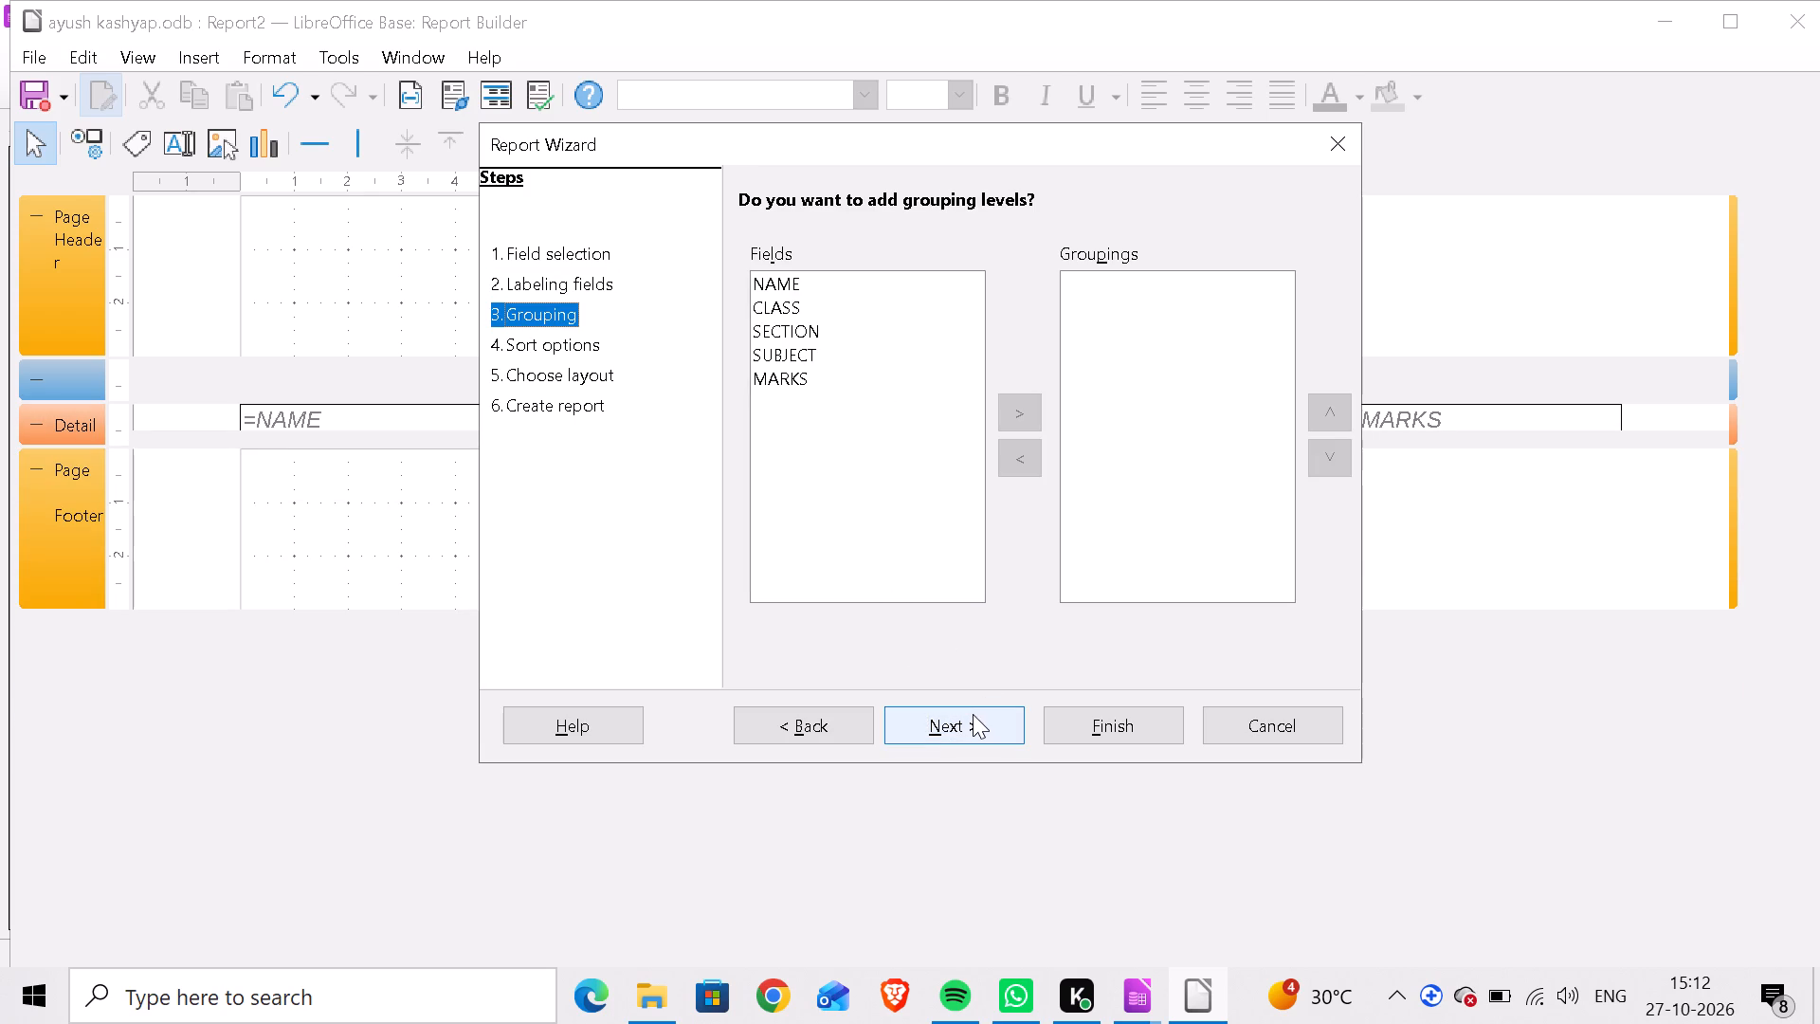
left_click(973, 714)
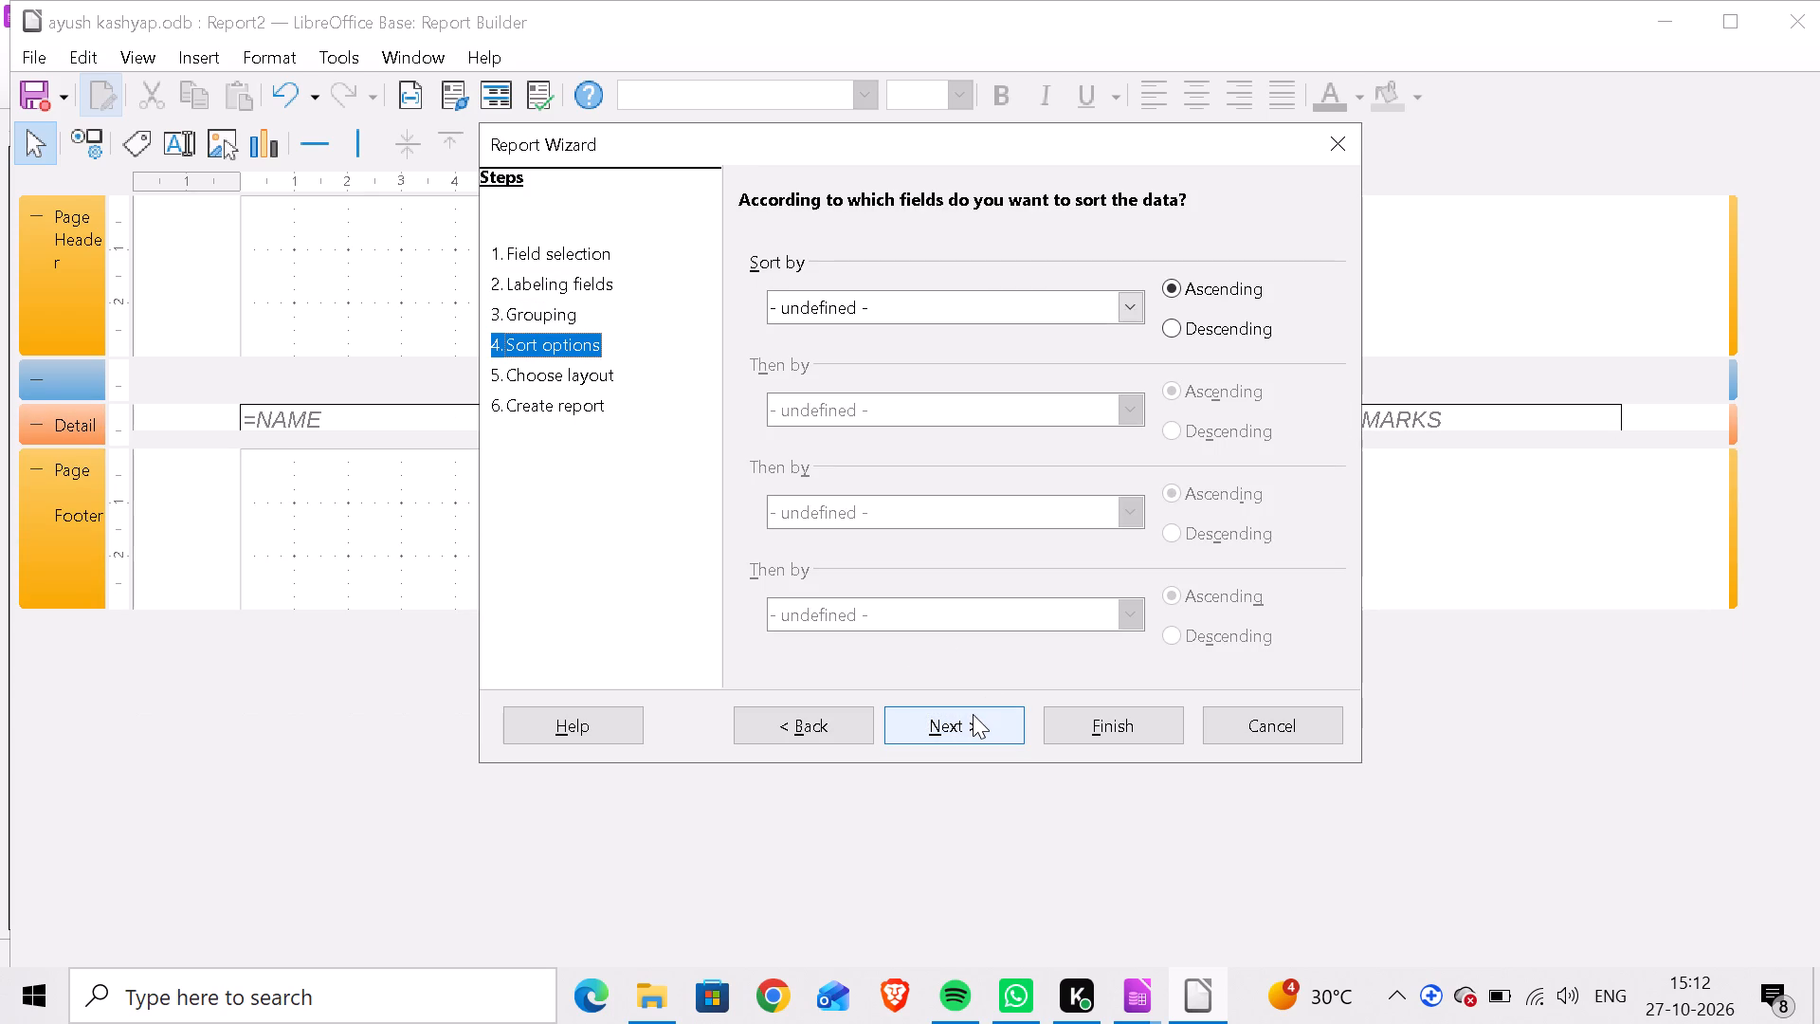
left_click(973, 714)
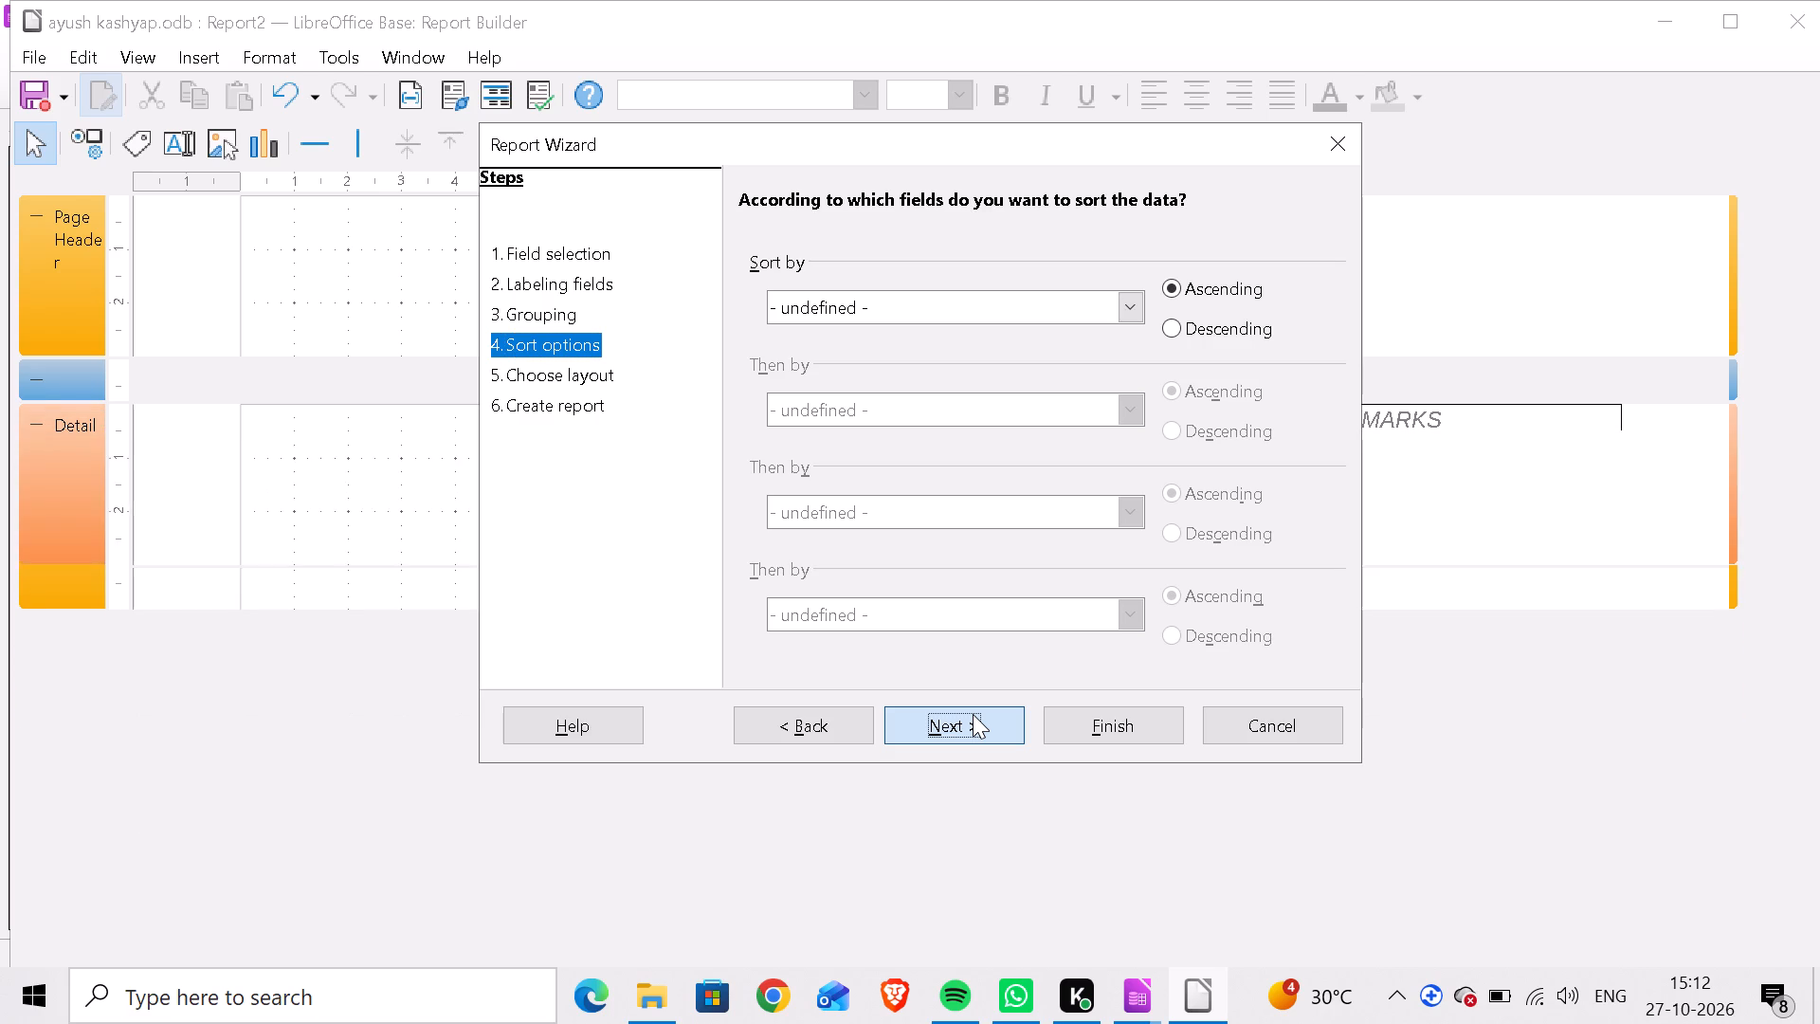
left_click(973, 714)
left_click(1127, 721)
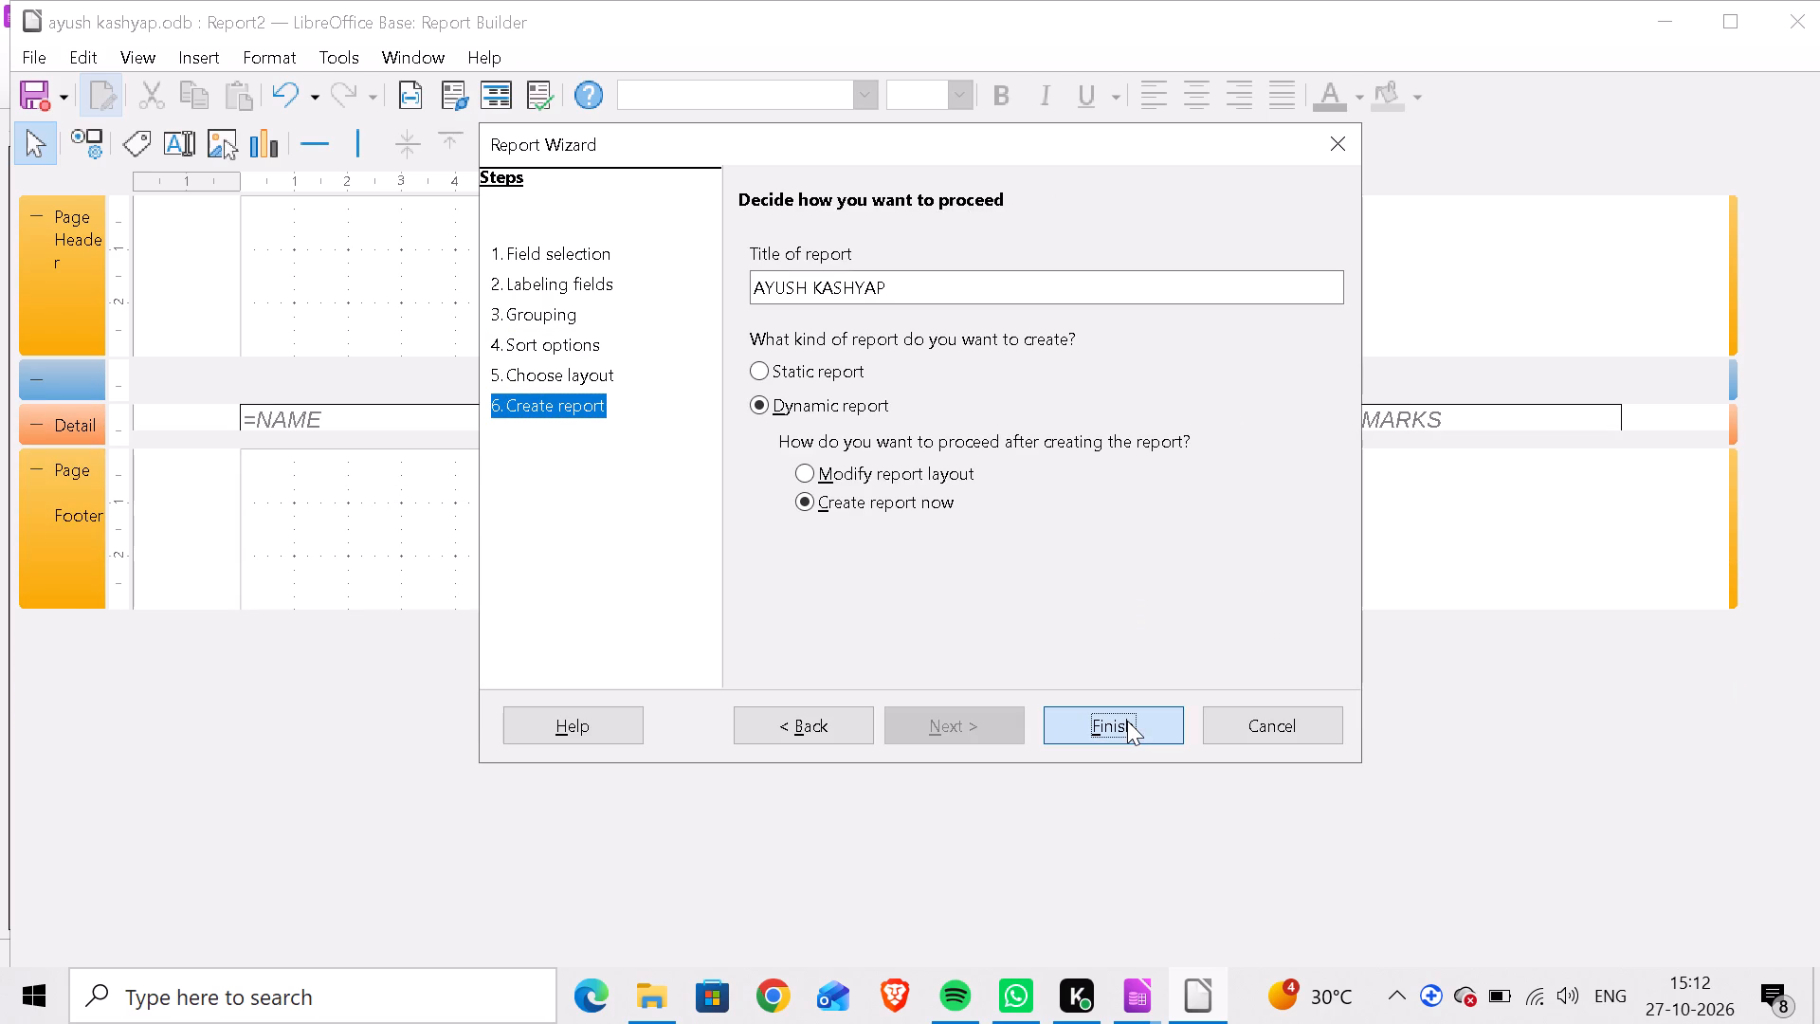
left_click(1127, 721)
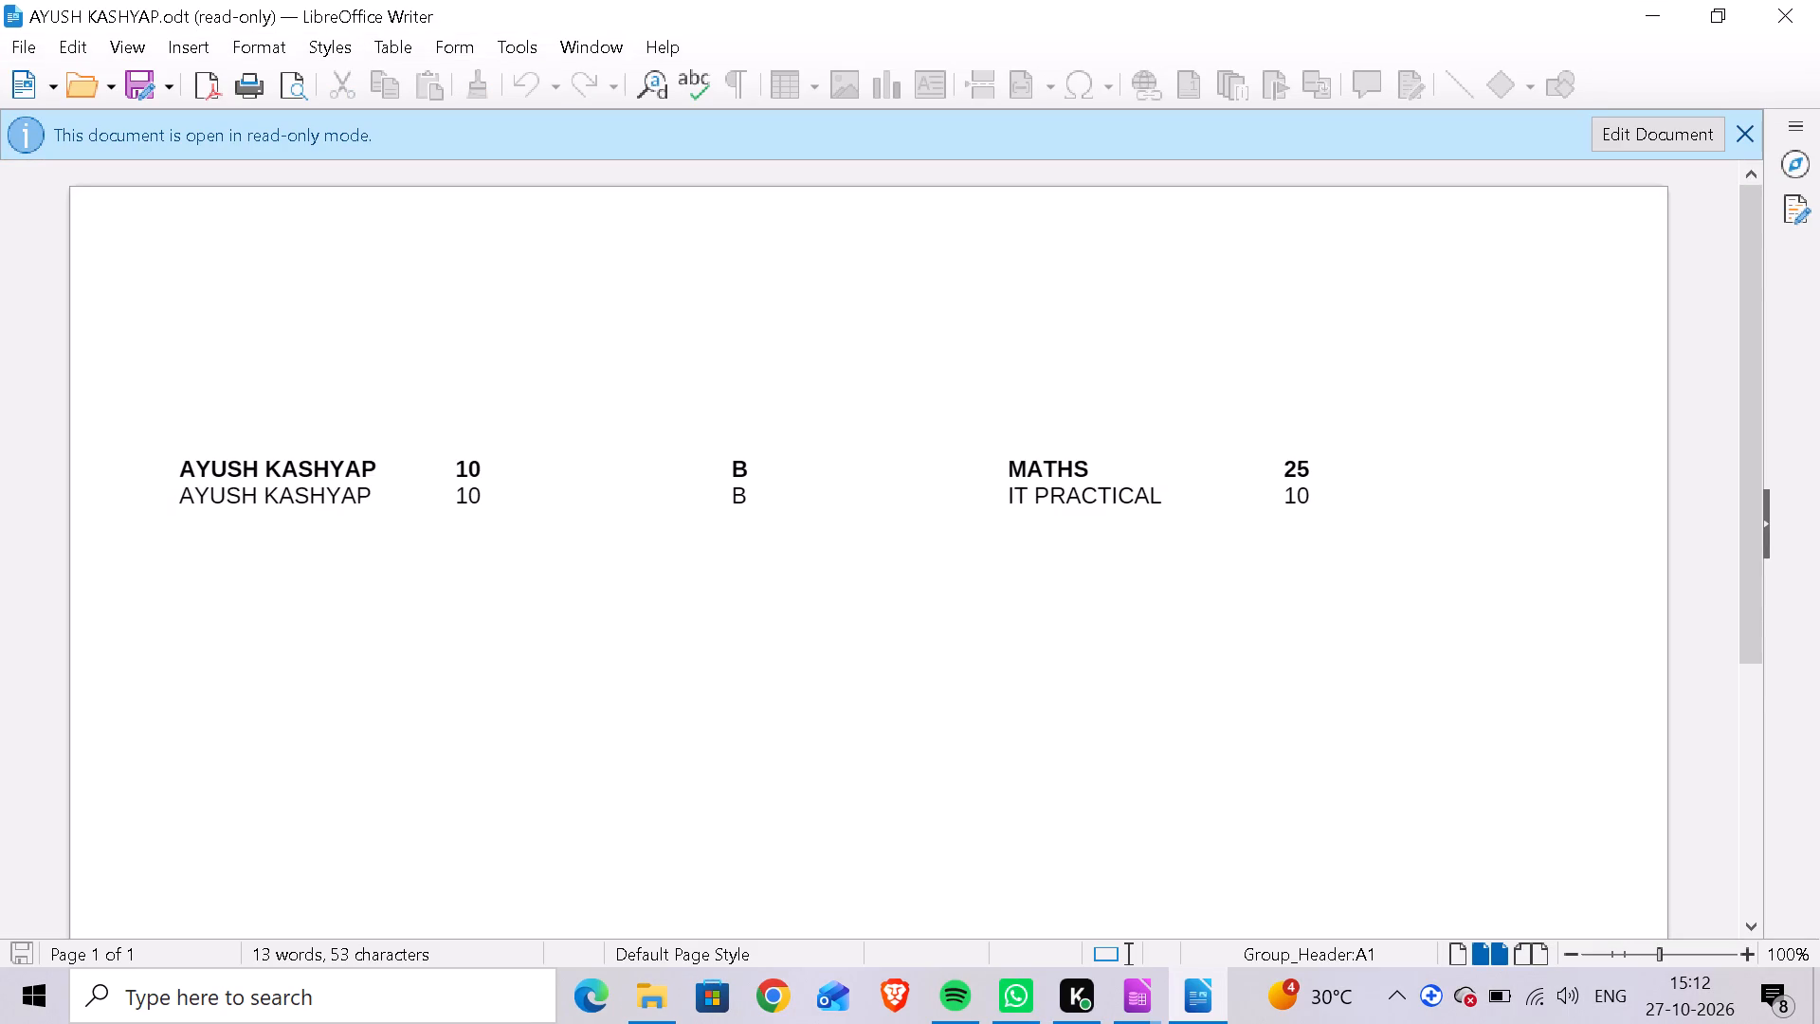
Open the generated report for editing, inspect its header row and page, and close the document.
left_click(1652, 144)
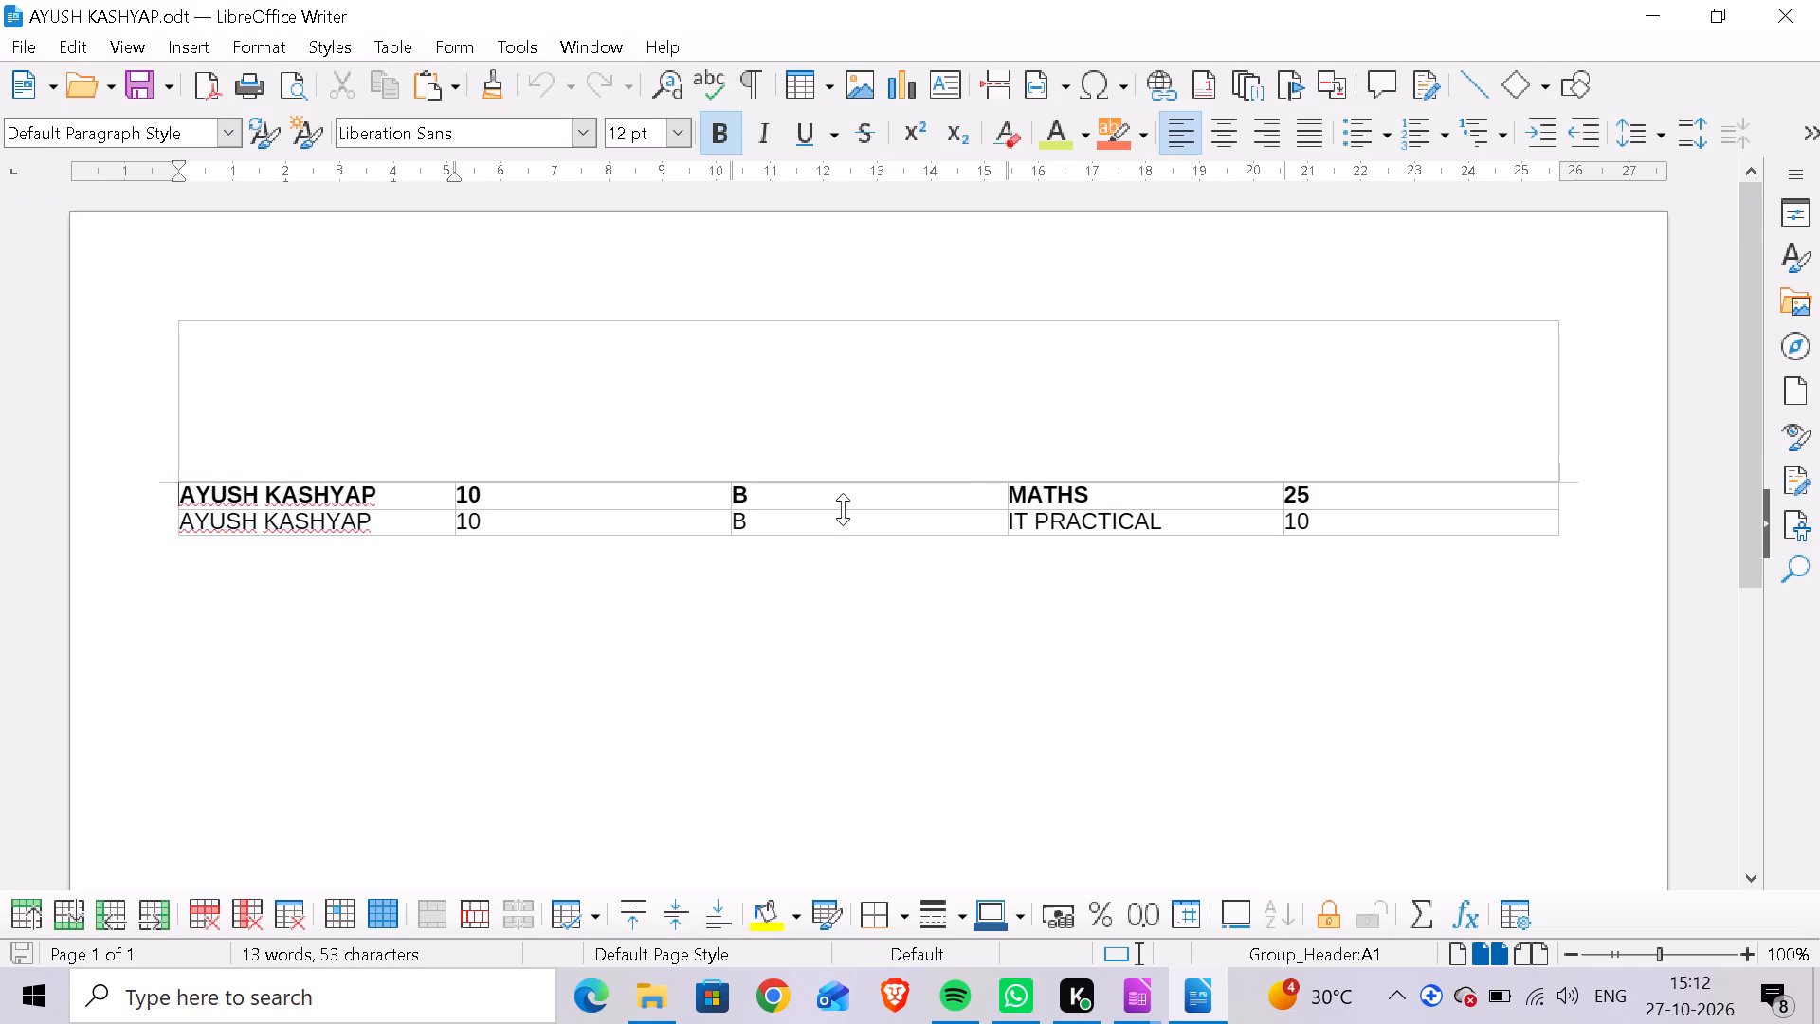
left_click(784, 496)
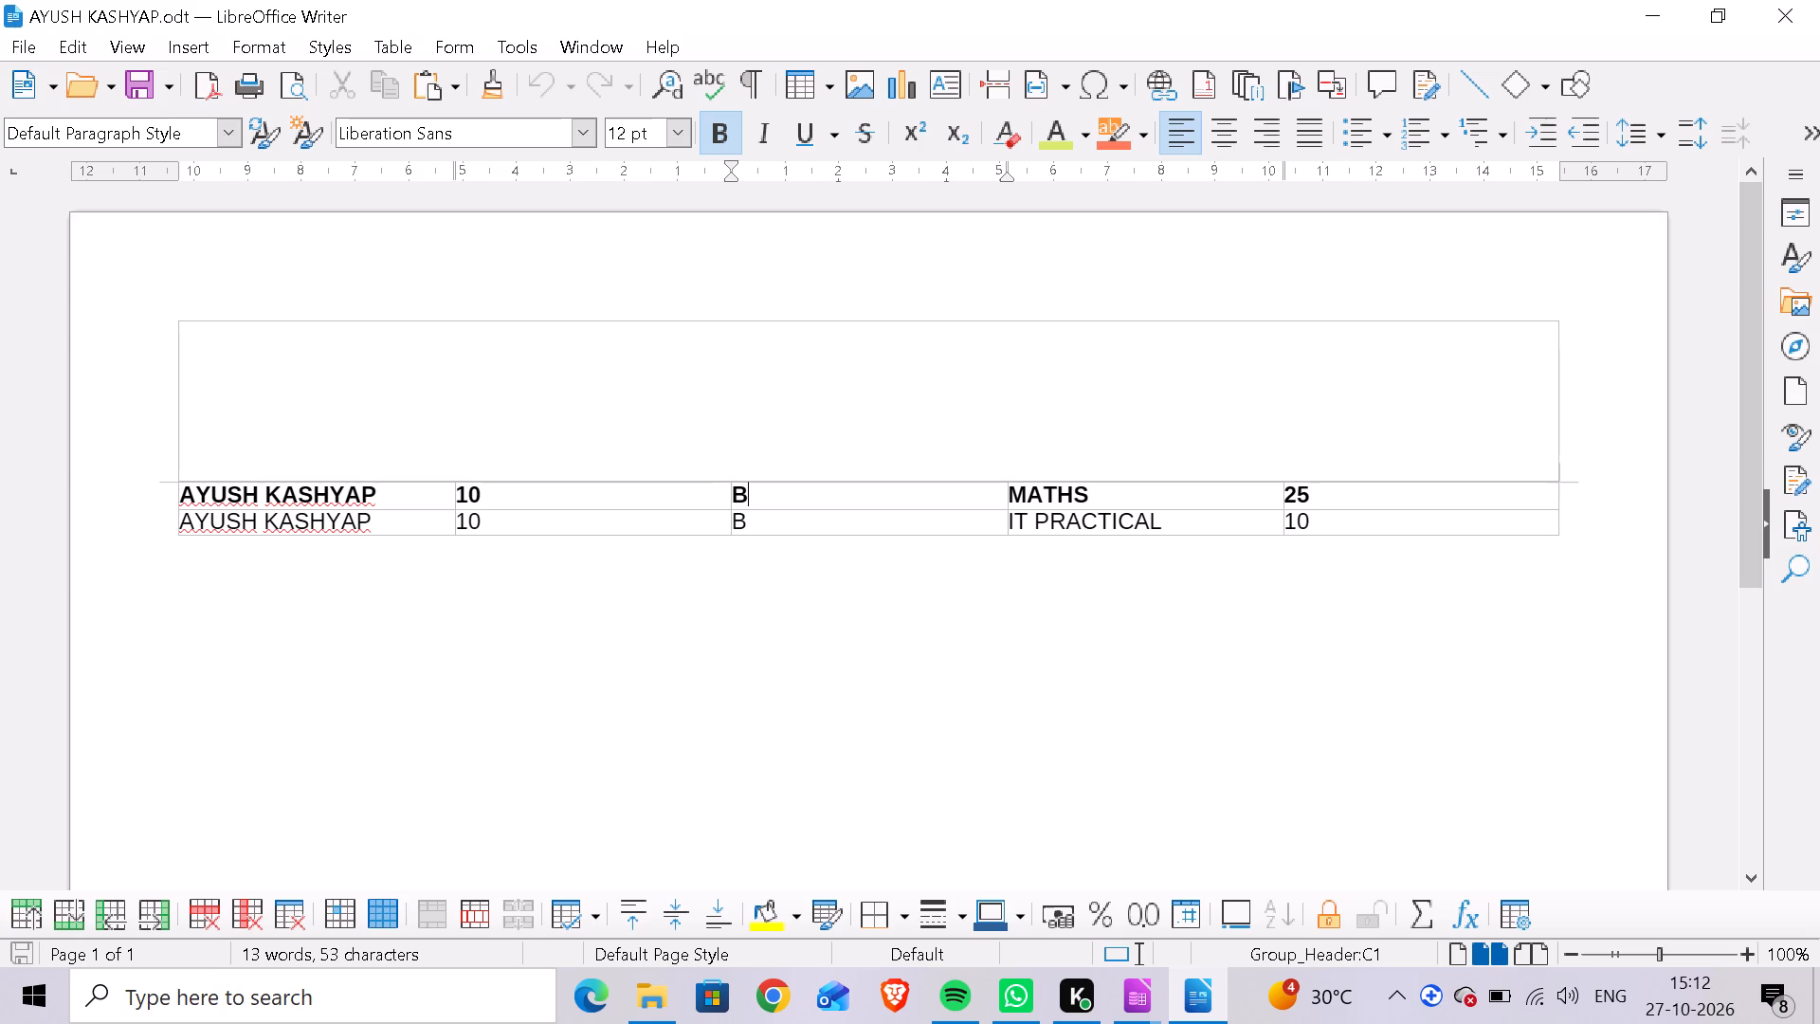
left_click(682, 648)
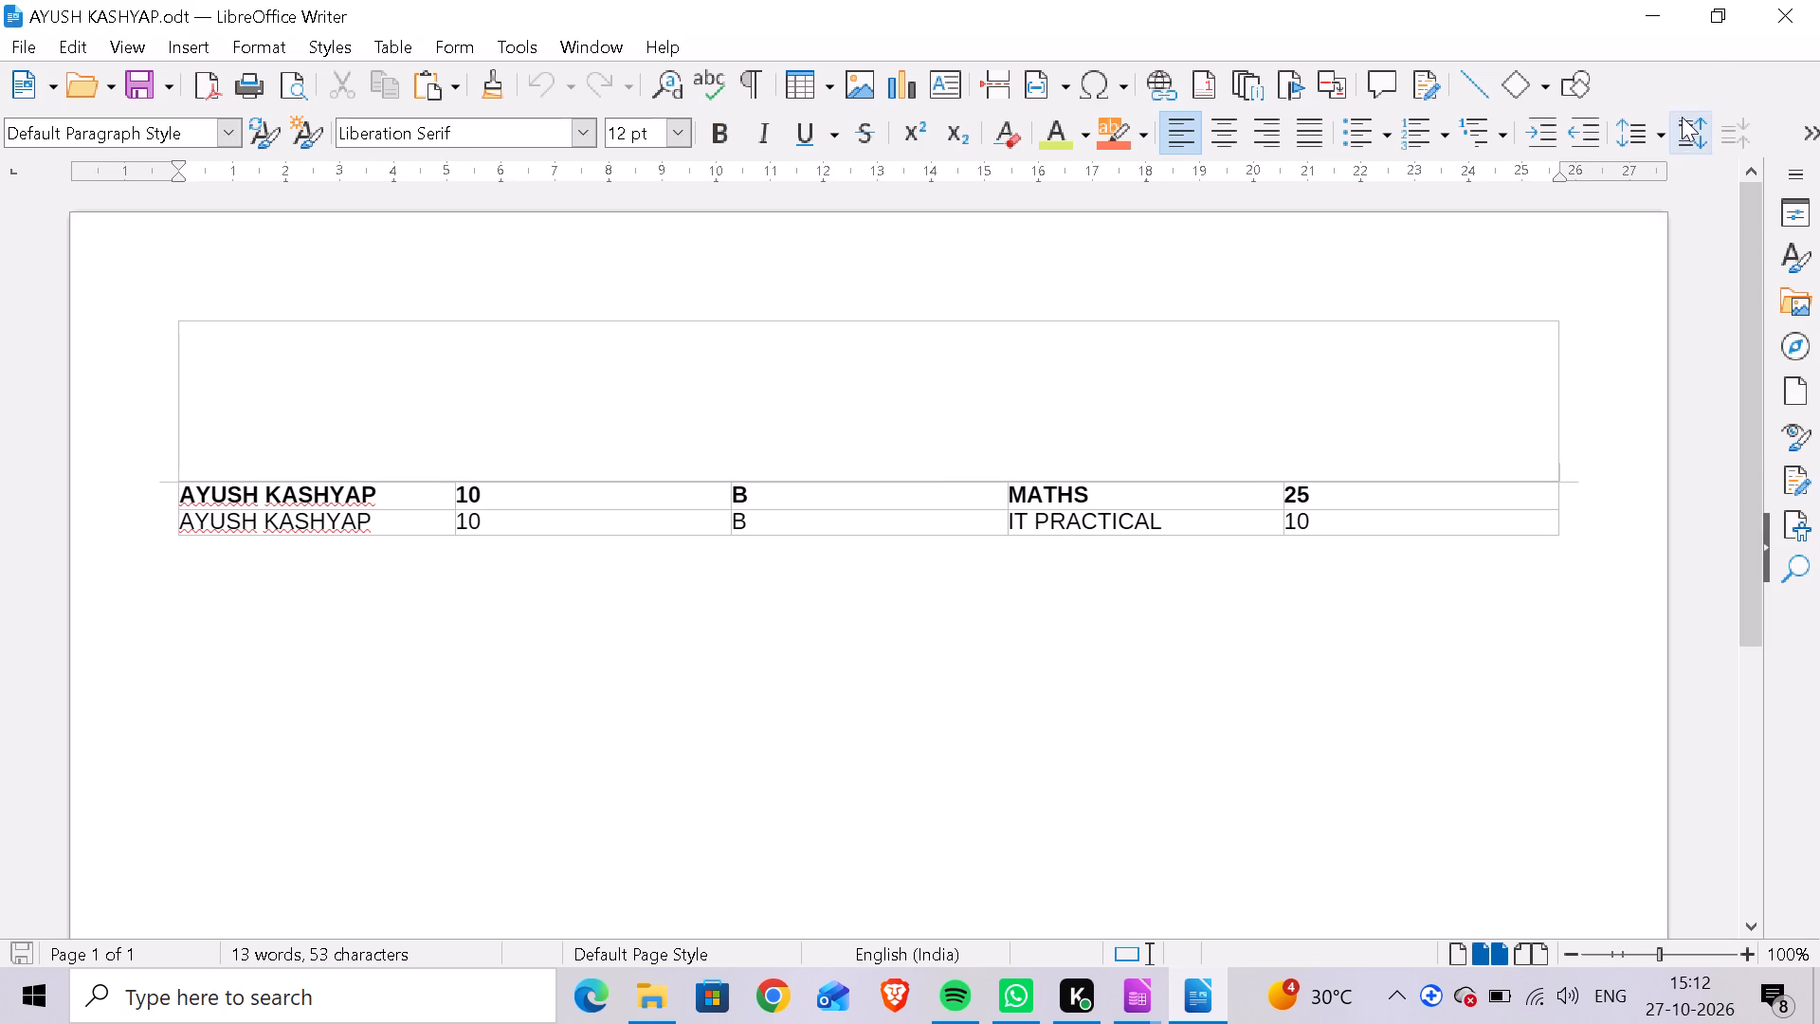
left_click(1813, 0)
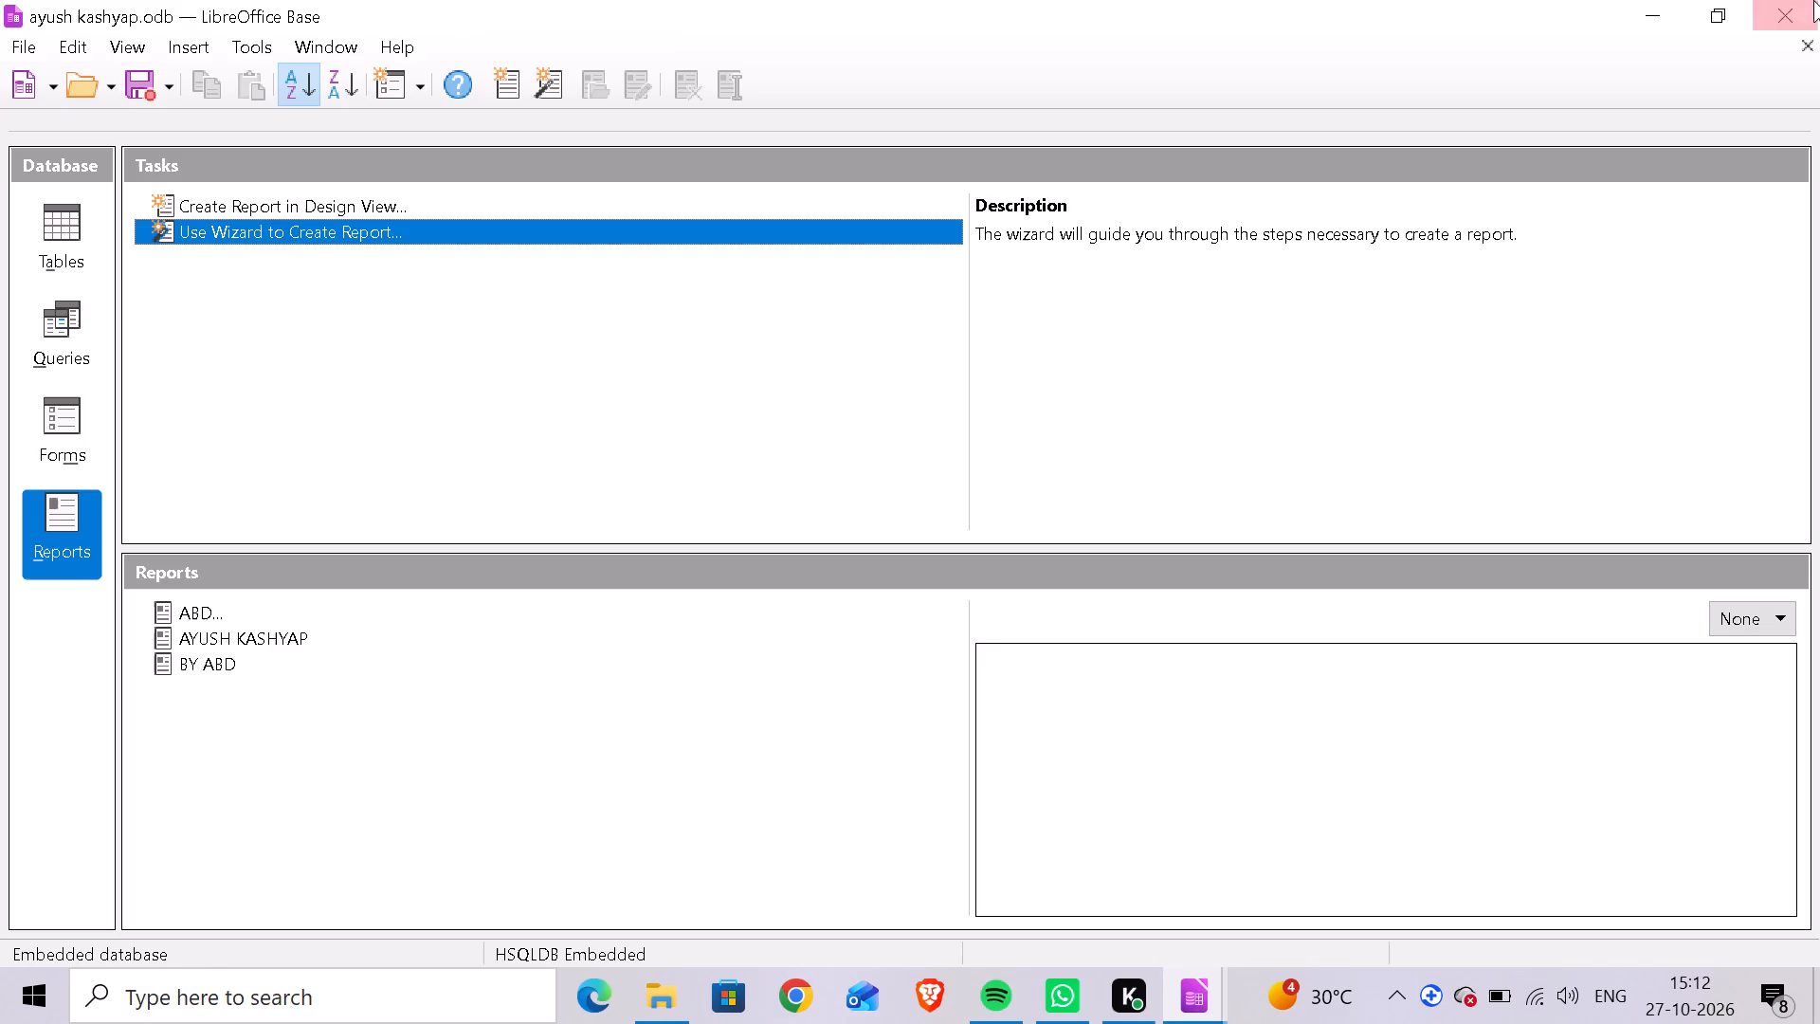
Create another report with the wizard from all fields of the owner's full-name student table, keeping the default labels and options.
double_click(296, 226)
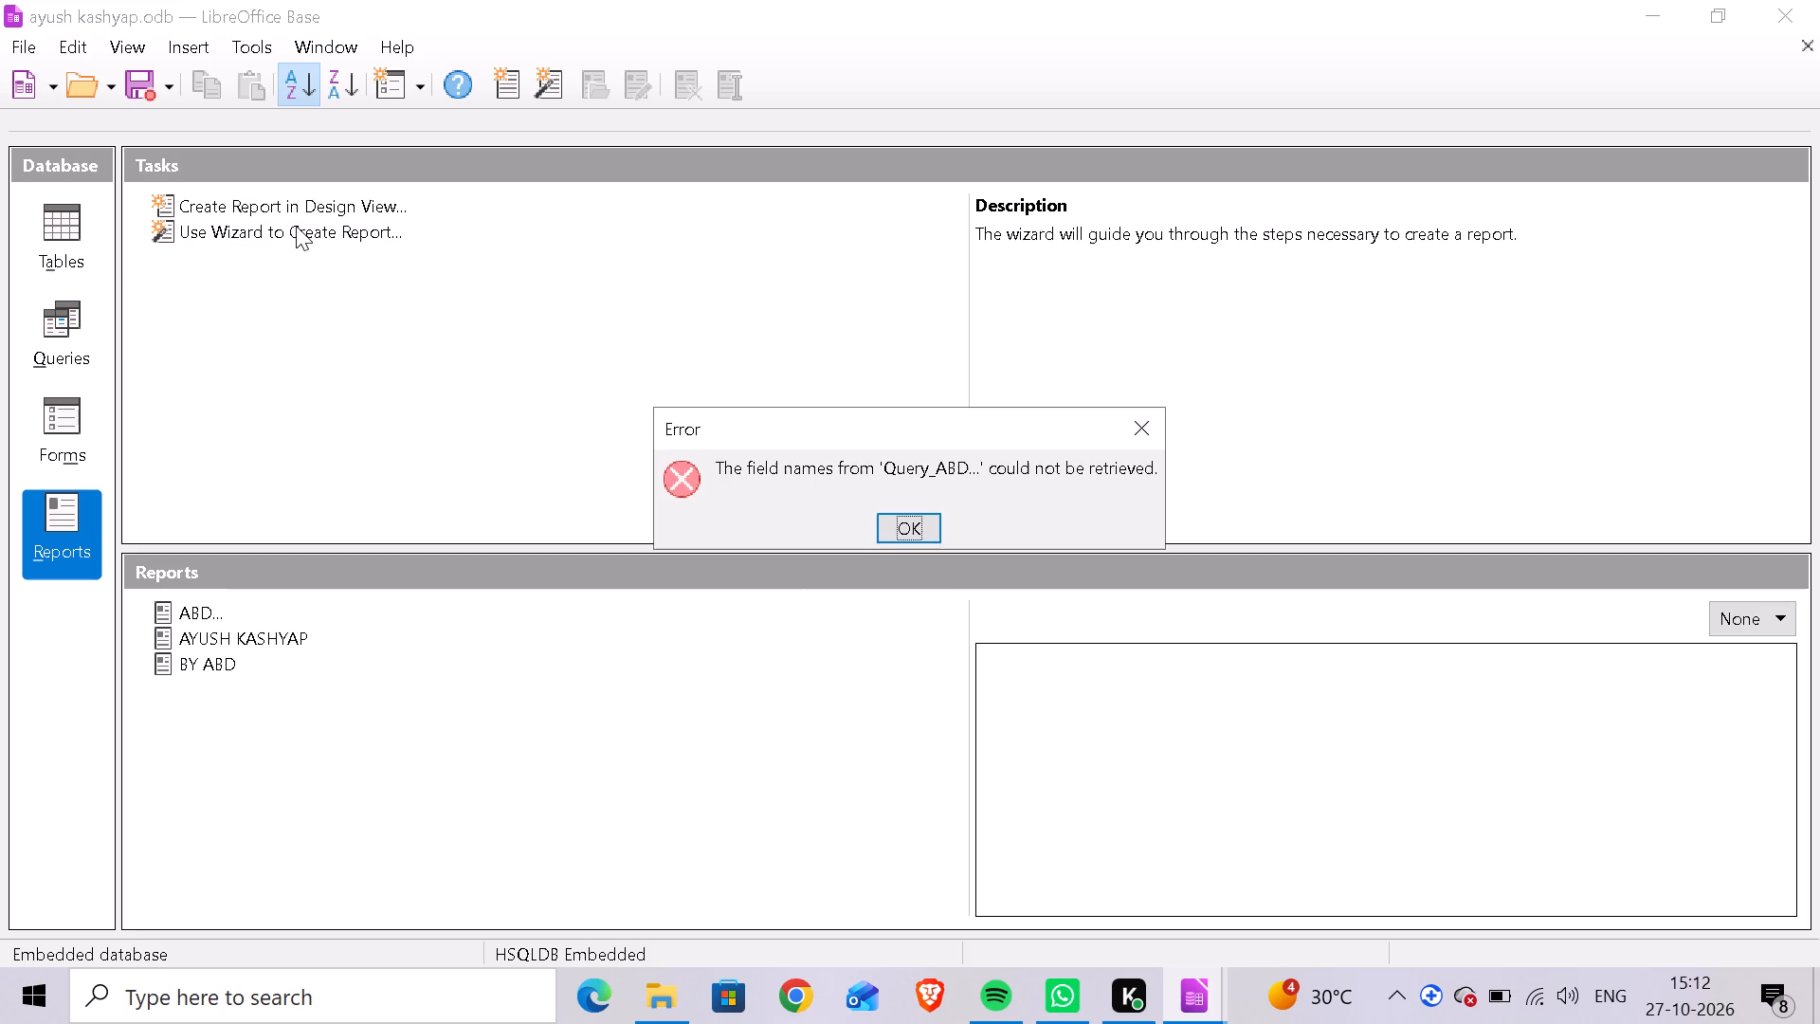
key("Return")
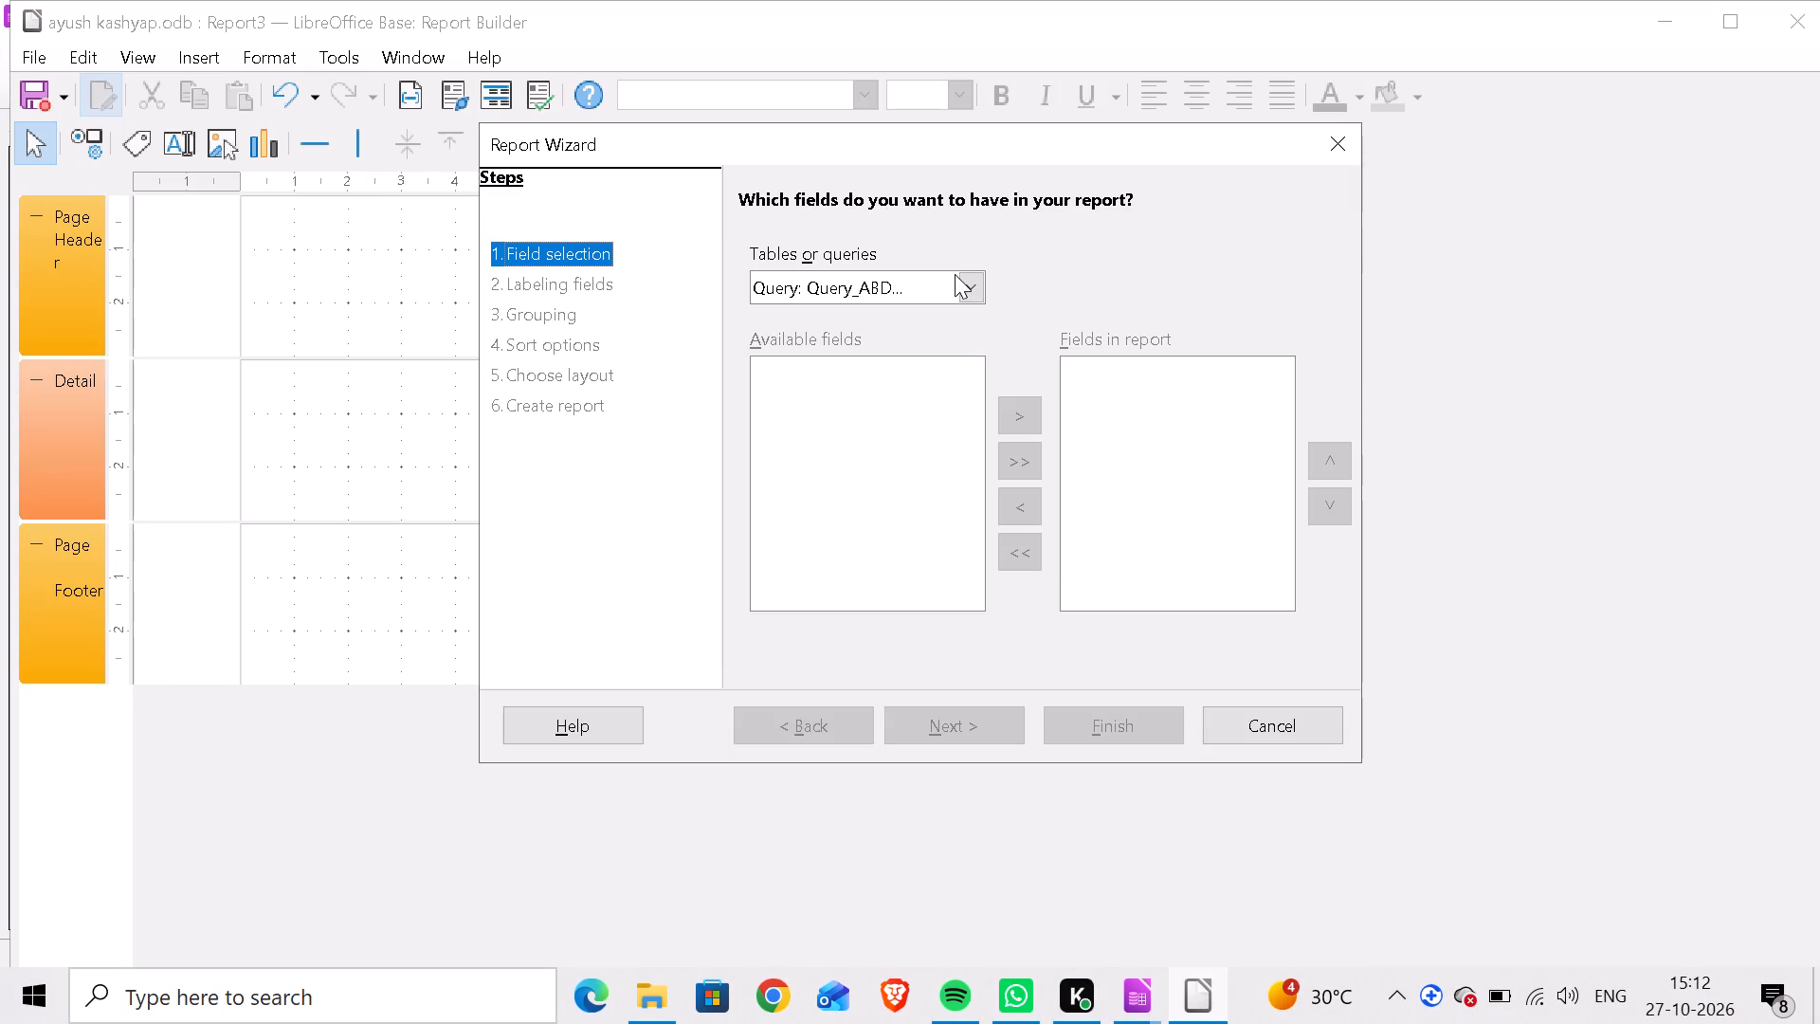
left_click(965, 277)
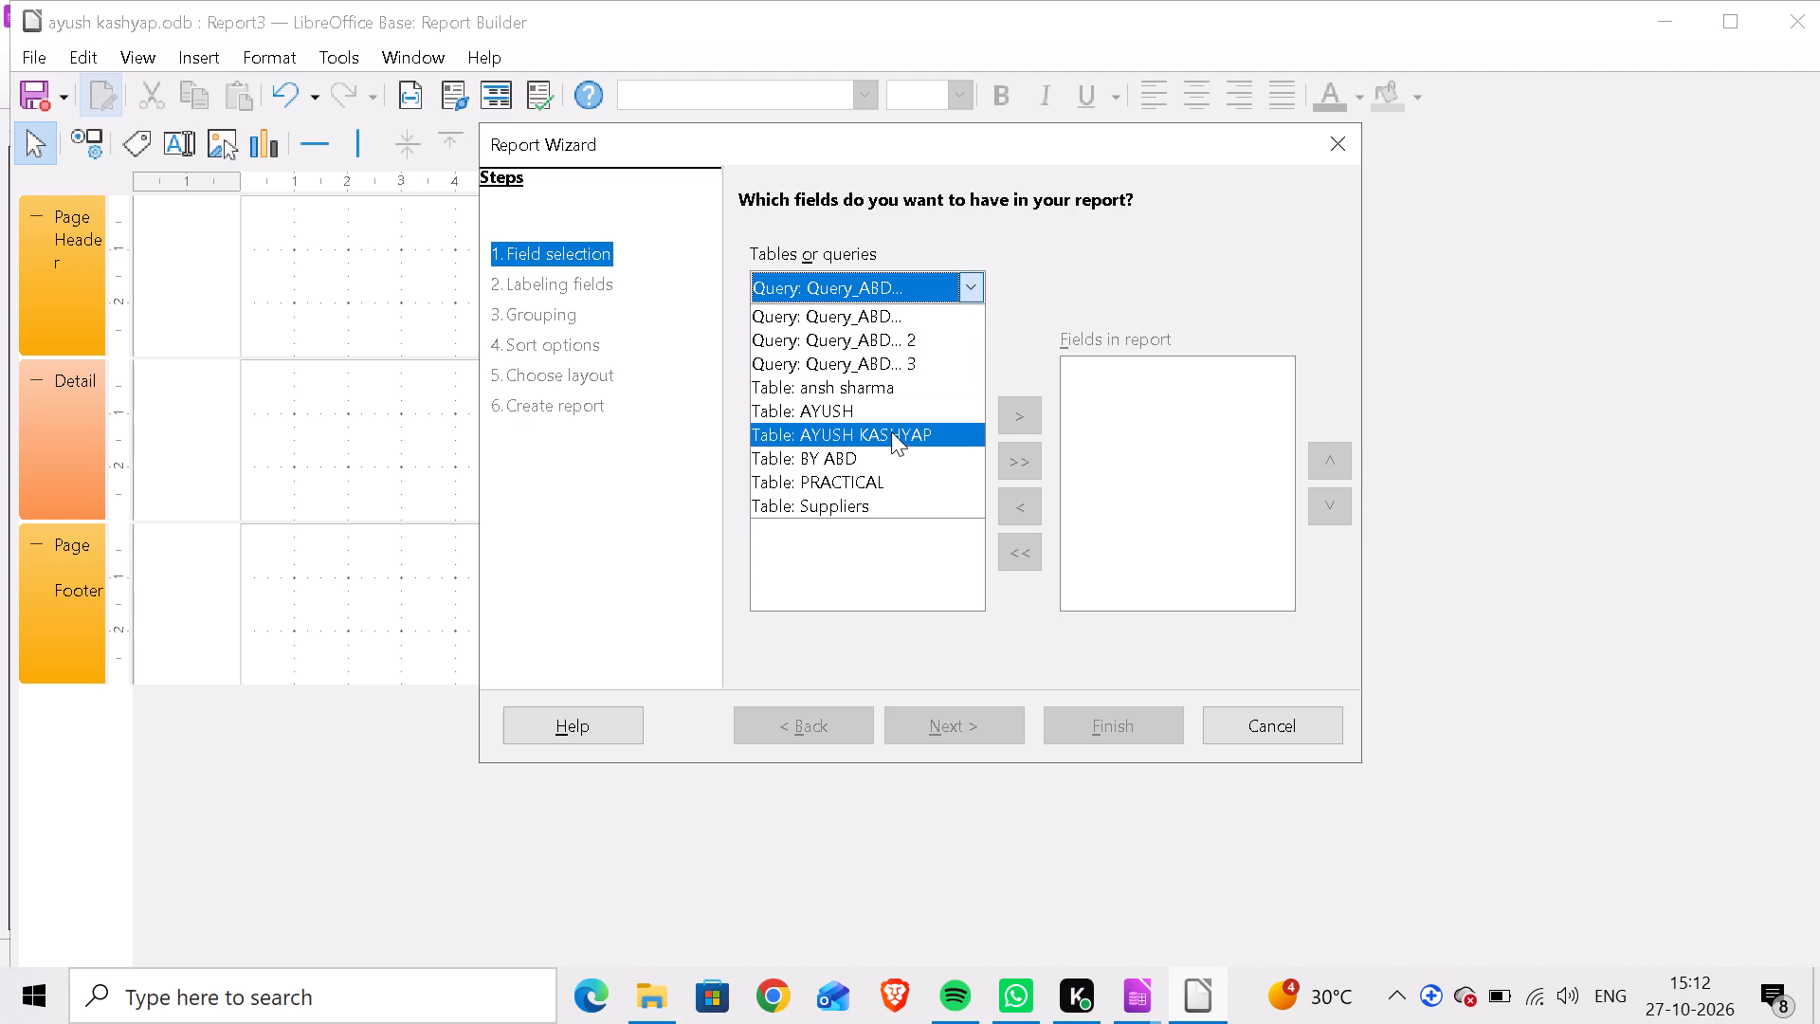
left_click(891, 433)
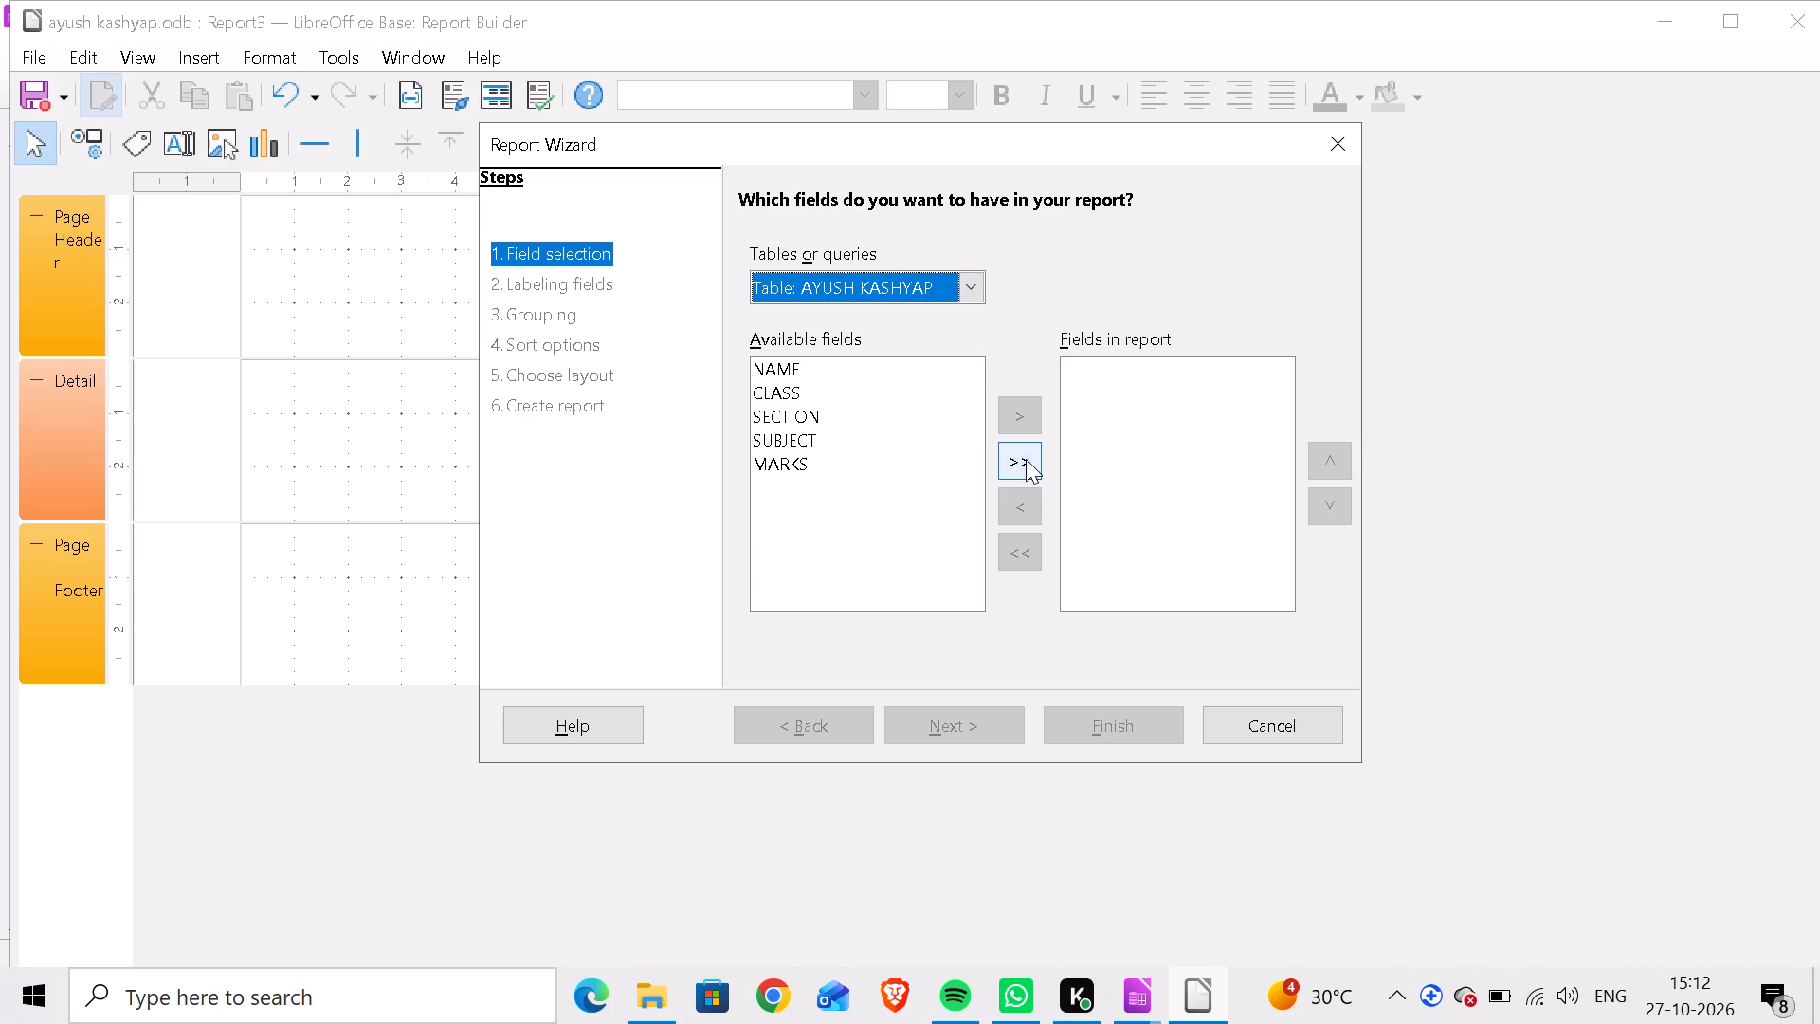
left_click(1026, 459)
left_click(969, 732)
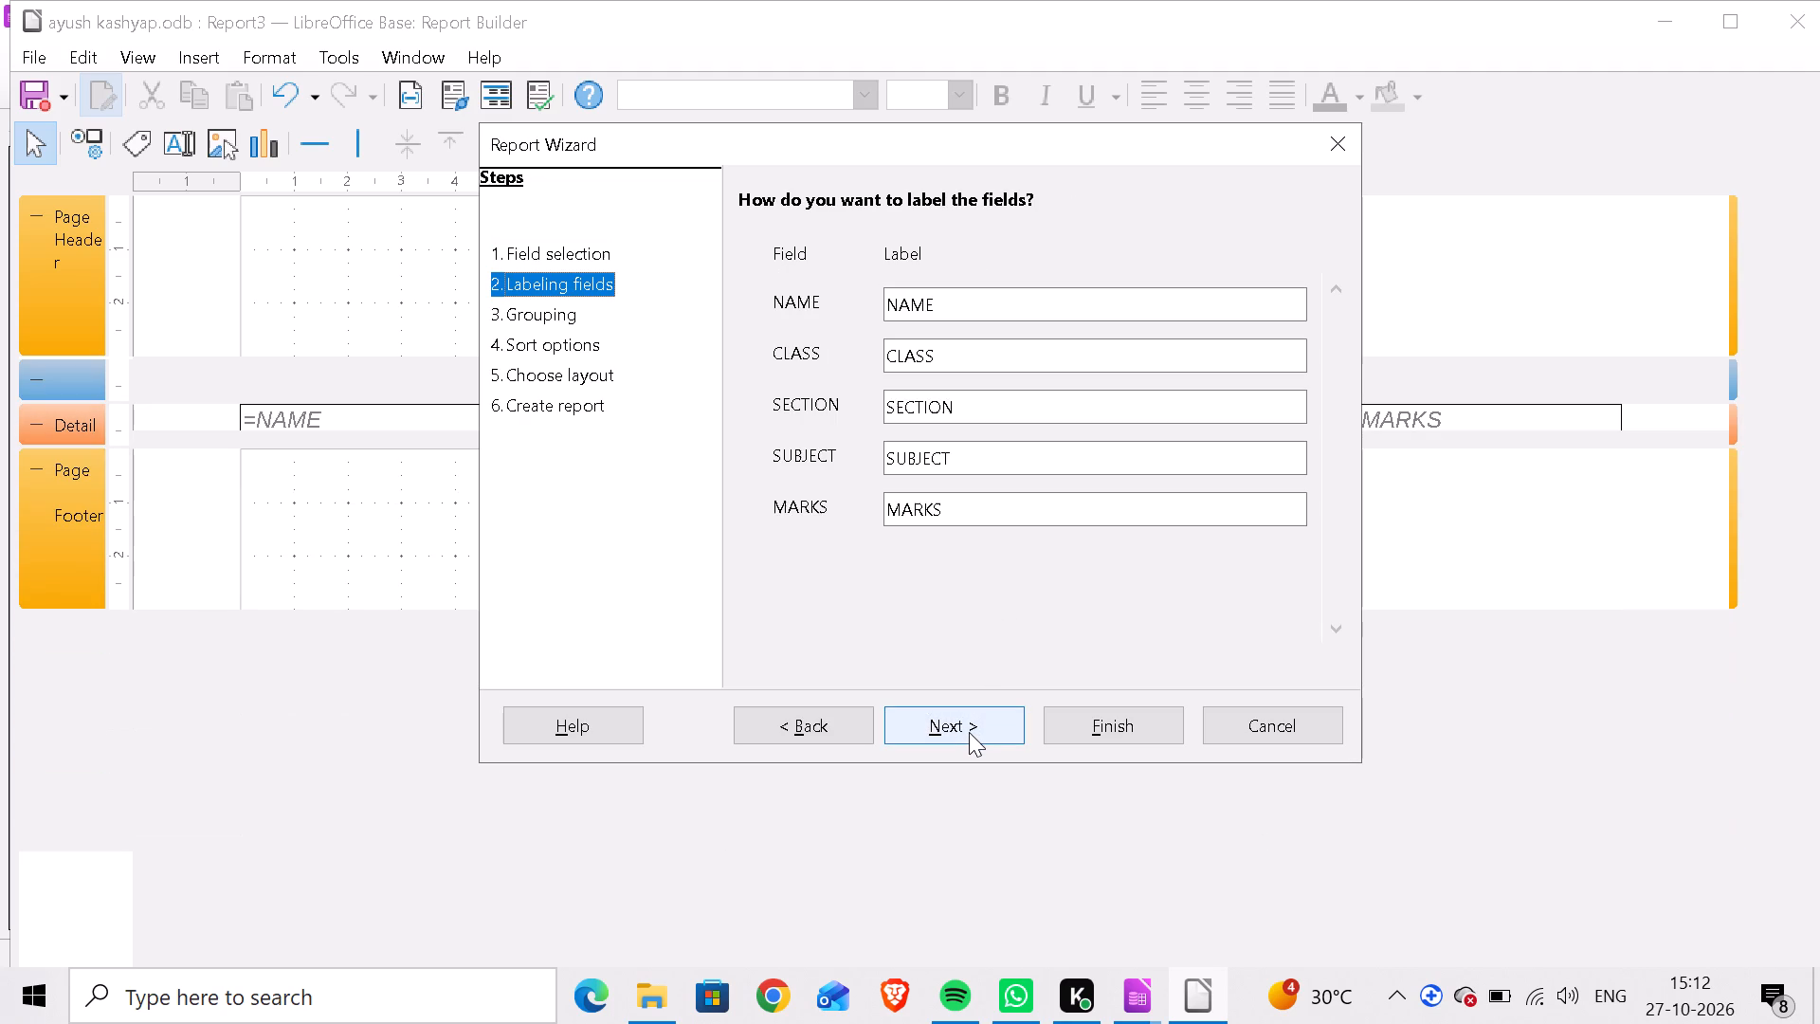
left_click(1104, 725)
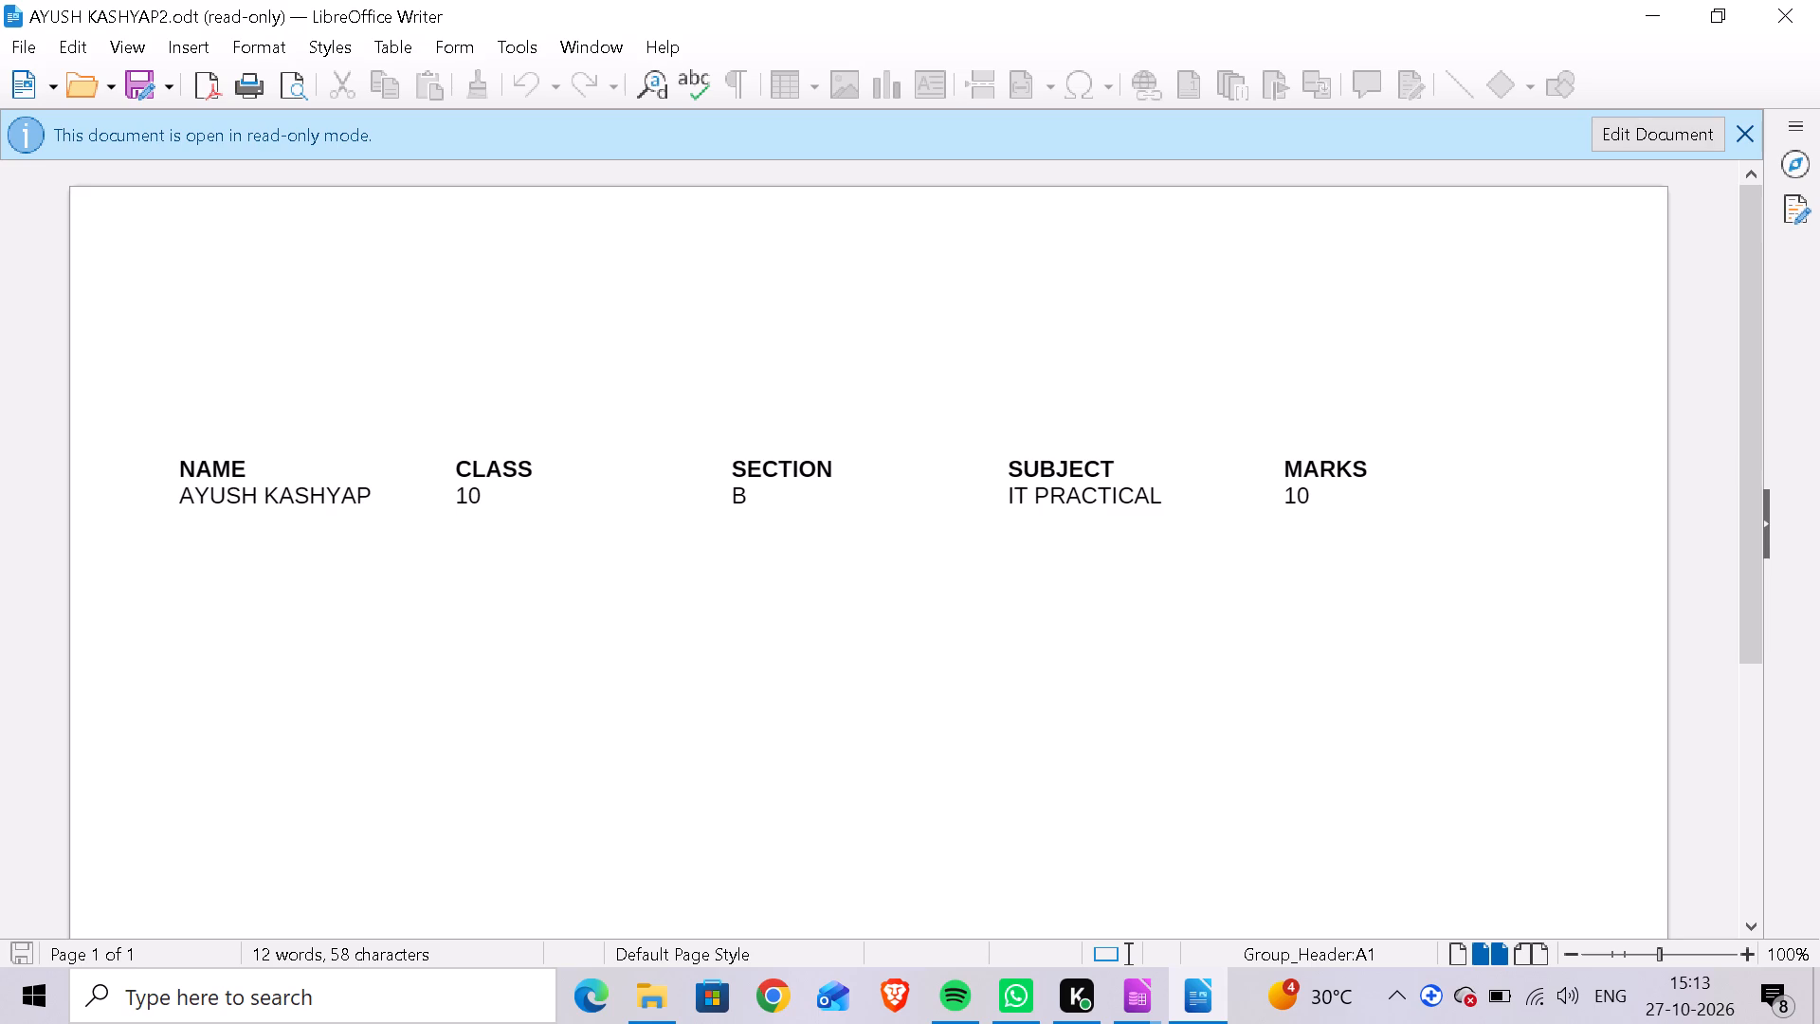
Return to the database window and open the newly created second report from the owner's table.
left_click(1643, 0)
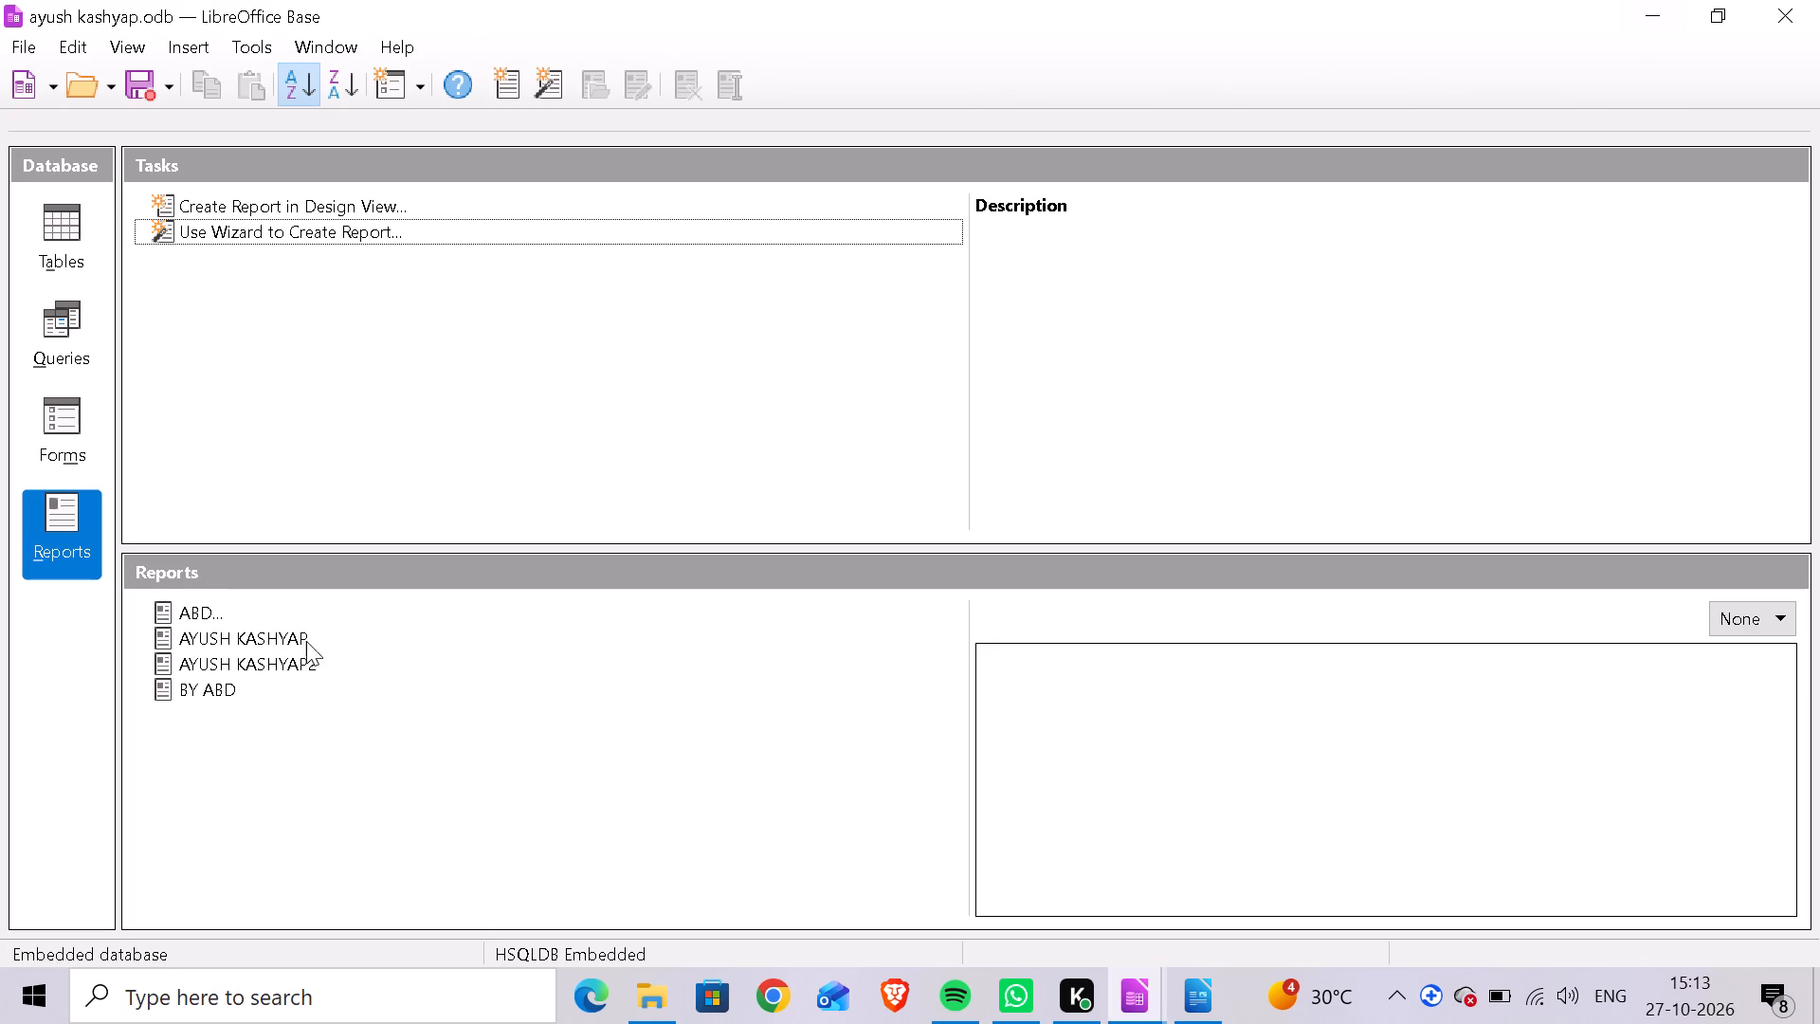
double_click(272, 661)
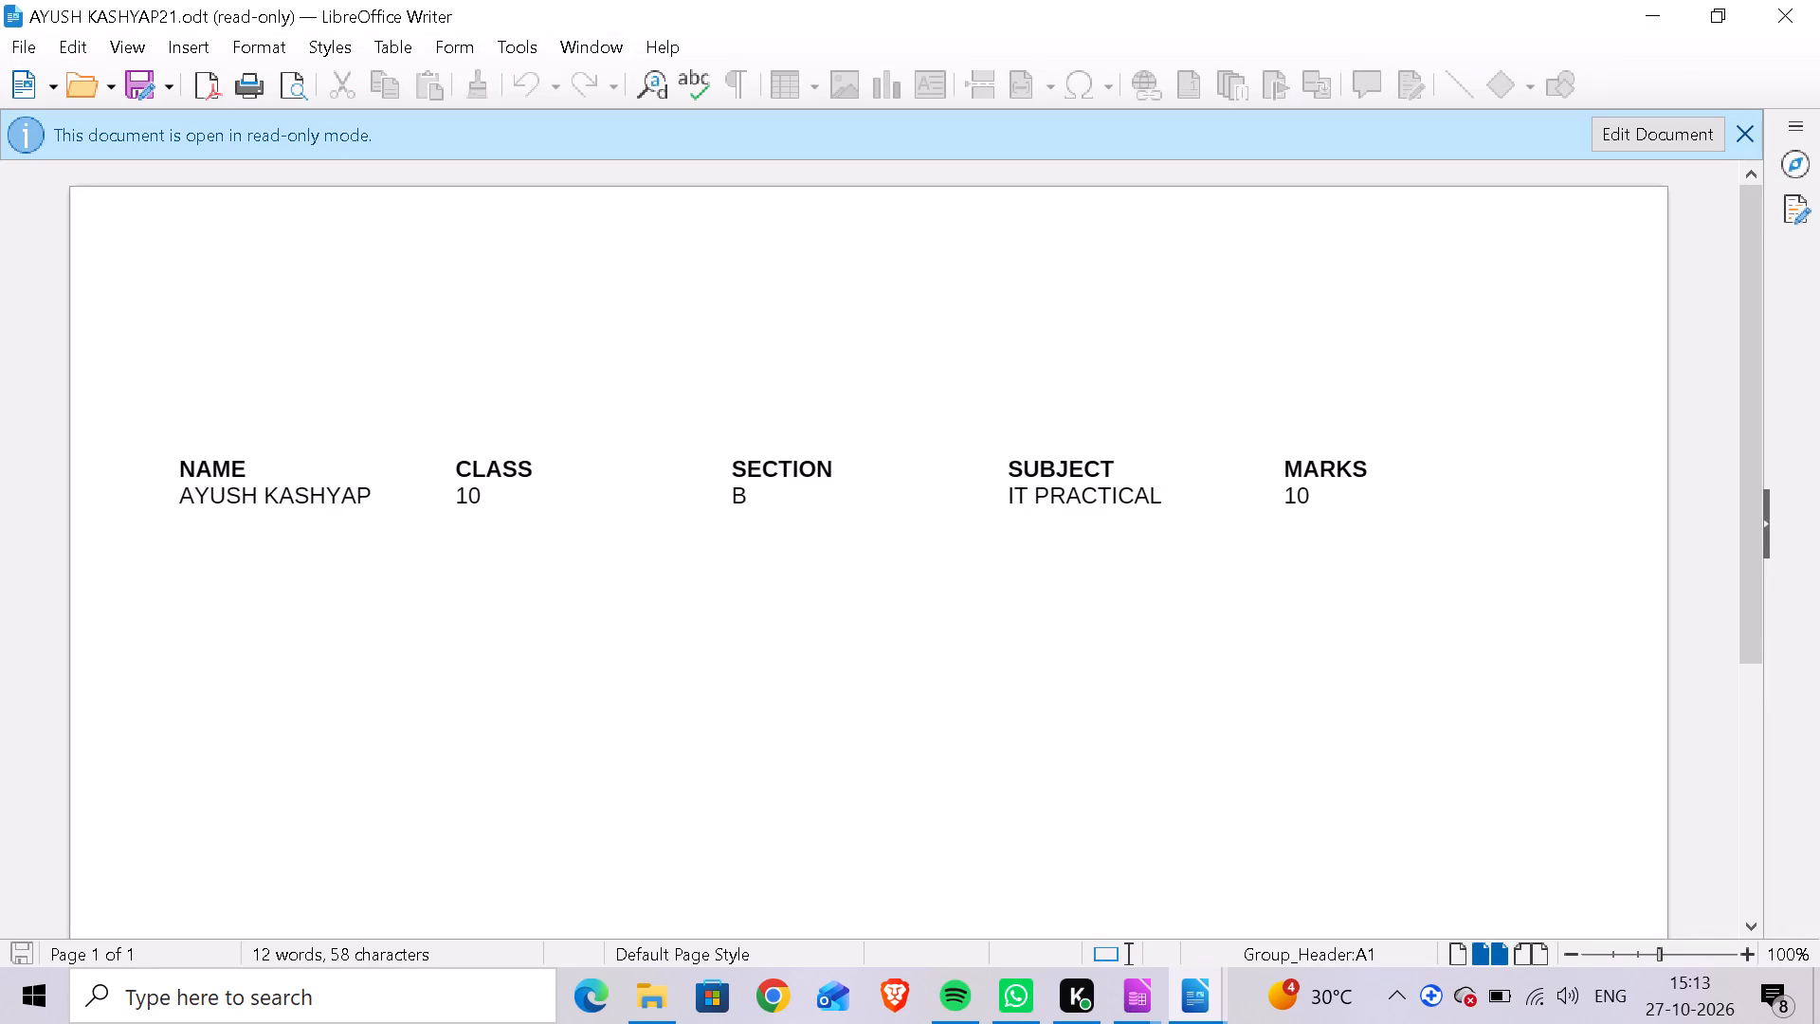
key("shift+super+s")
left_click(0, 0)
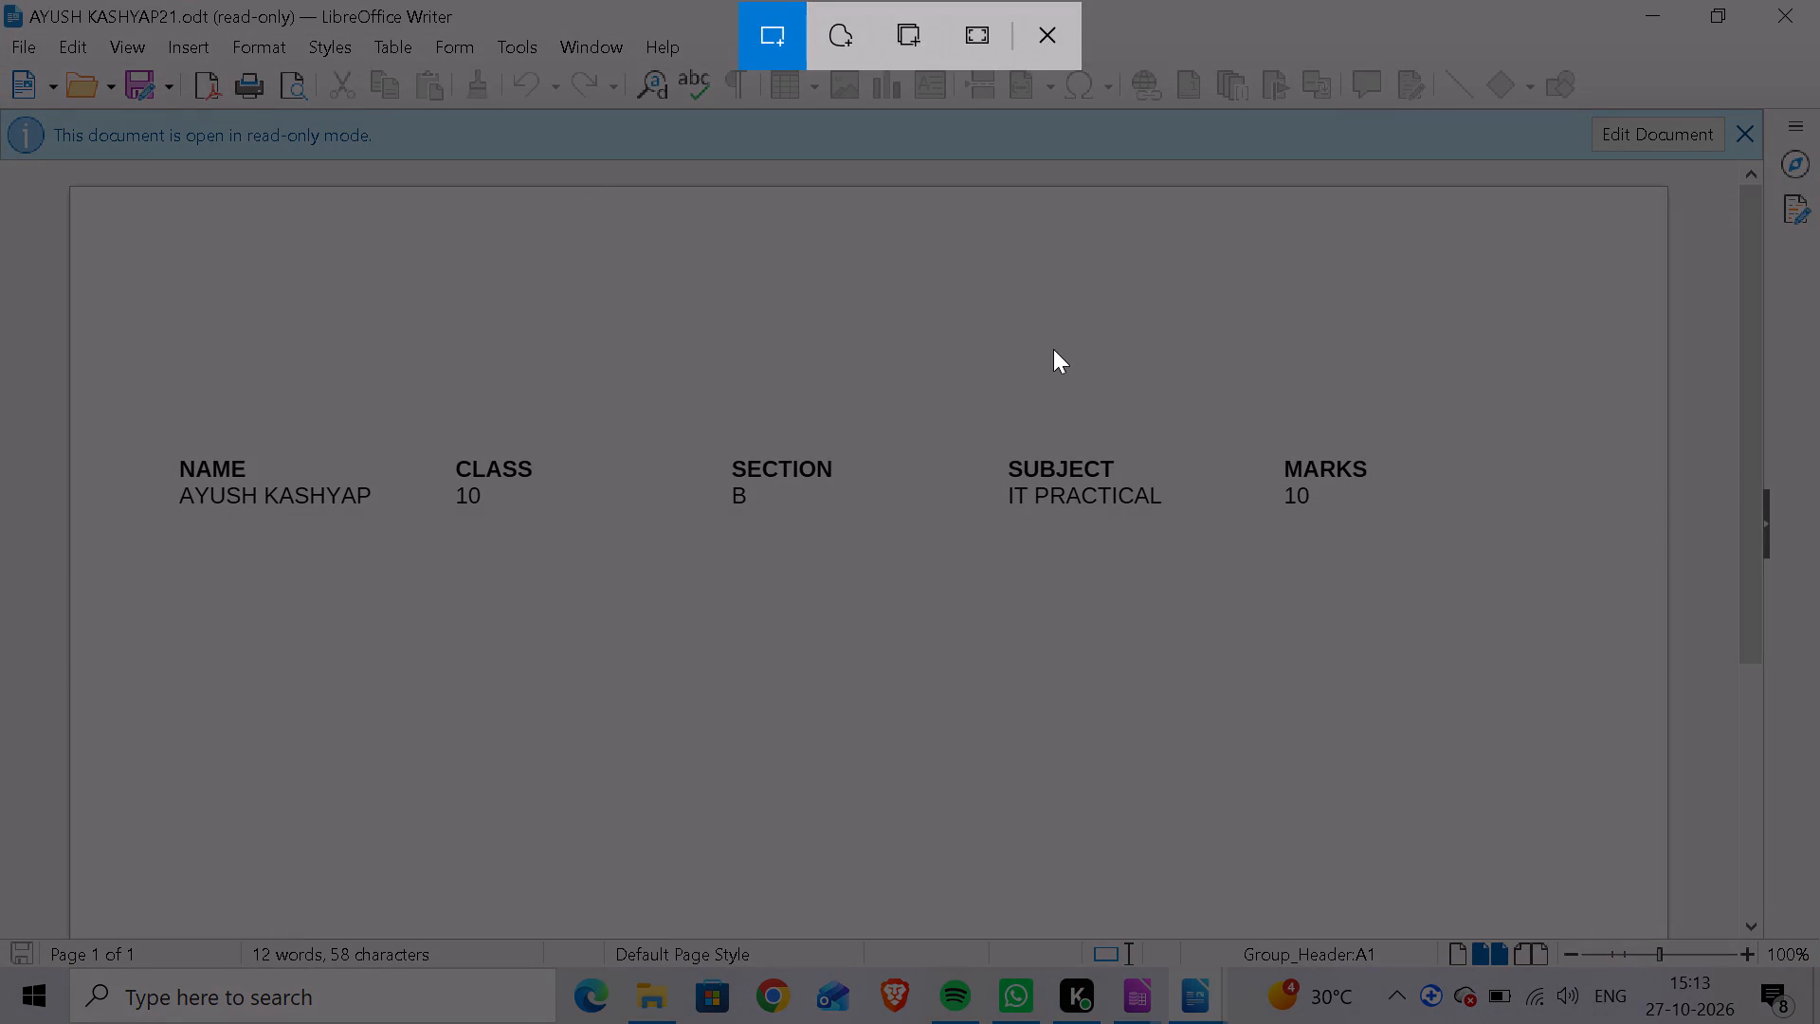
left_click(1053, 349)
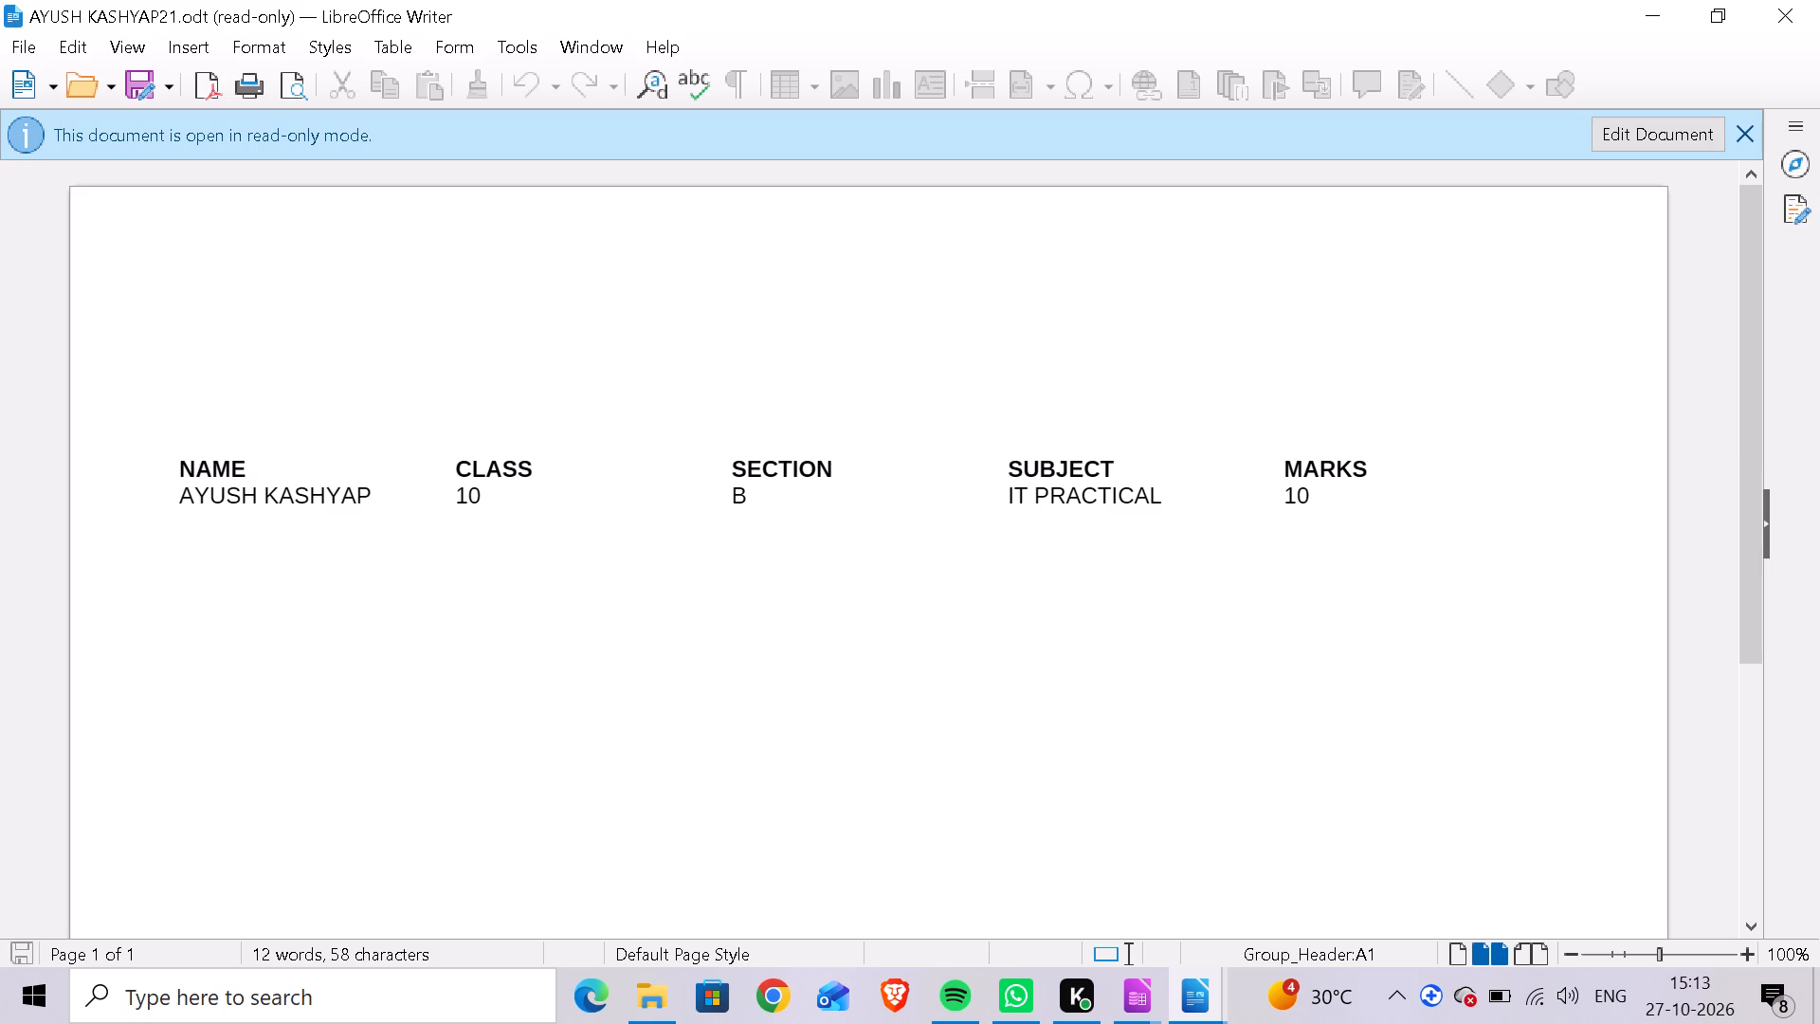
Capture a screenshot of the whole report window, down to just above the taskbar.
key("shift+super+s")
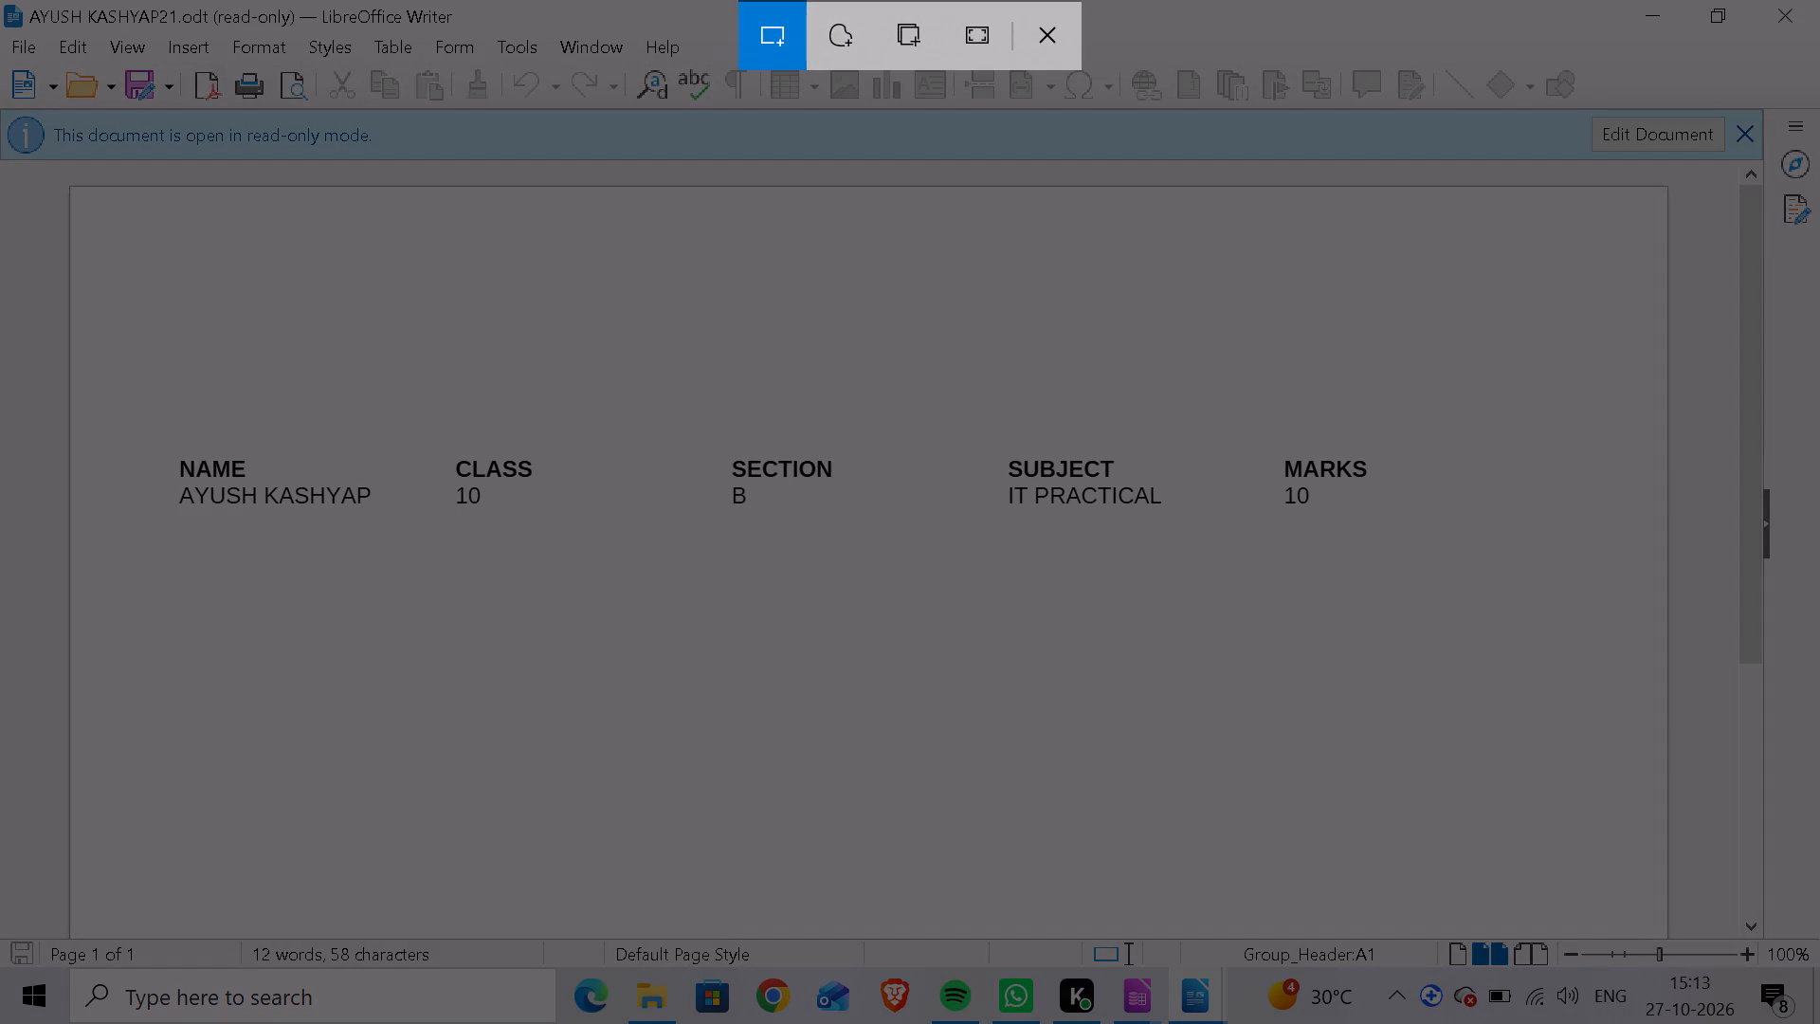
left_click_drag(0, 0, 1277, 588)
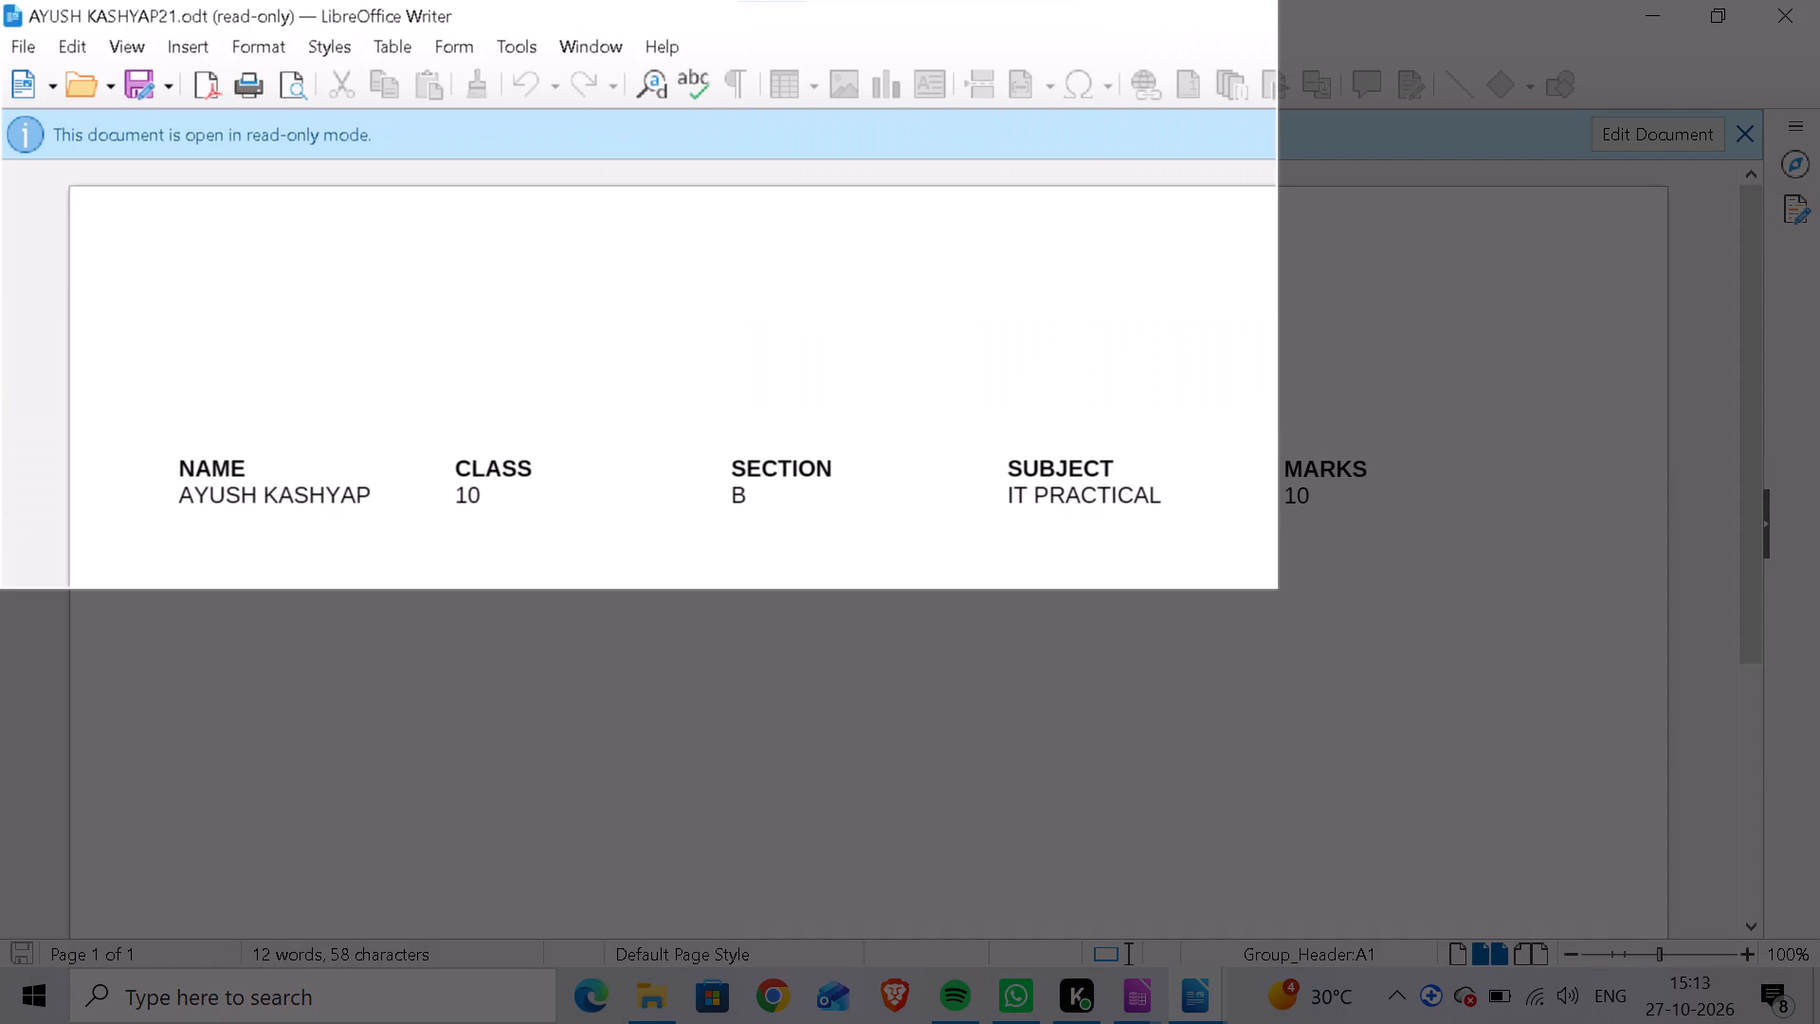
left_click_drag(1277, 588, 1819, 979)
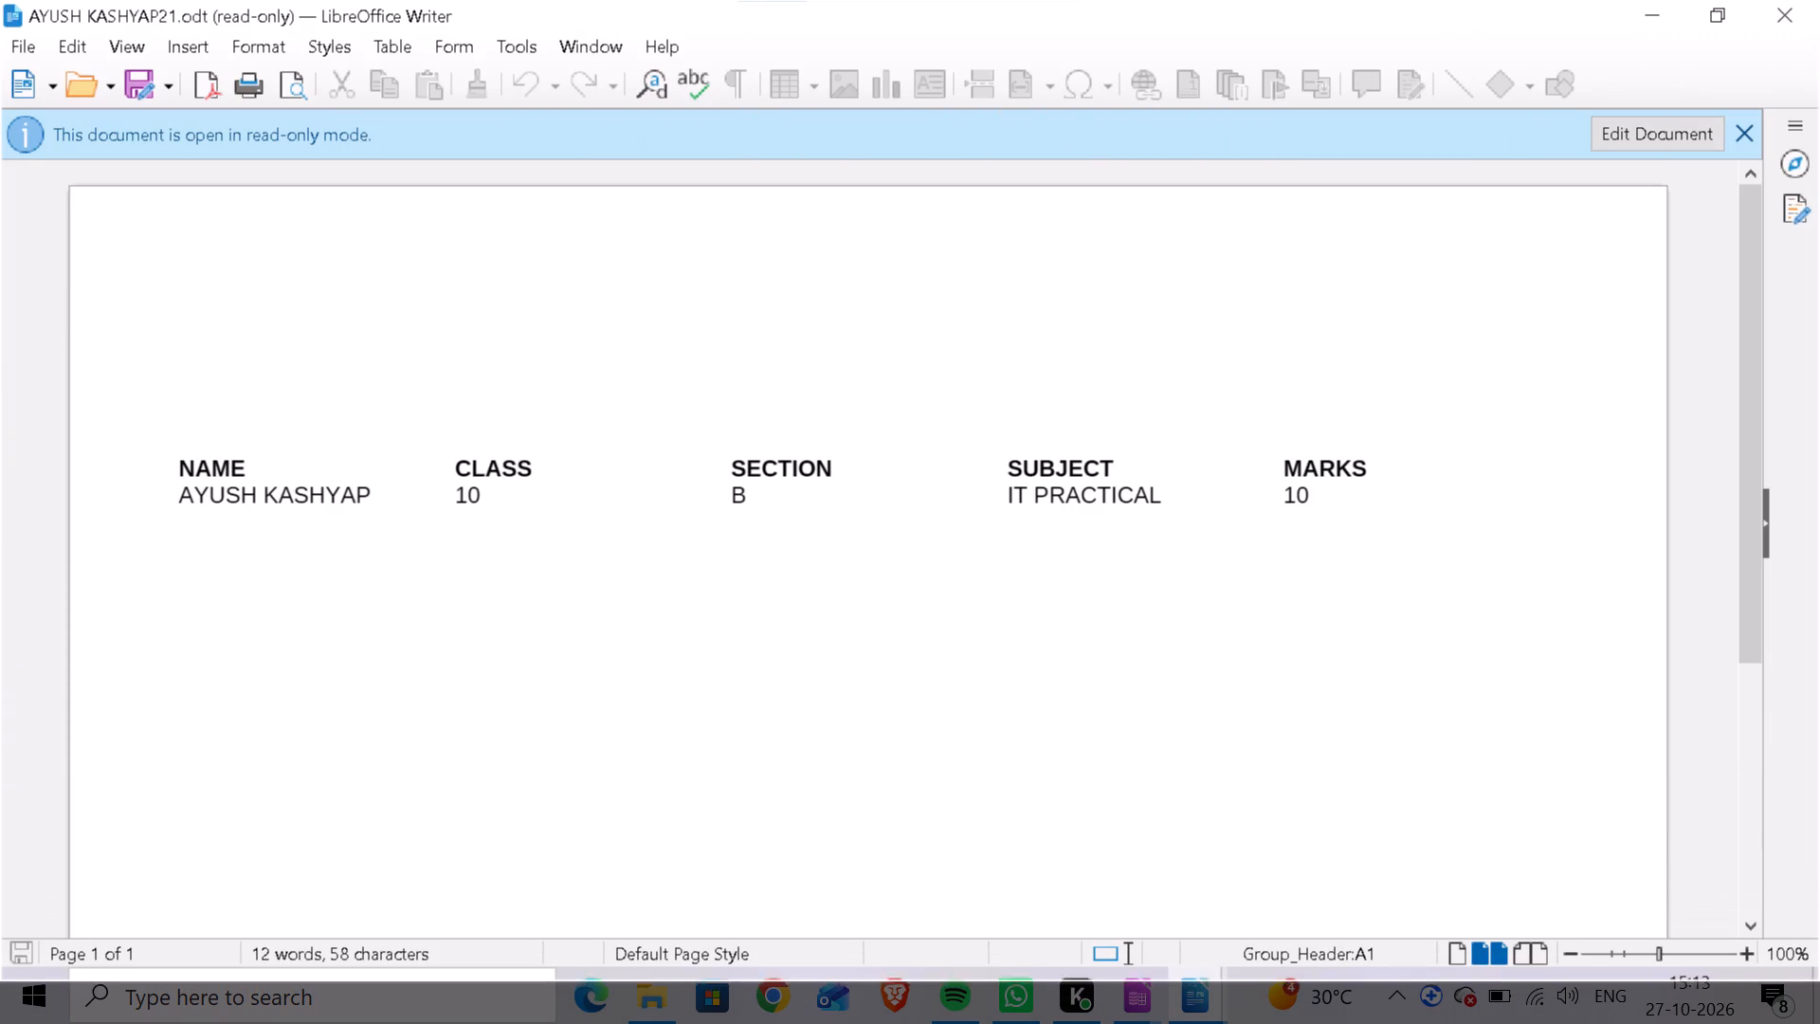
left_click_drag(1819, 979, 1819, 975)
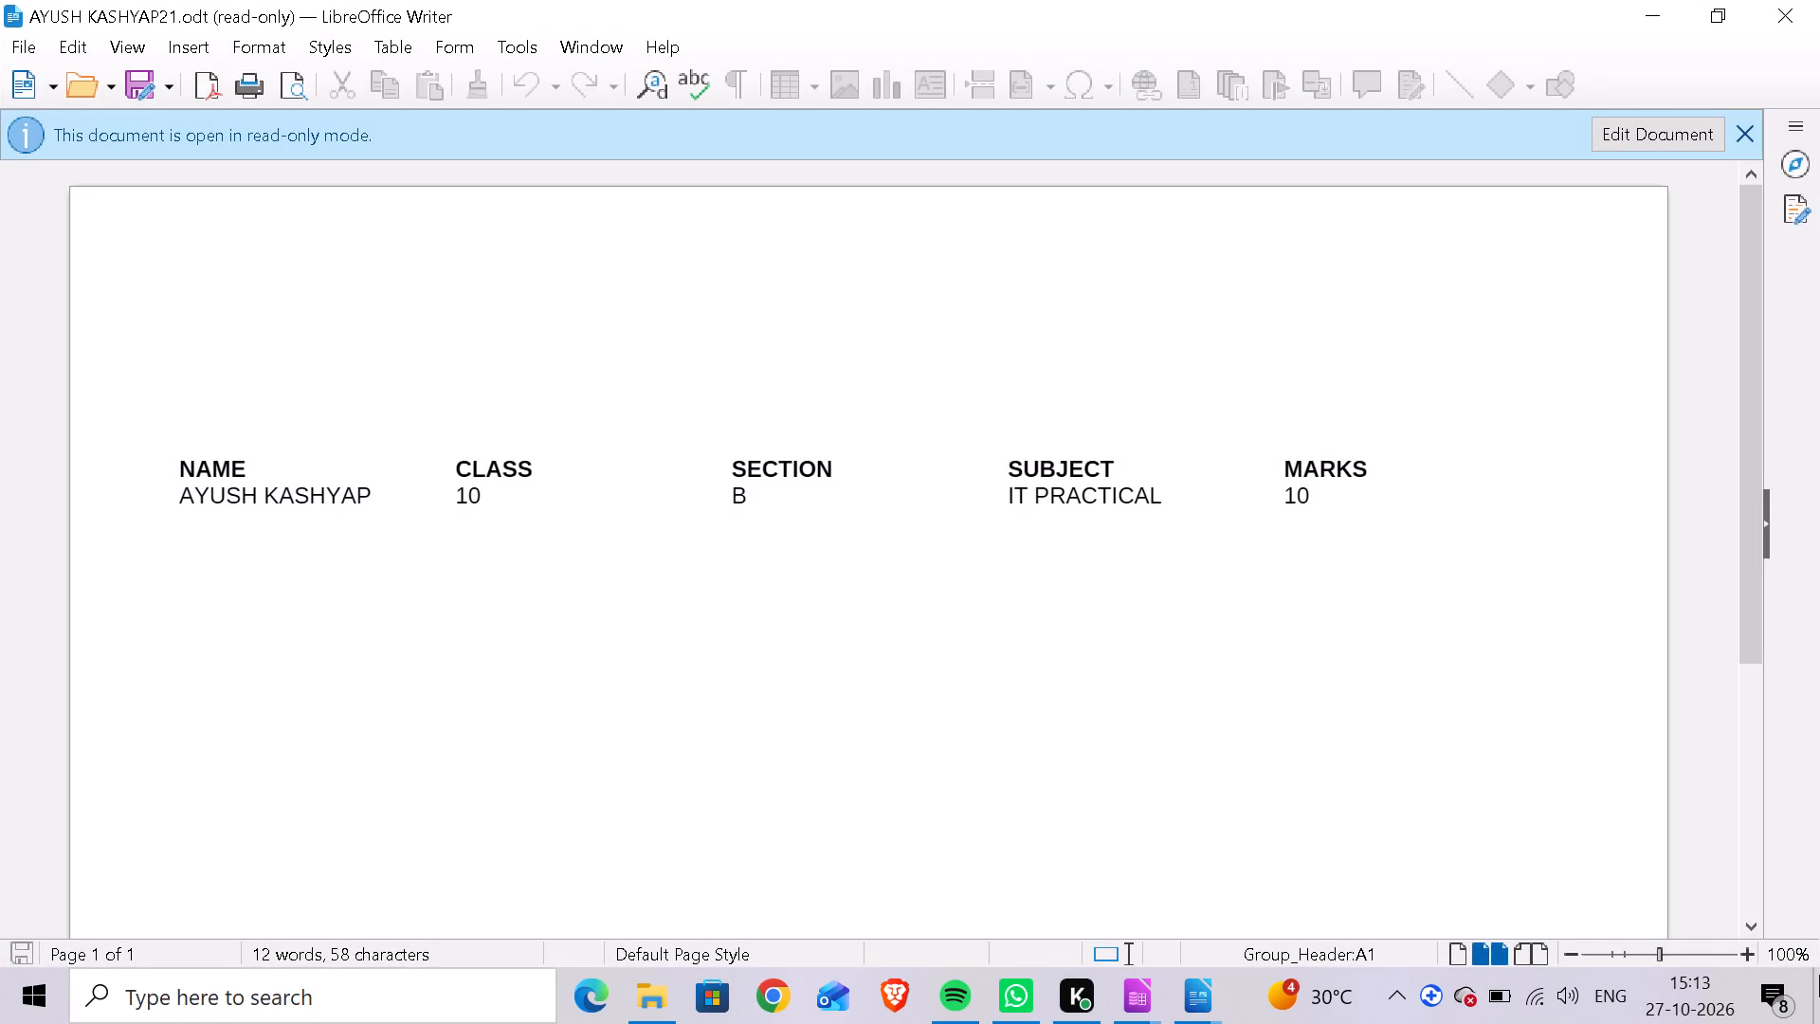
Open the capture in Snip & Sketch, save it as AK P5, and close the capture and report windows.
left_click(1615, 724)
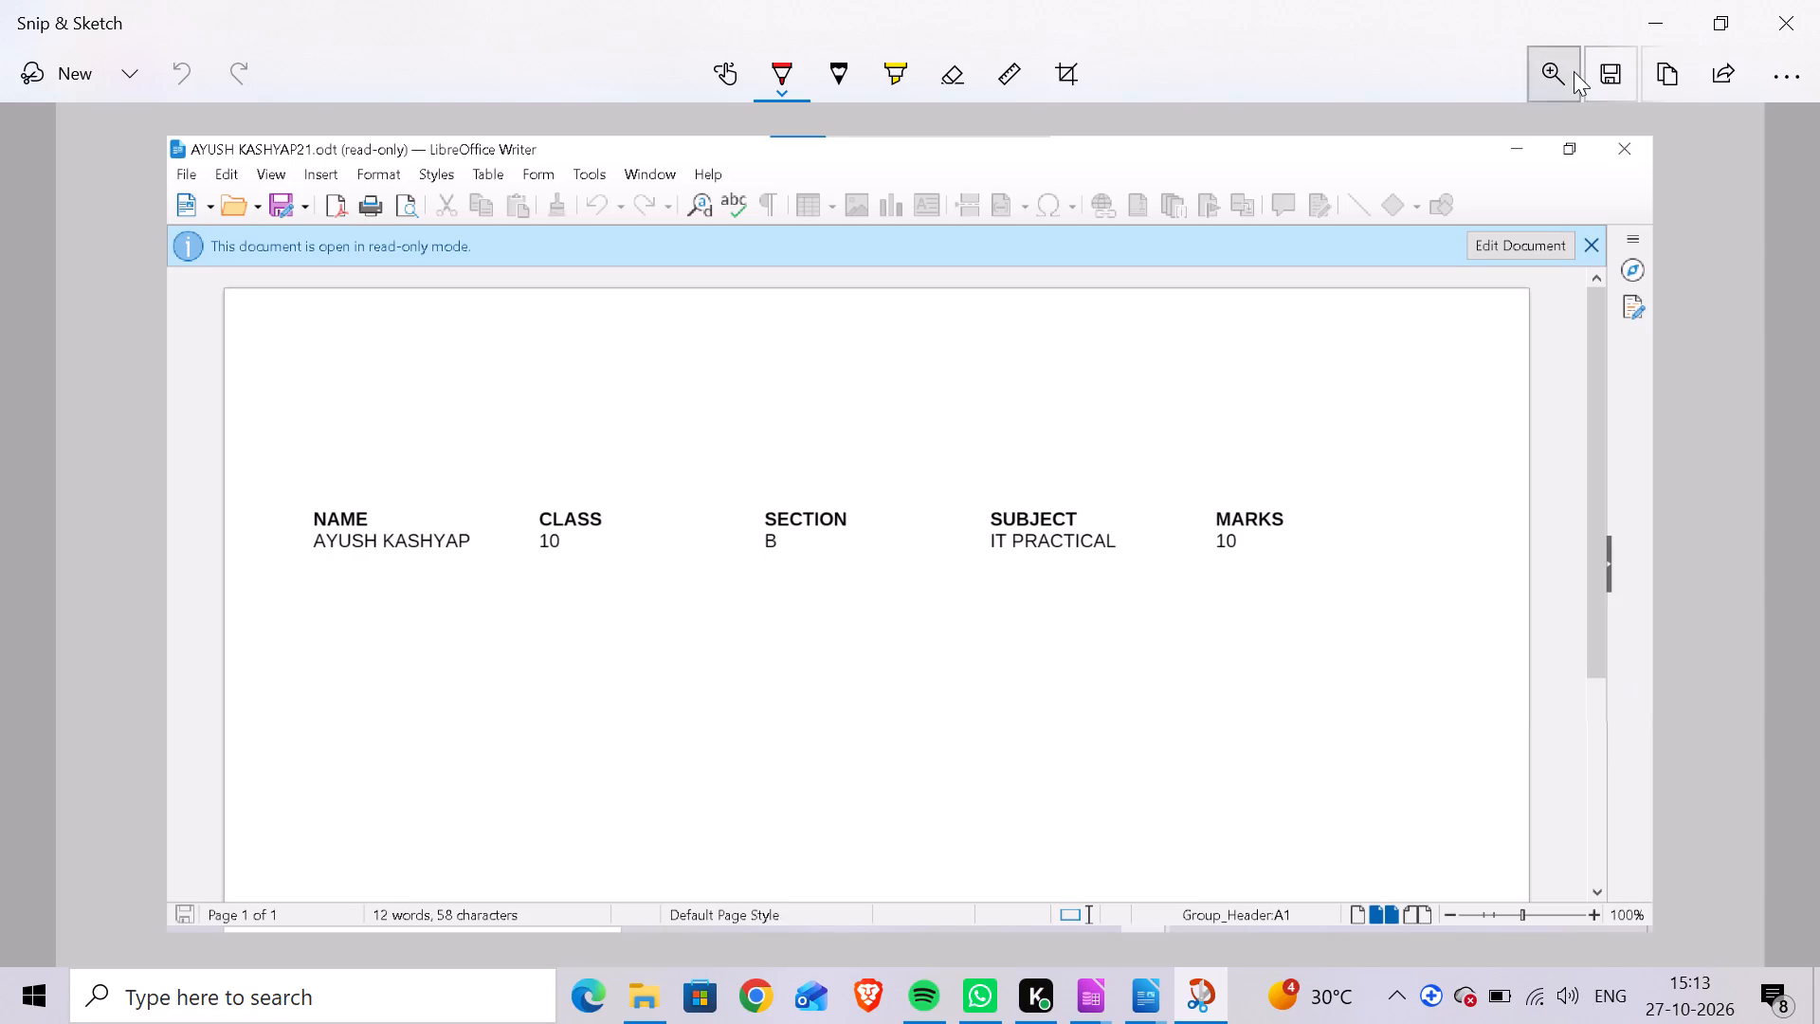
left_click(1603, 76)
type("AK P5")
key("Return")
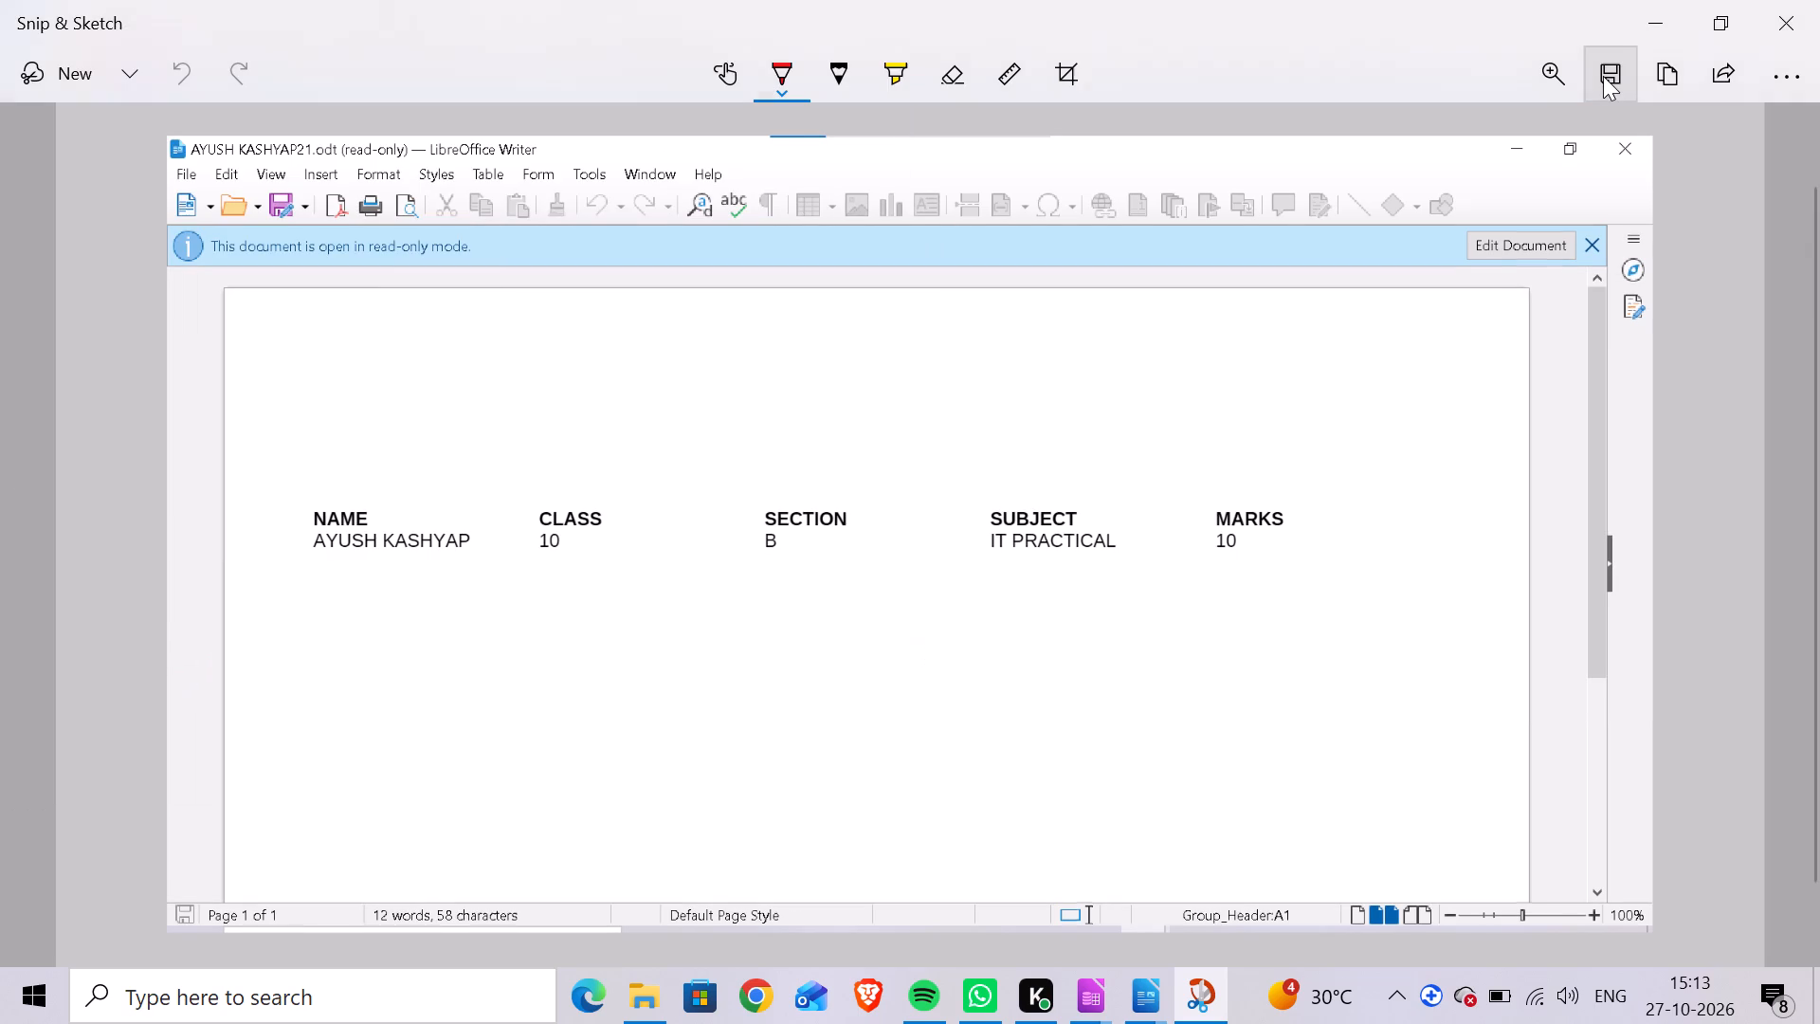
left_click(1819, 0)
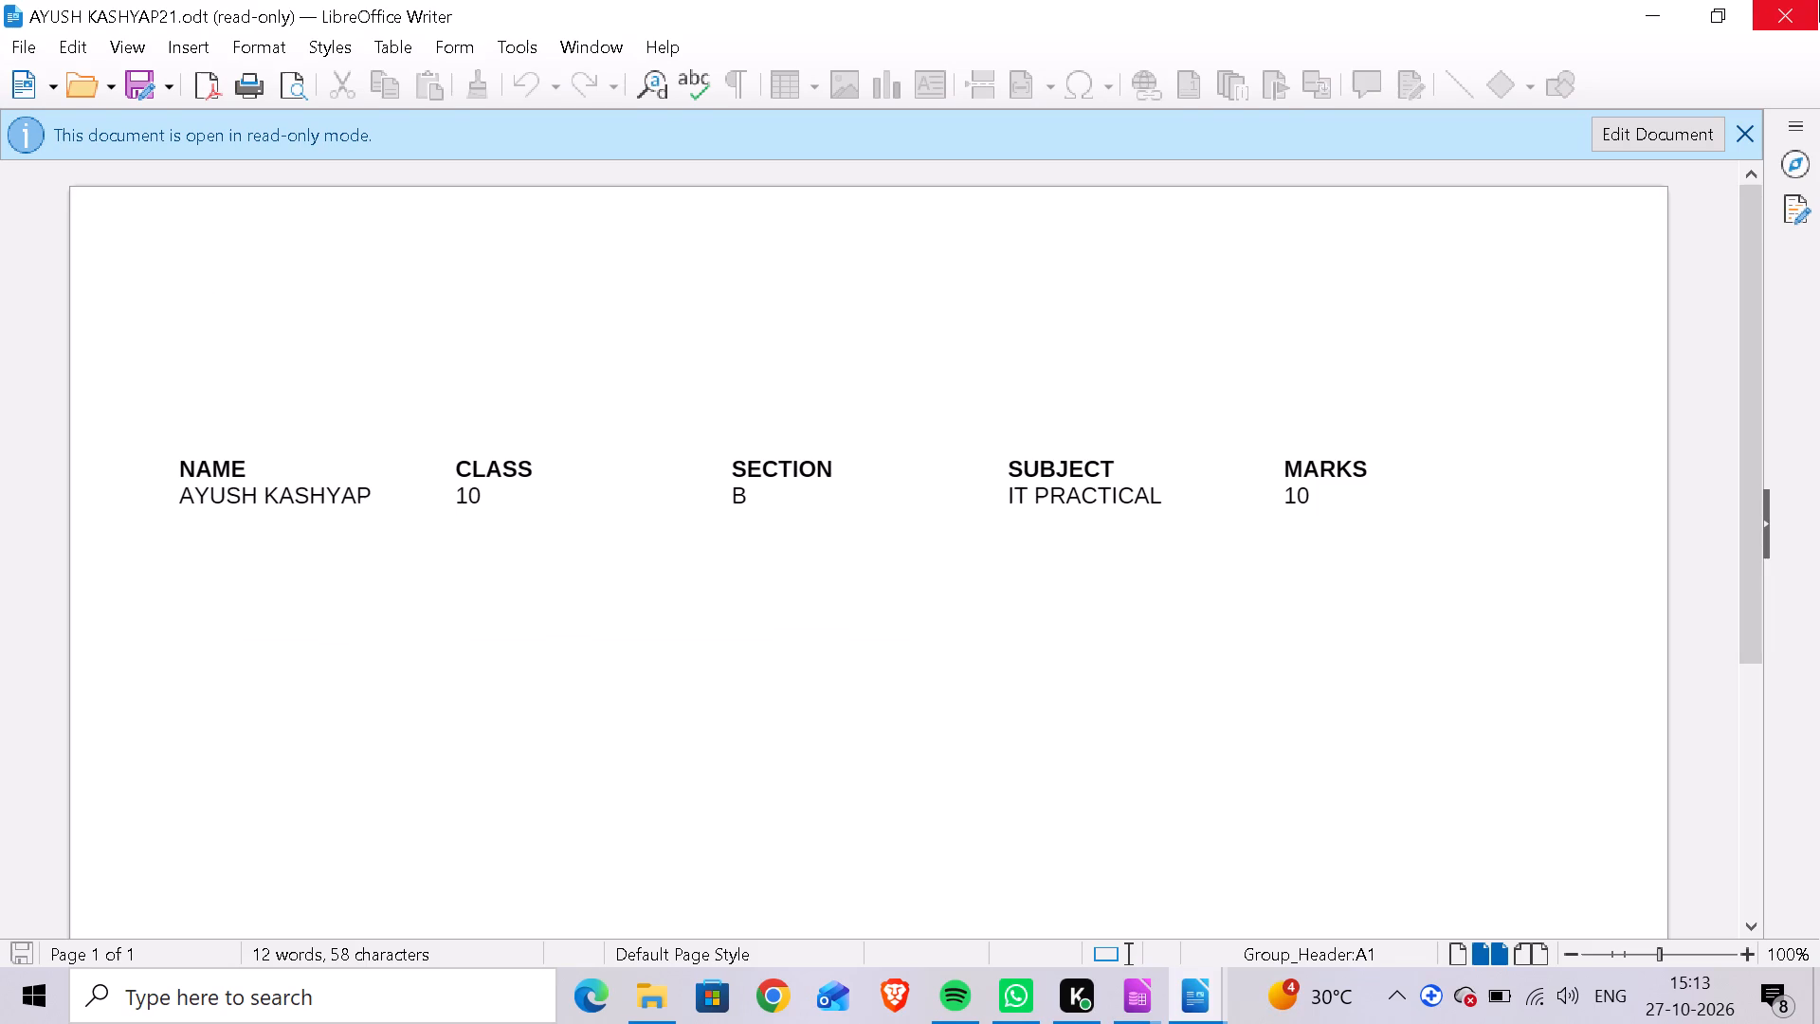
left_click(1819, 0)
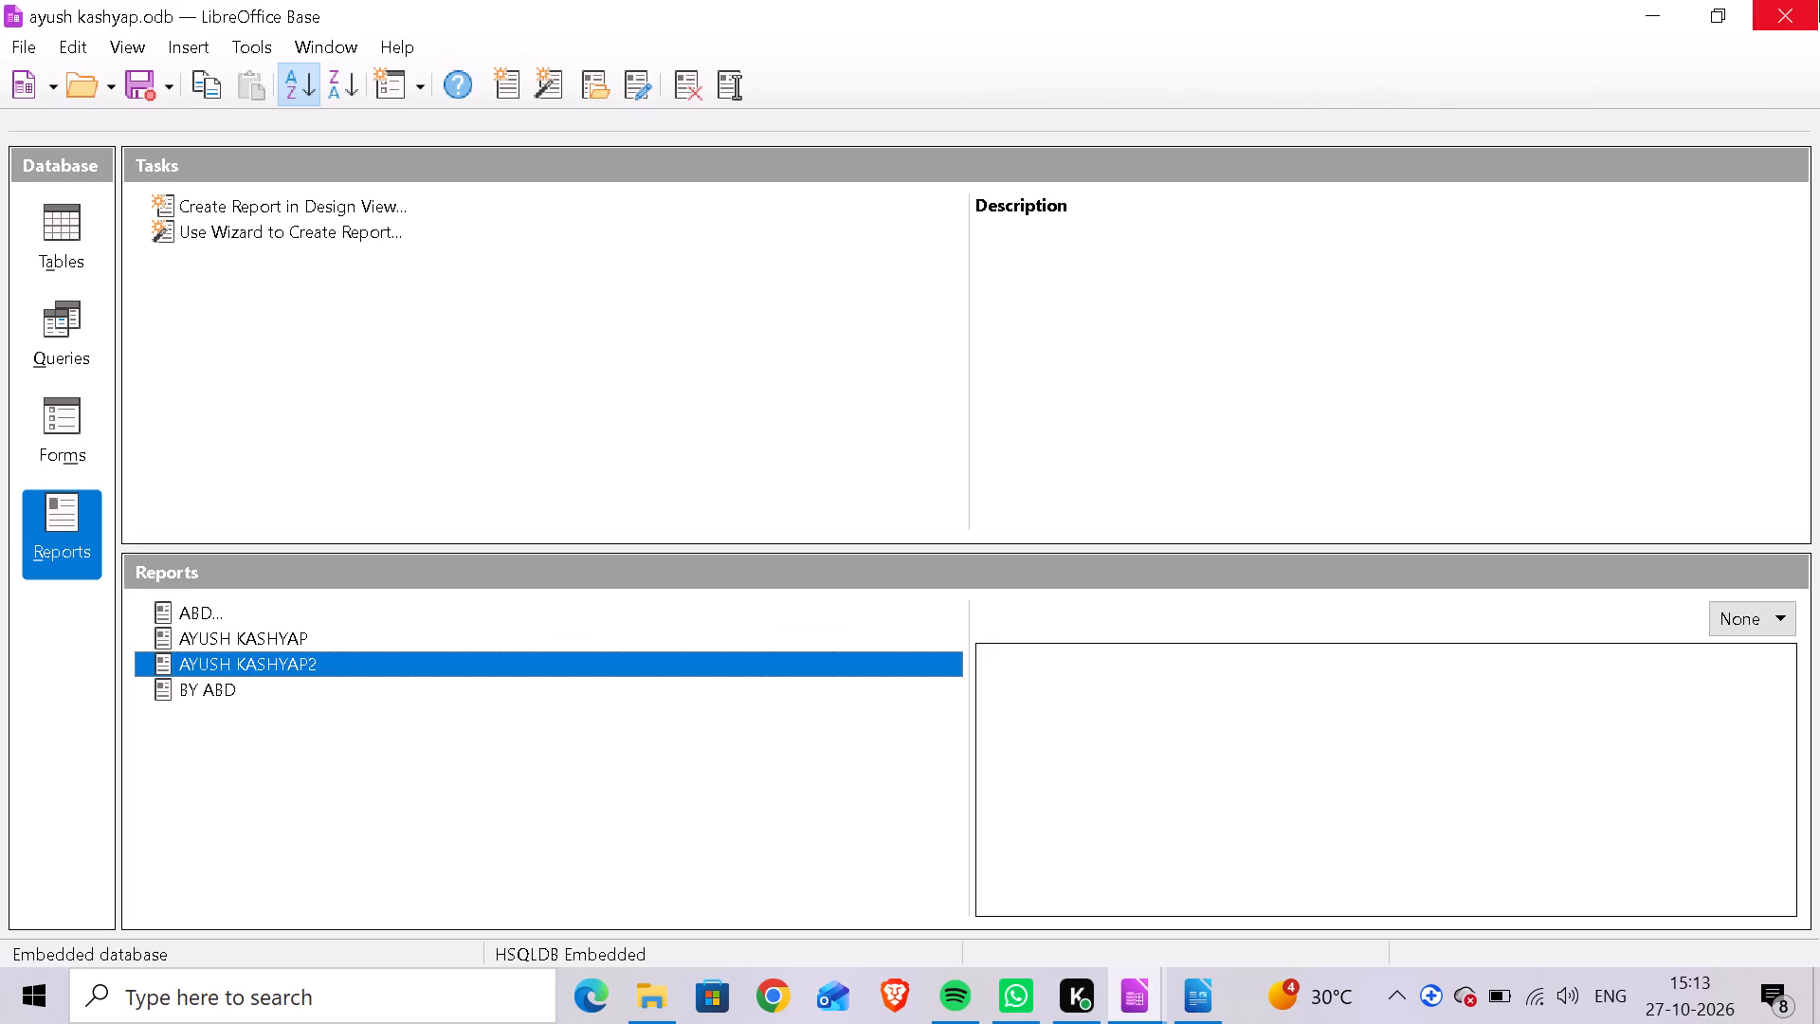
Create a query with the wizard from all fields of the owner's full-name student table, keeping the default options, and close its data view.
left_click(63, 299)
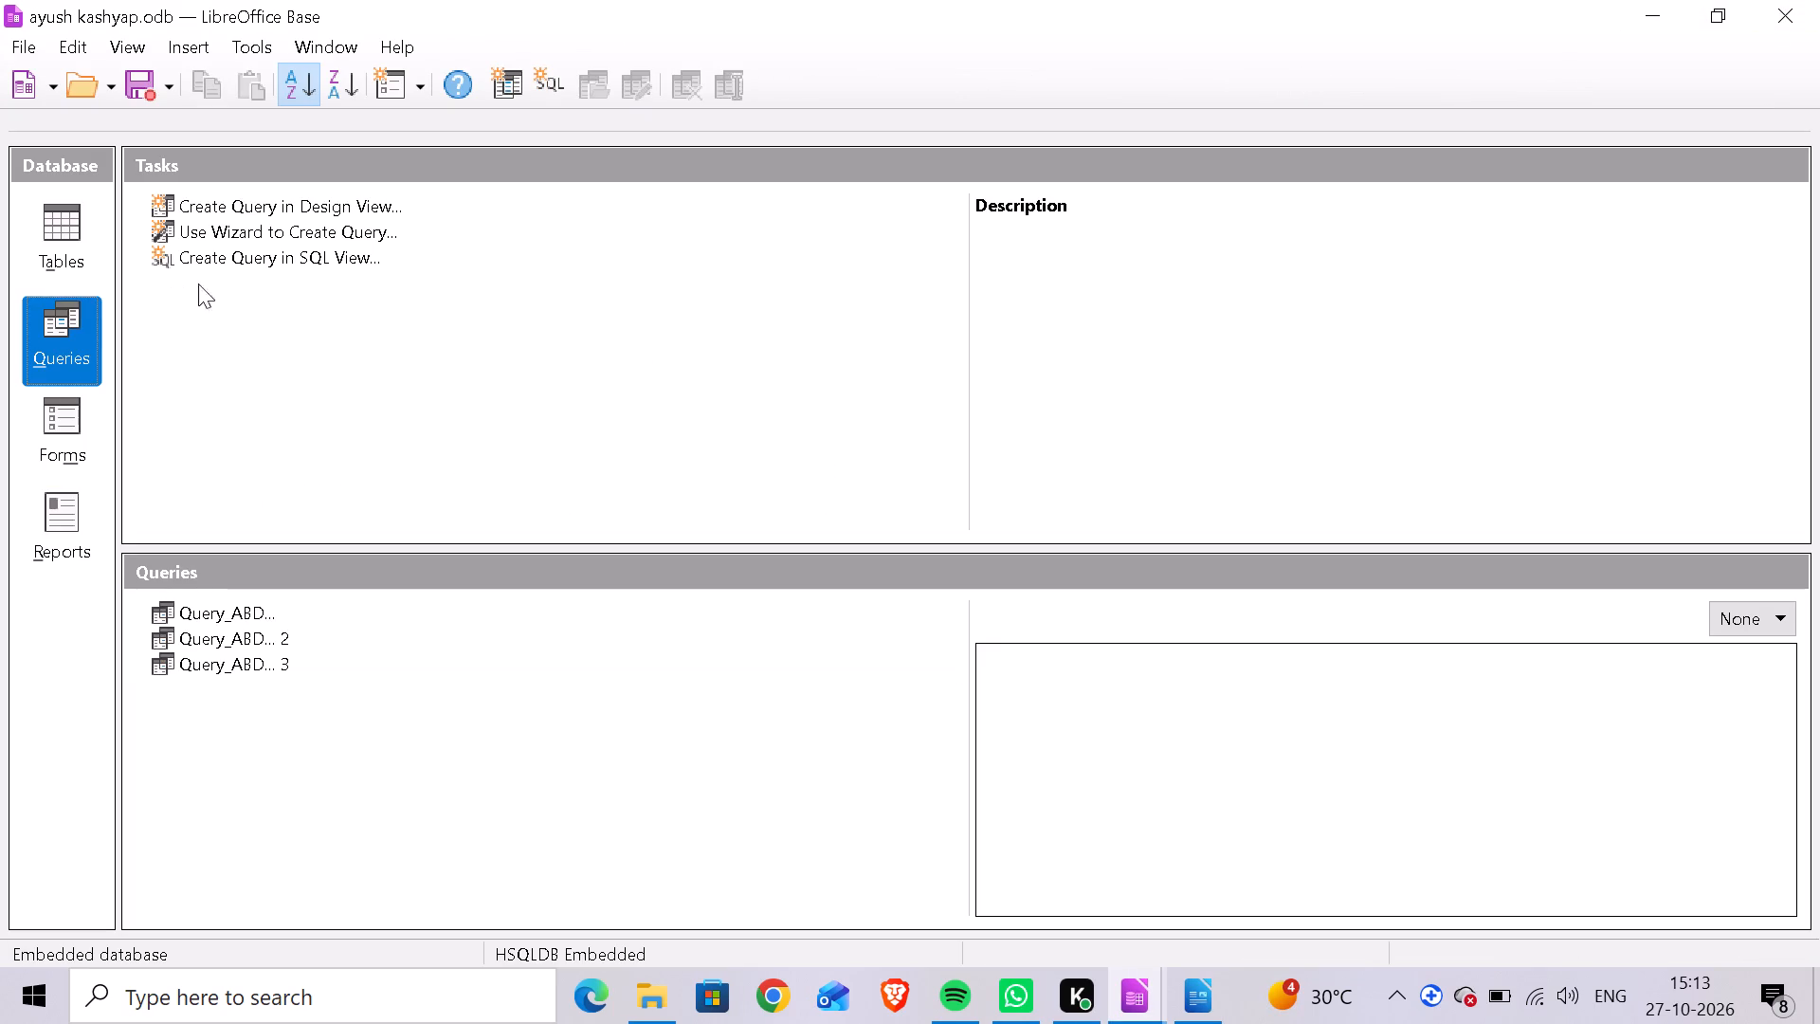
double_click(365, 235)
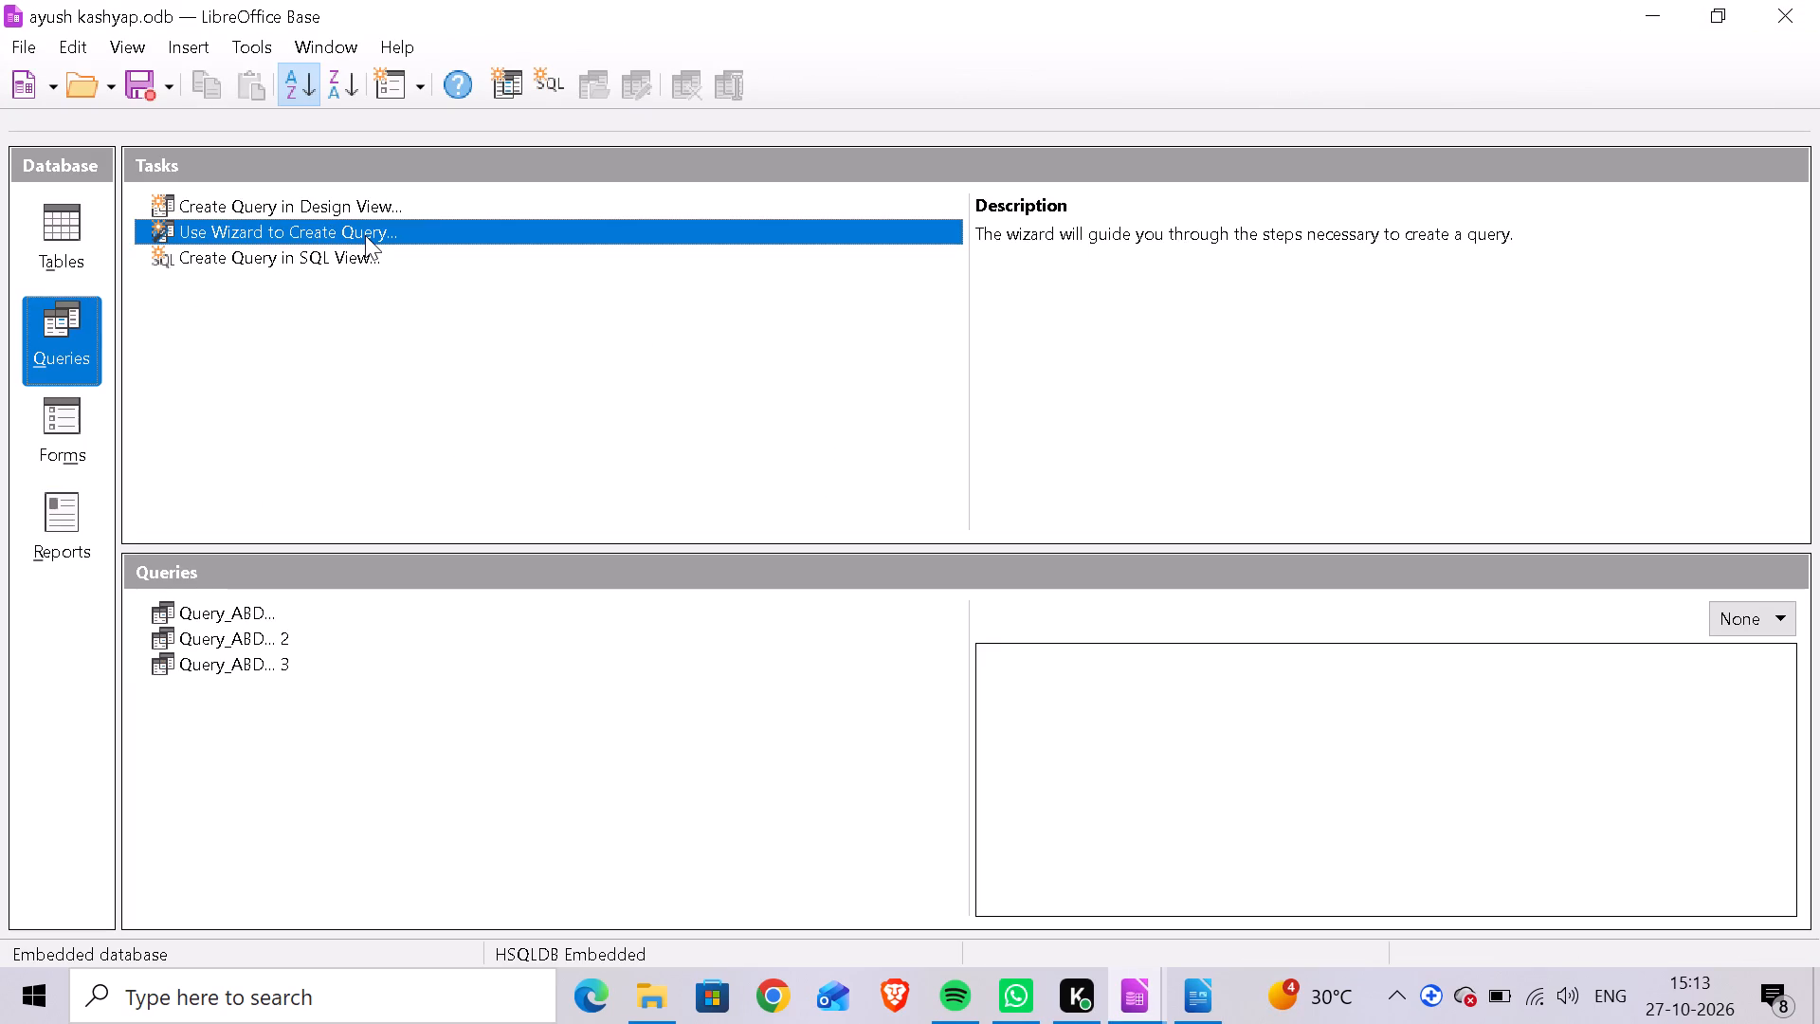
key("Return")
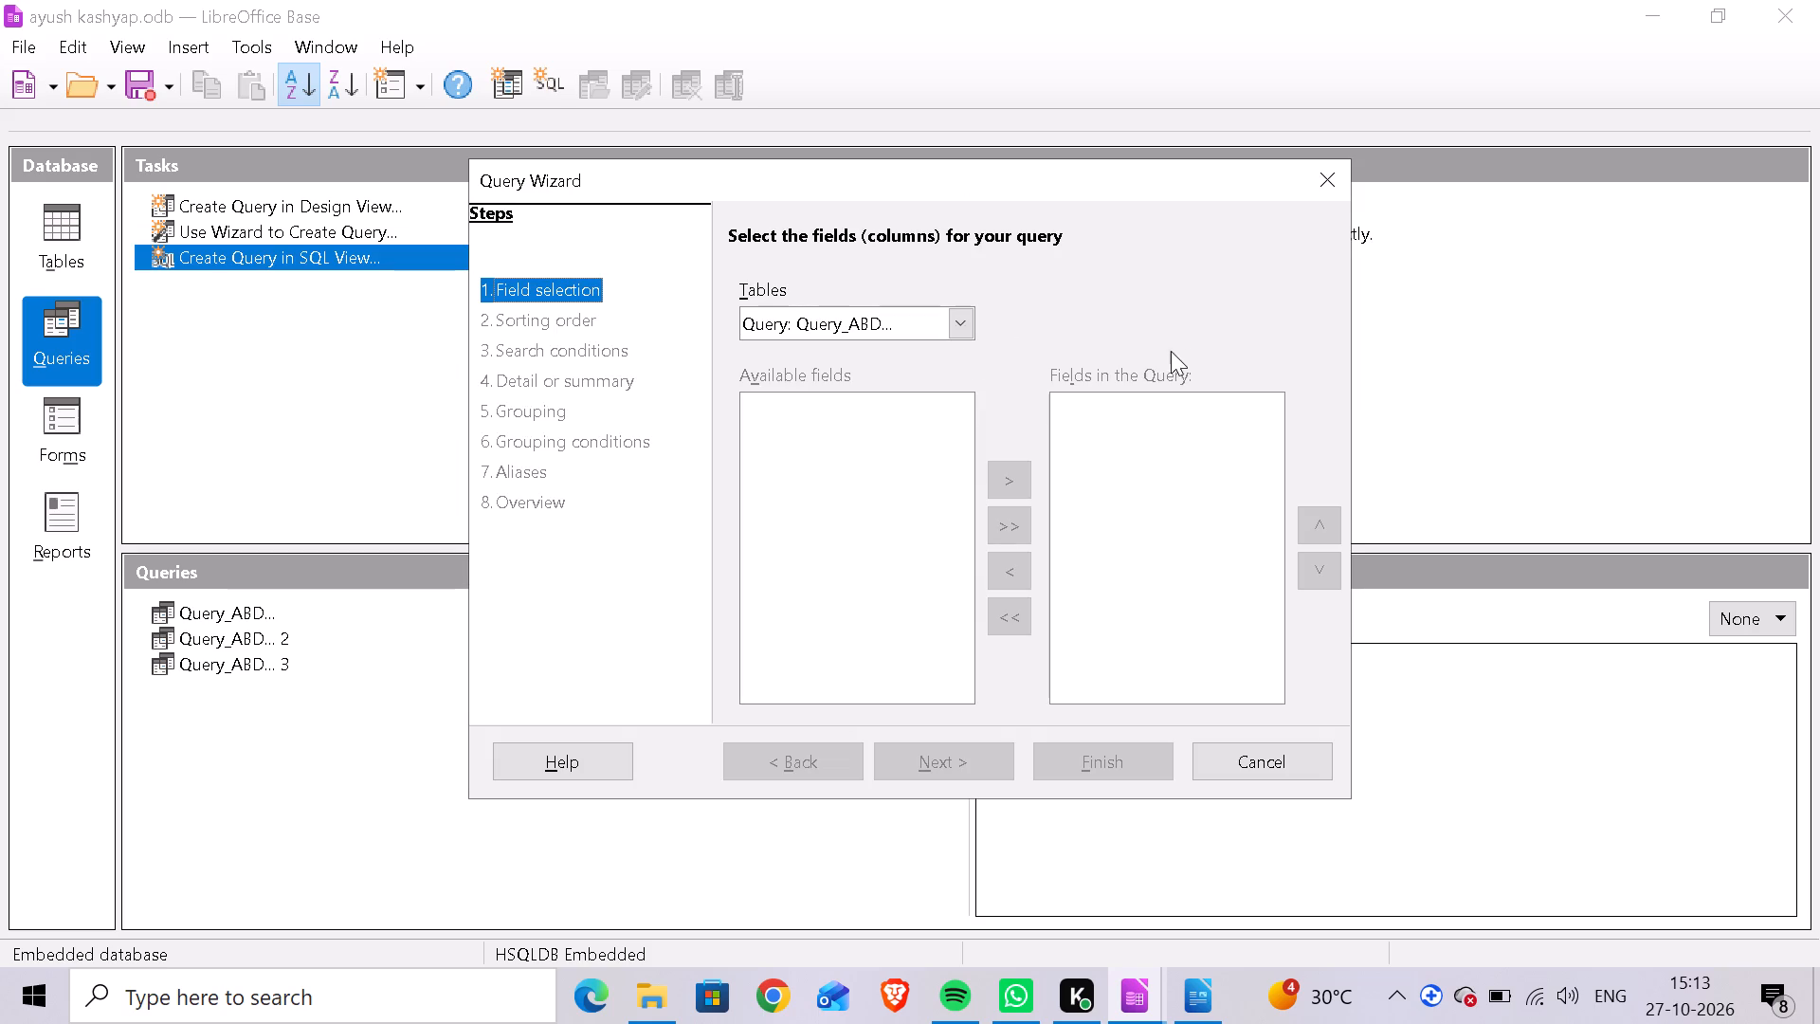
left_click(959, 316)
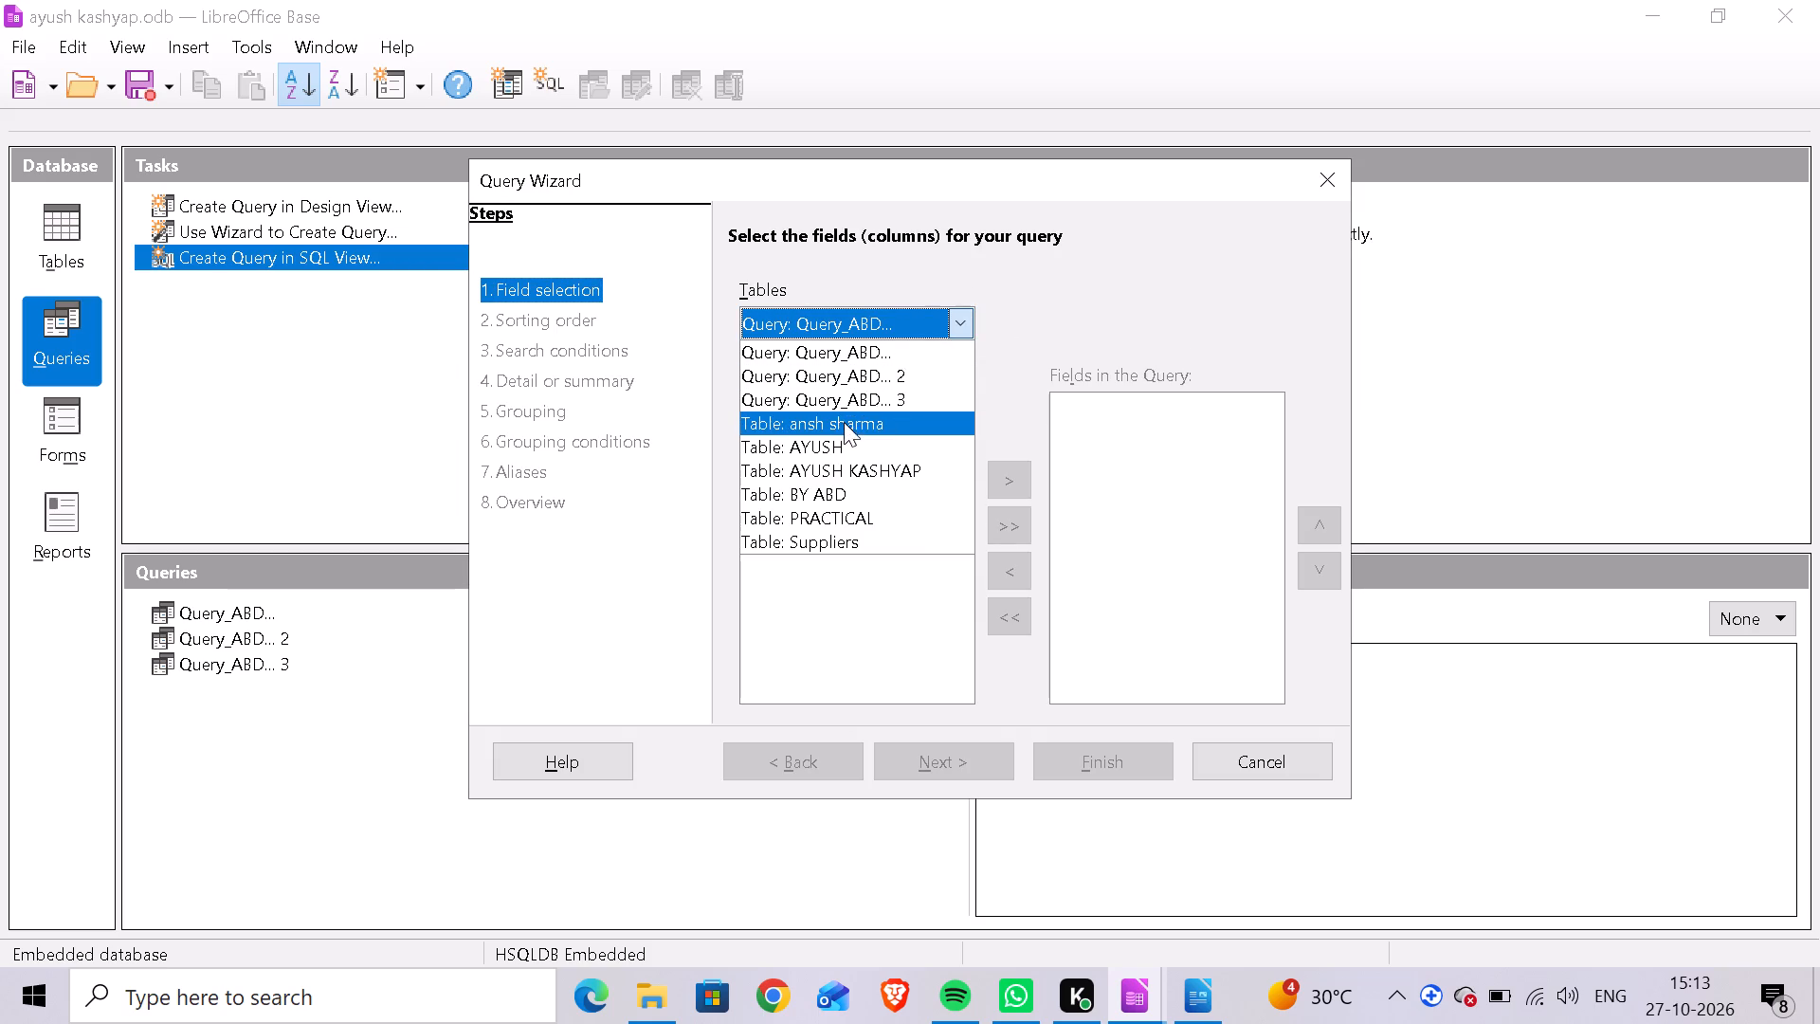
left_click(844, 482)
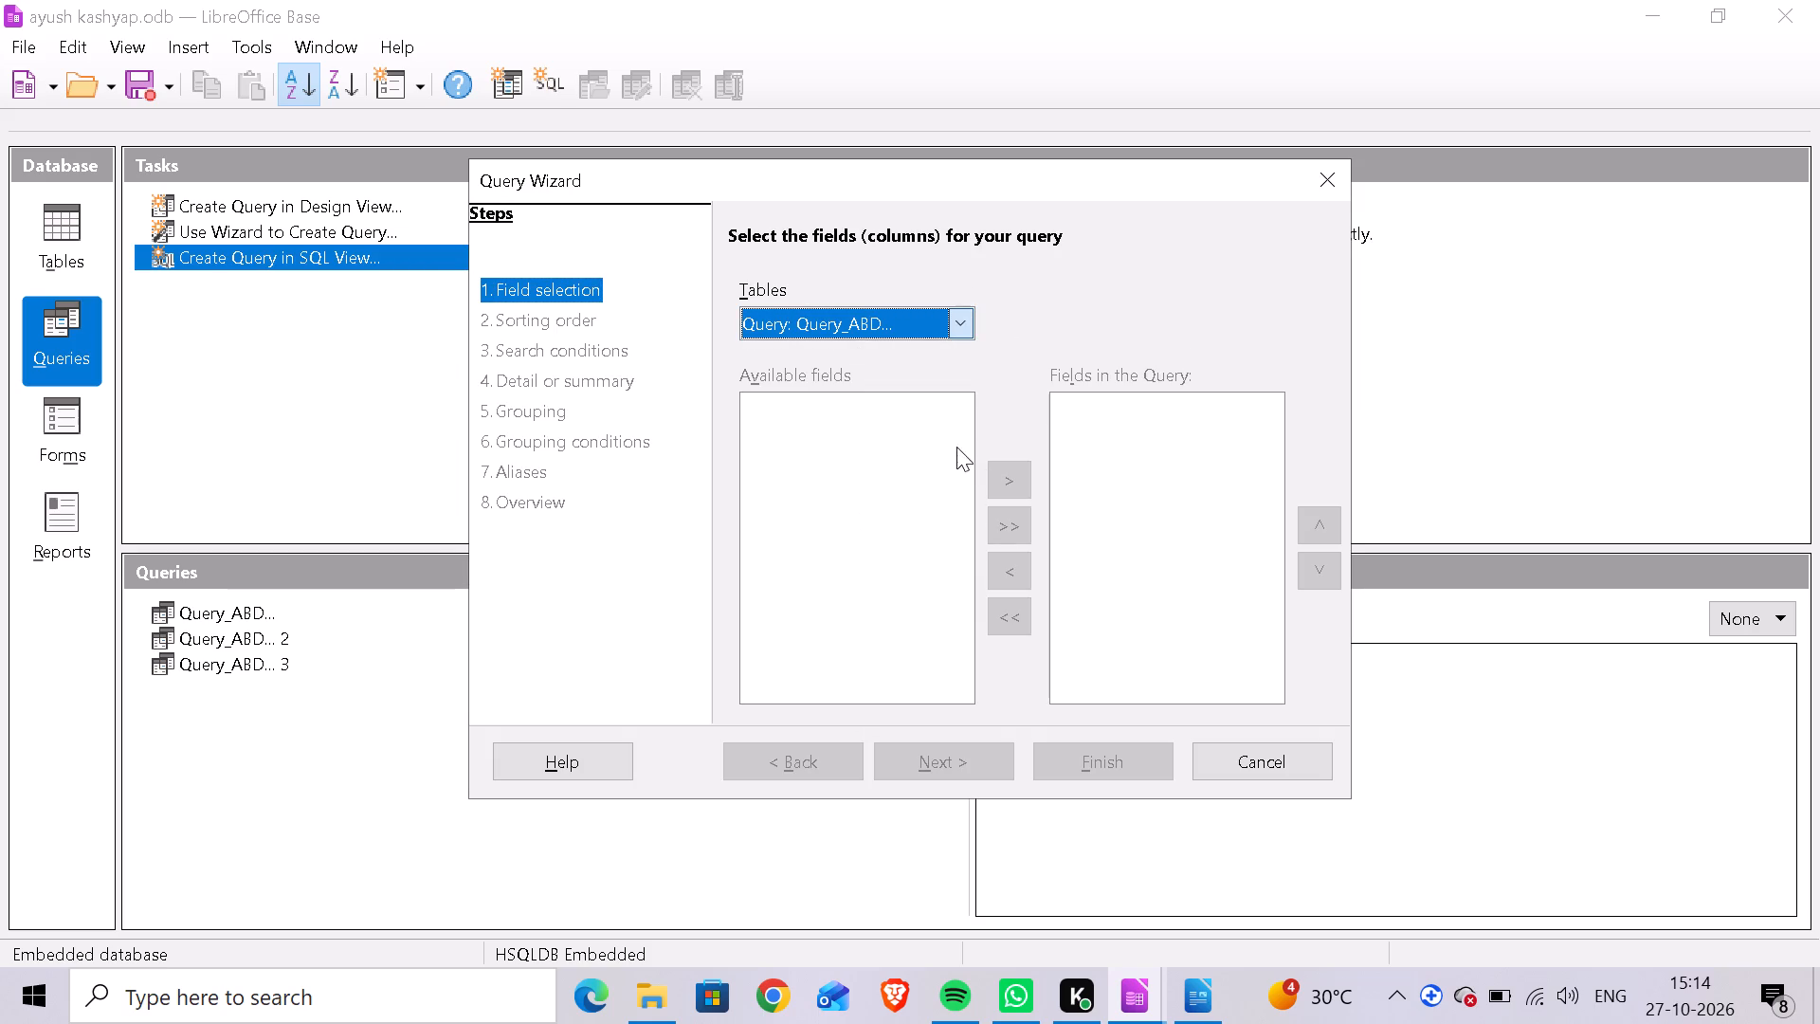
left_click(1016, 515)
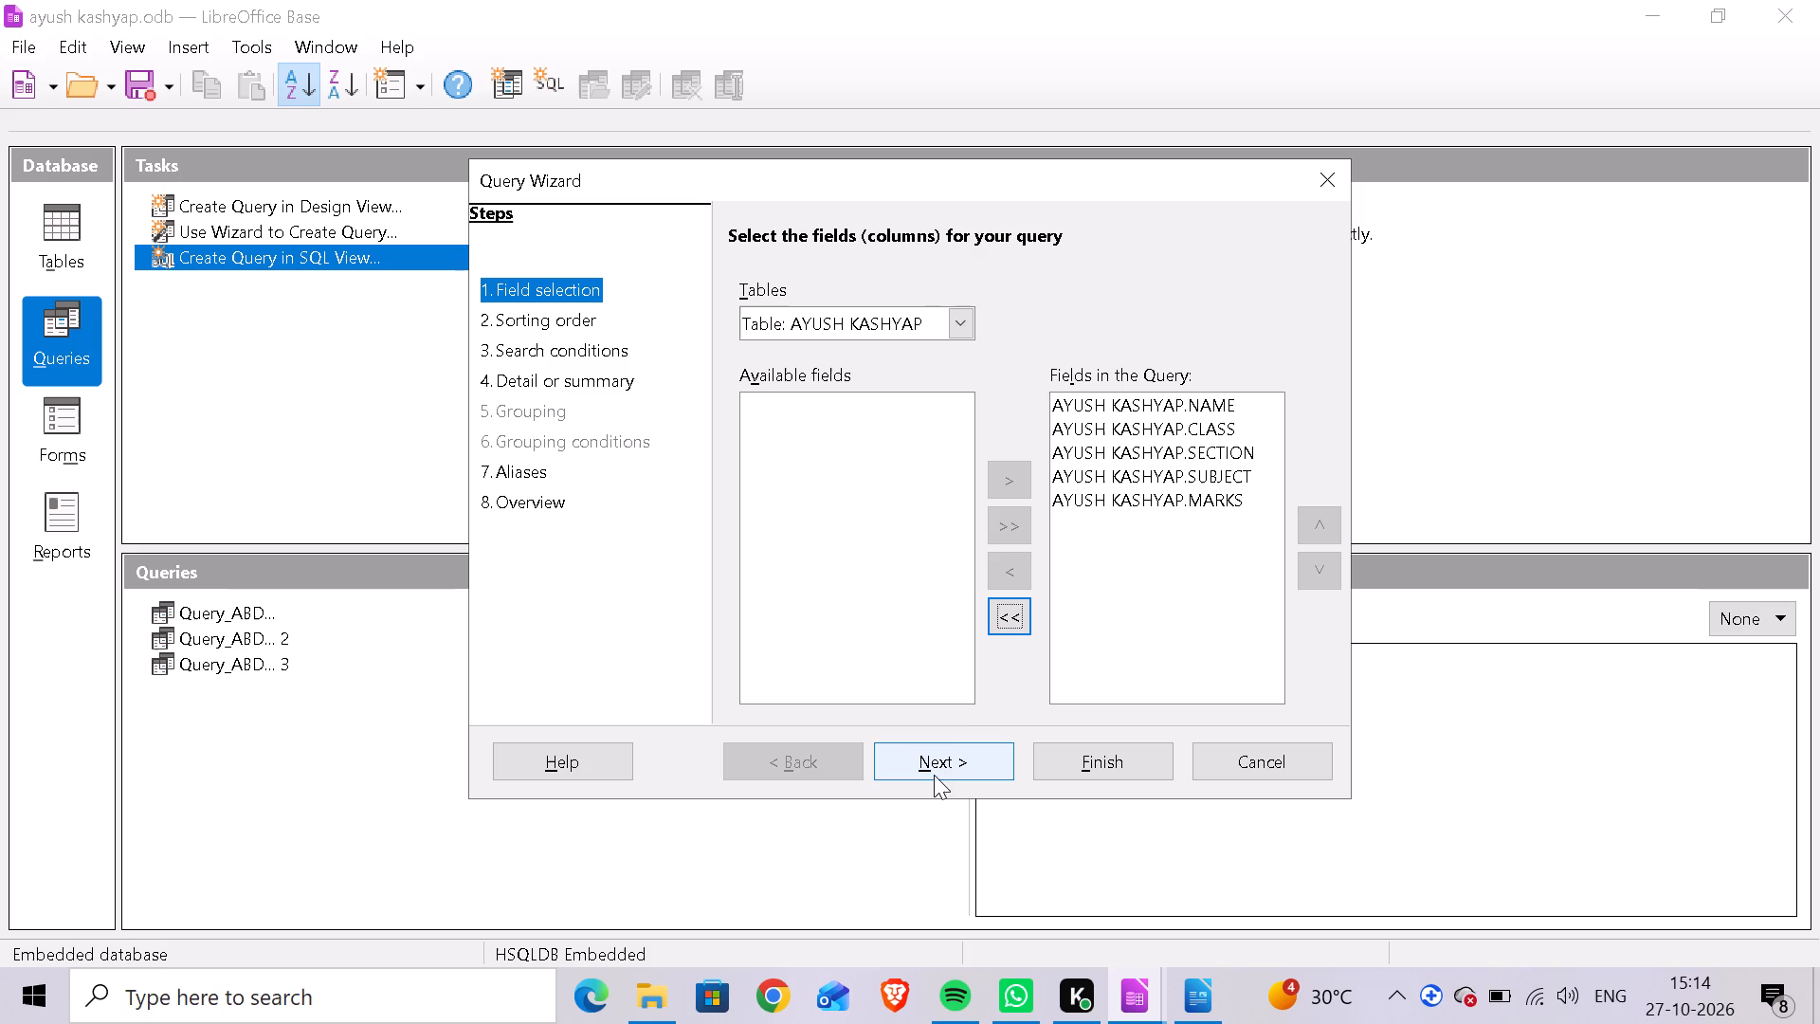
left_click(940, 756)
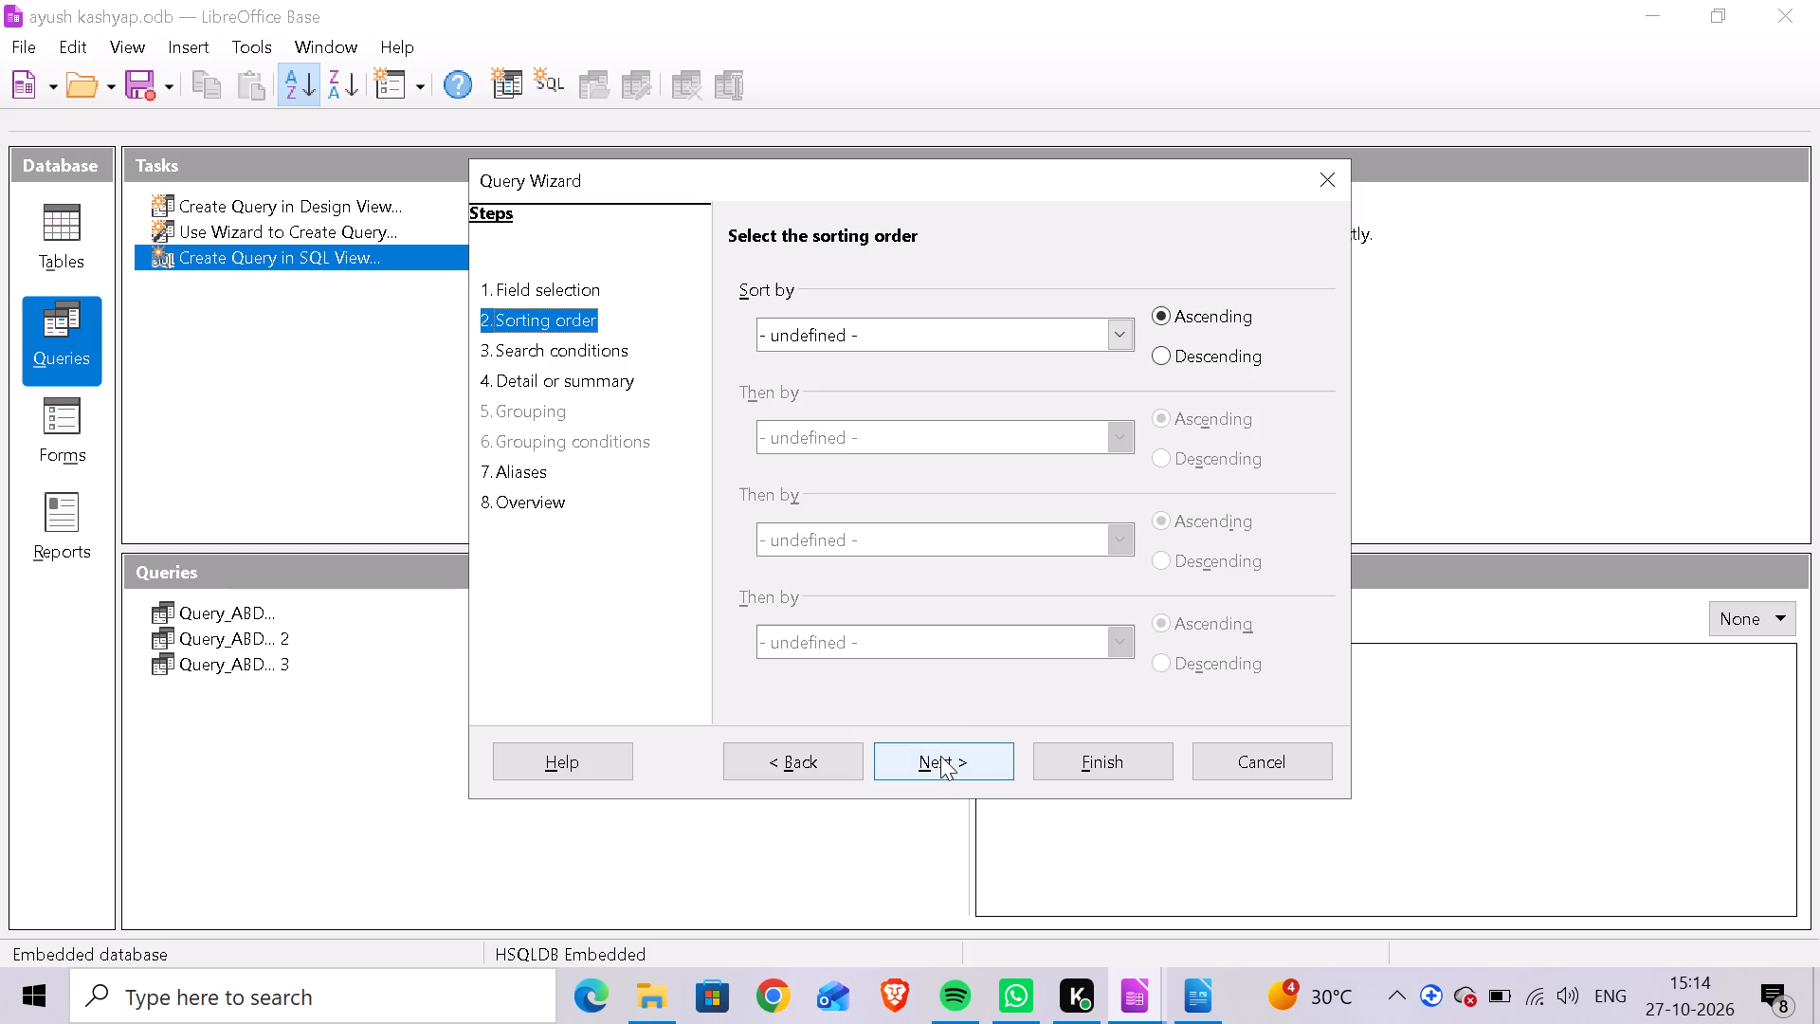
left_click(940, 756)
left_click(940, 756)
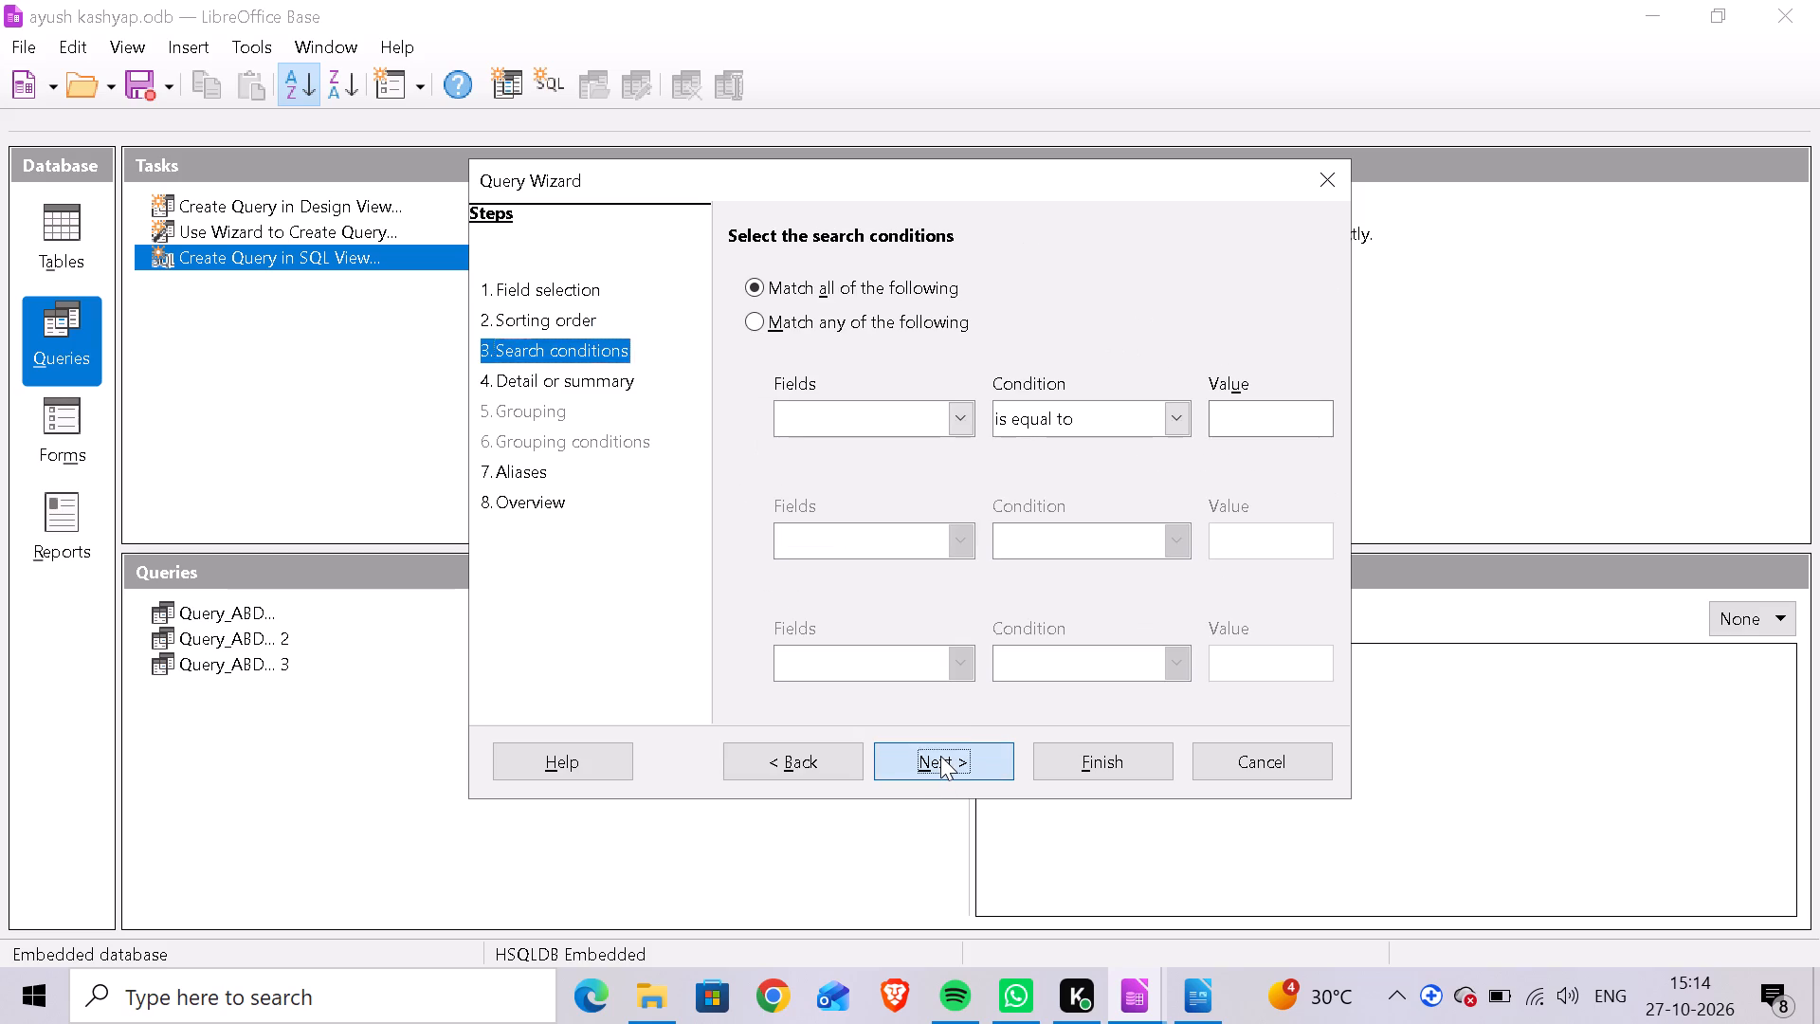
left_click(940, 756)
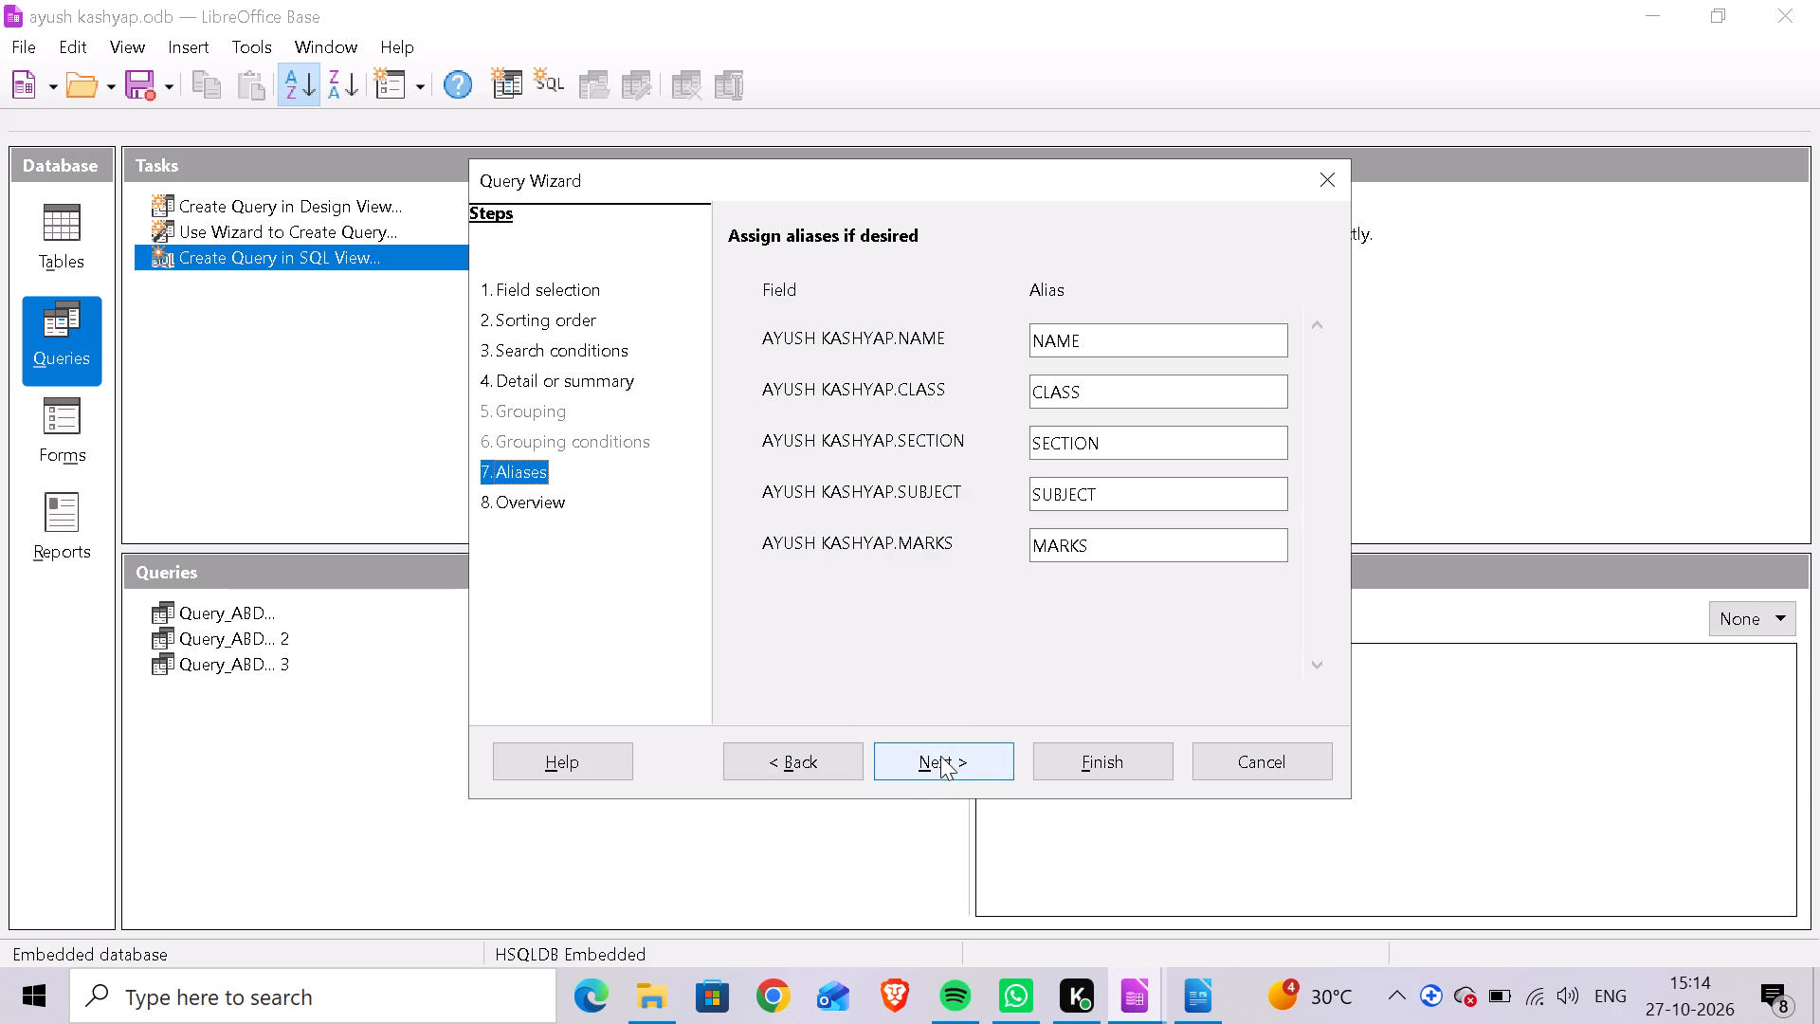
left_click(940, 756)
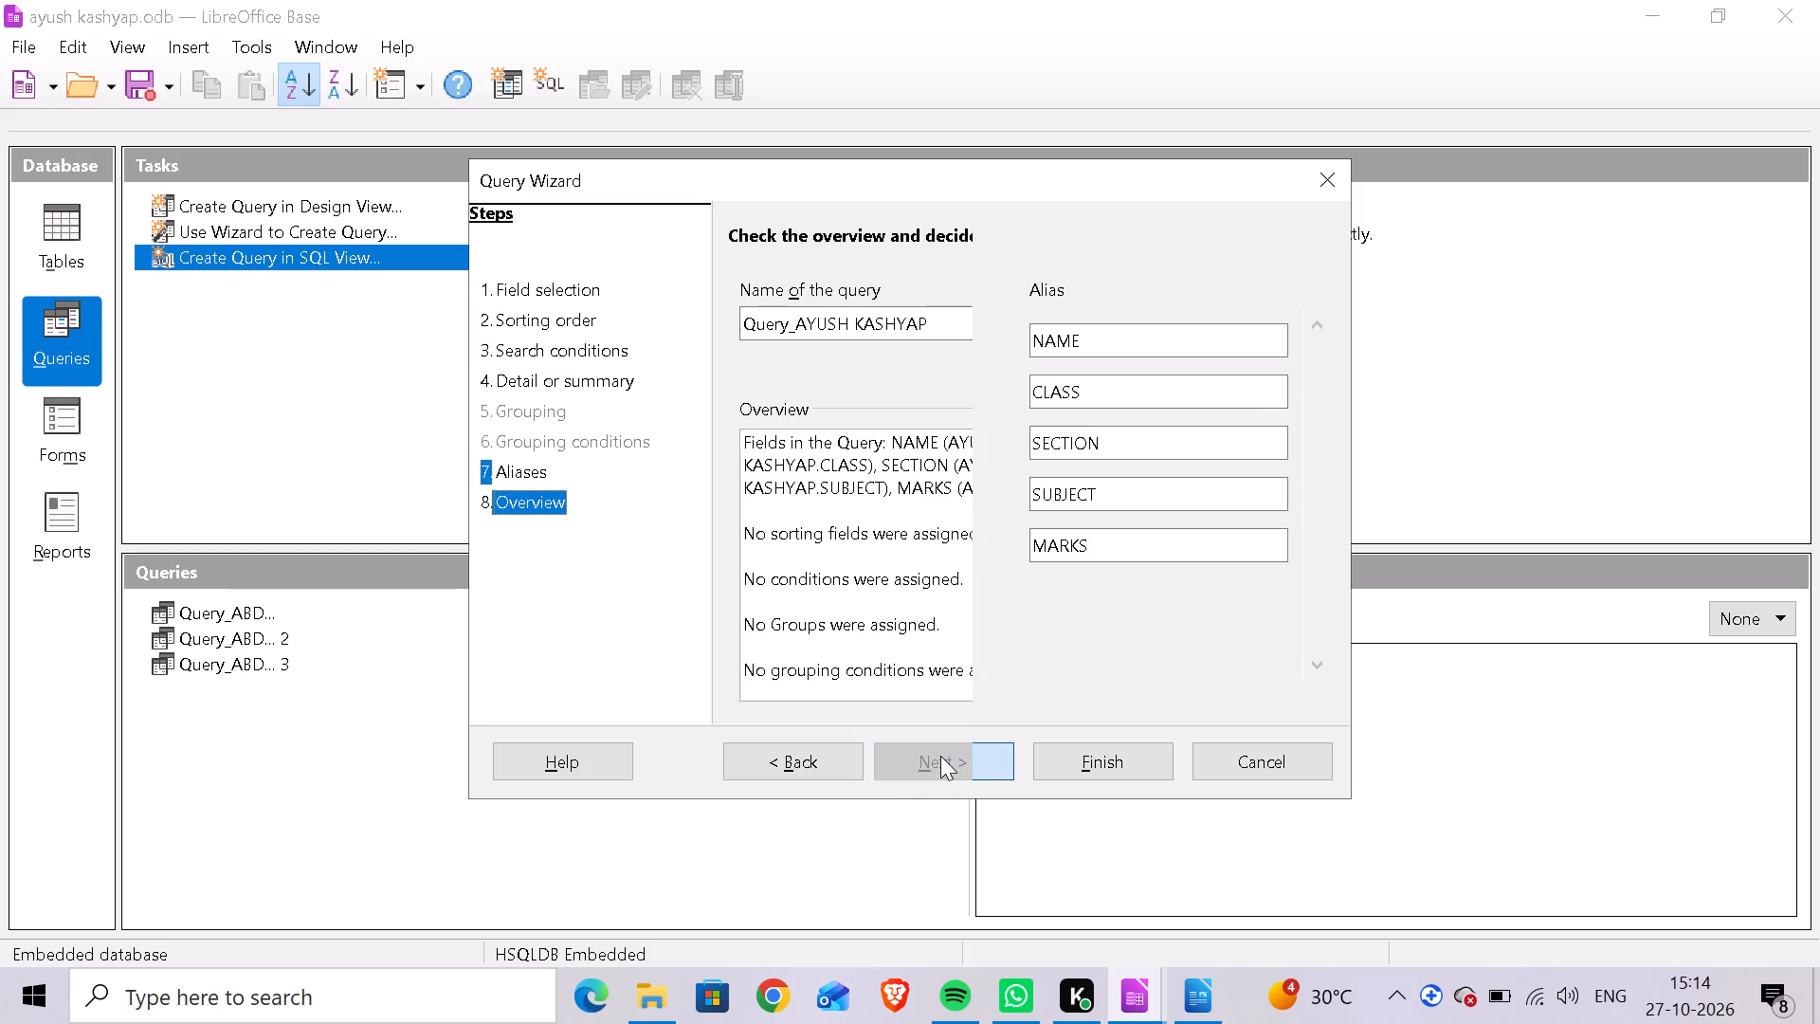
left_click(1105, 770)
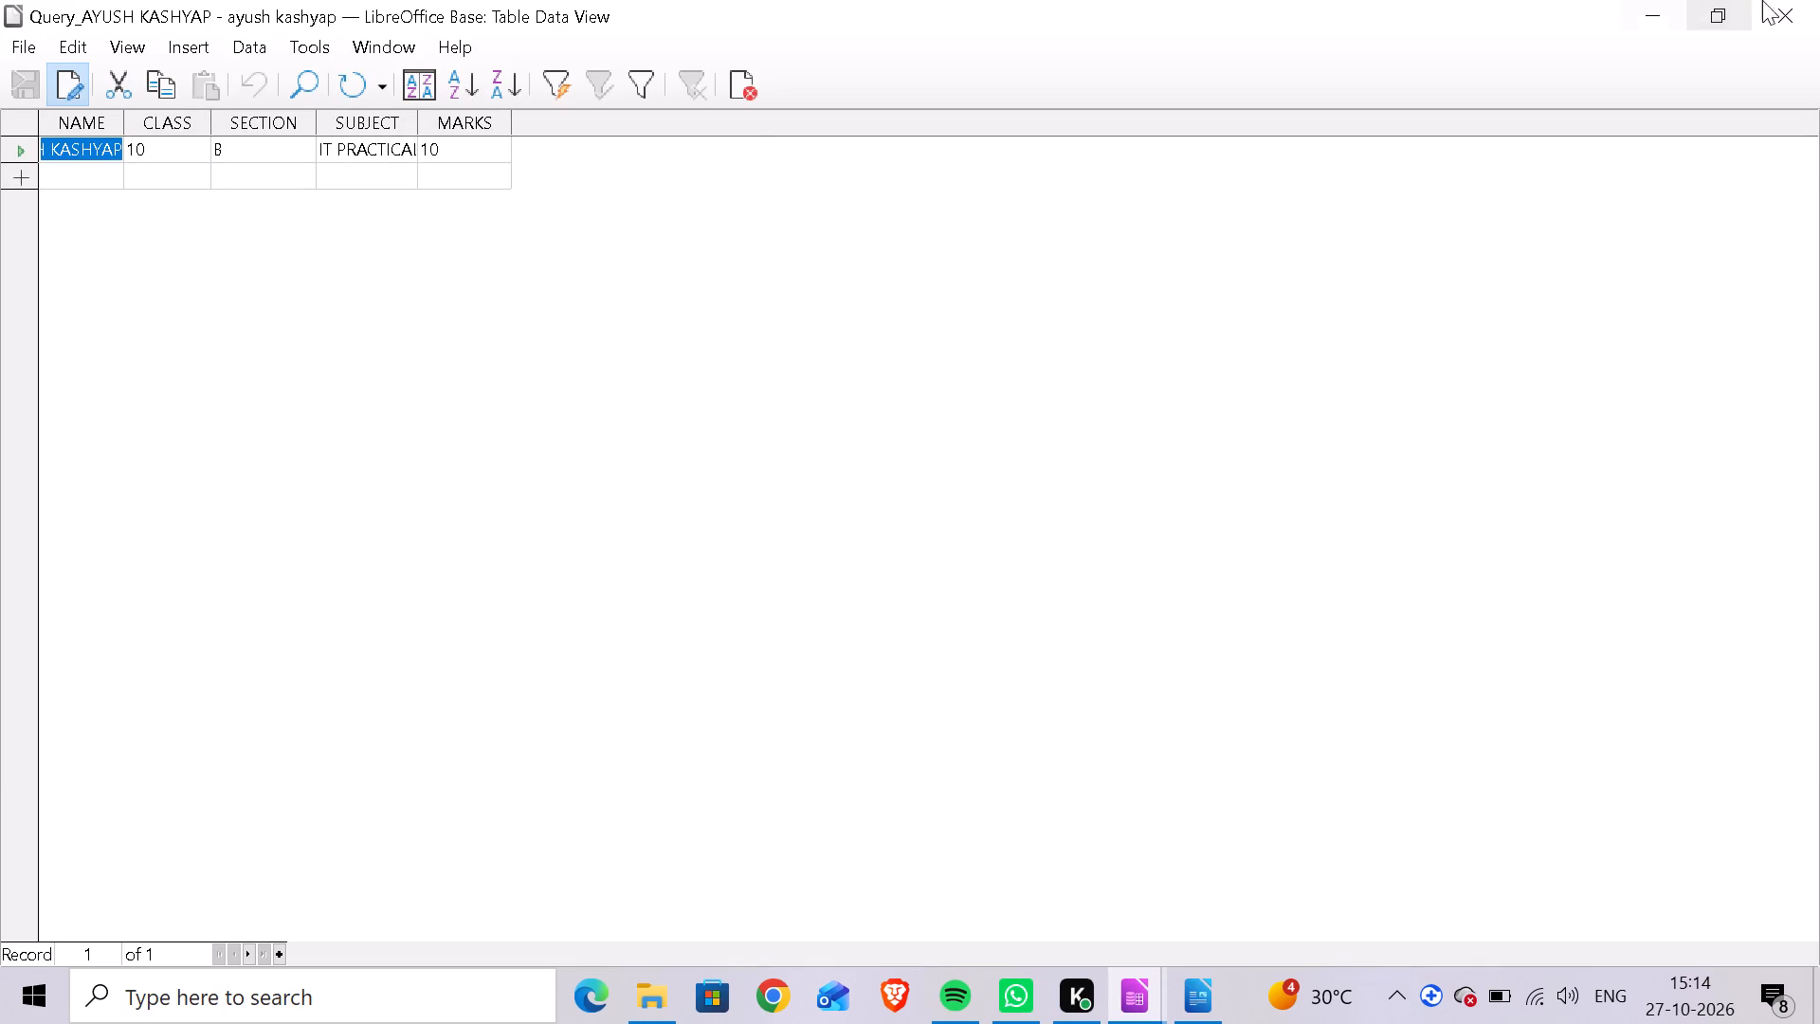
left_click(1813, 0)
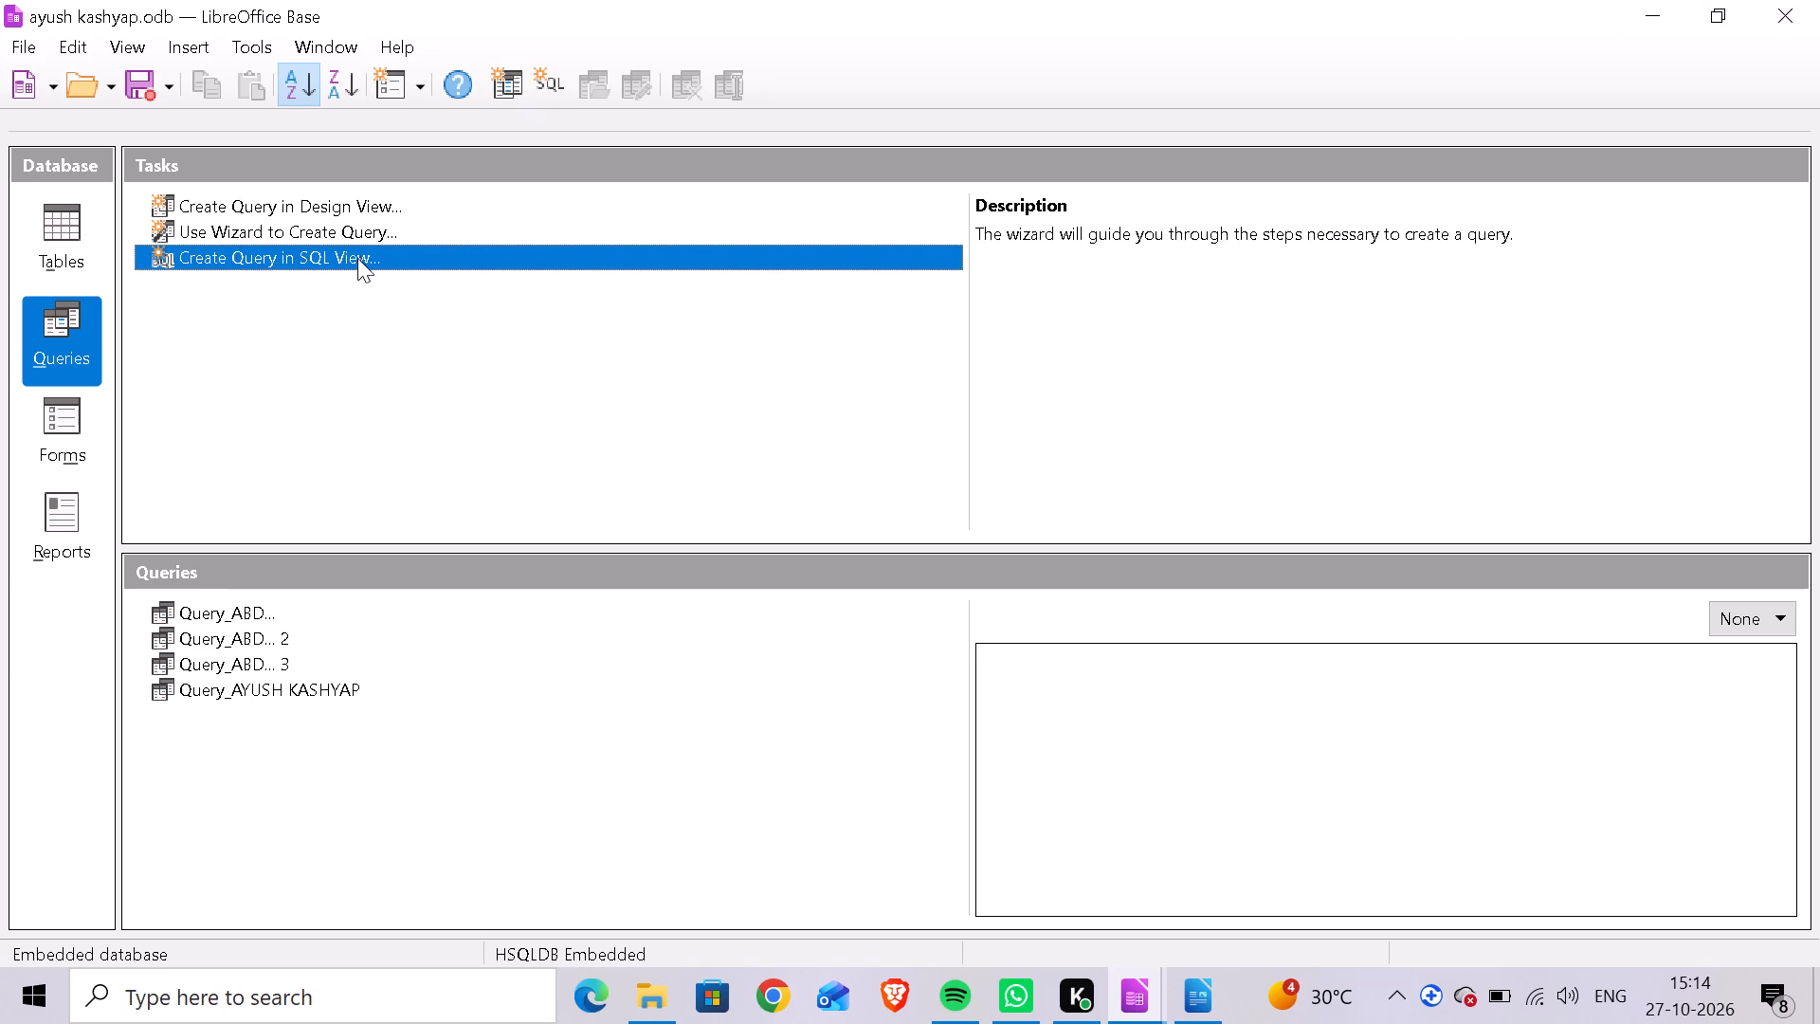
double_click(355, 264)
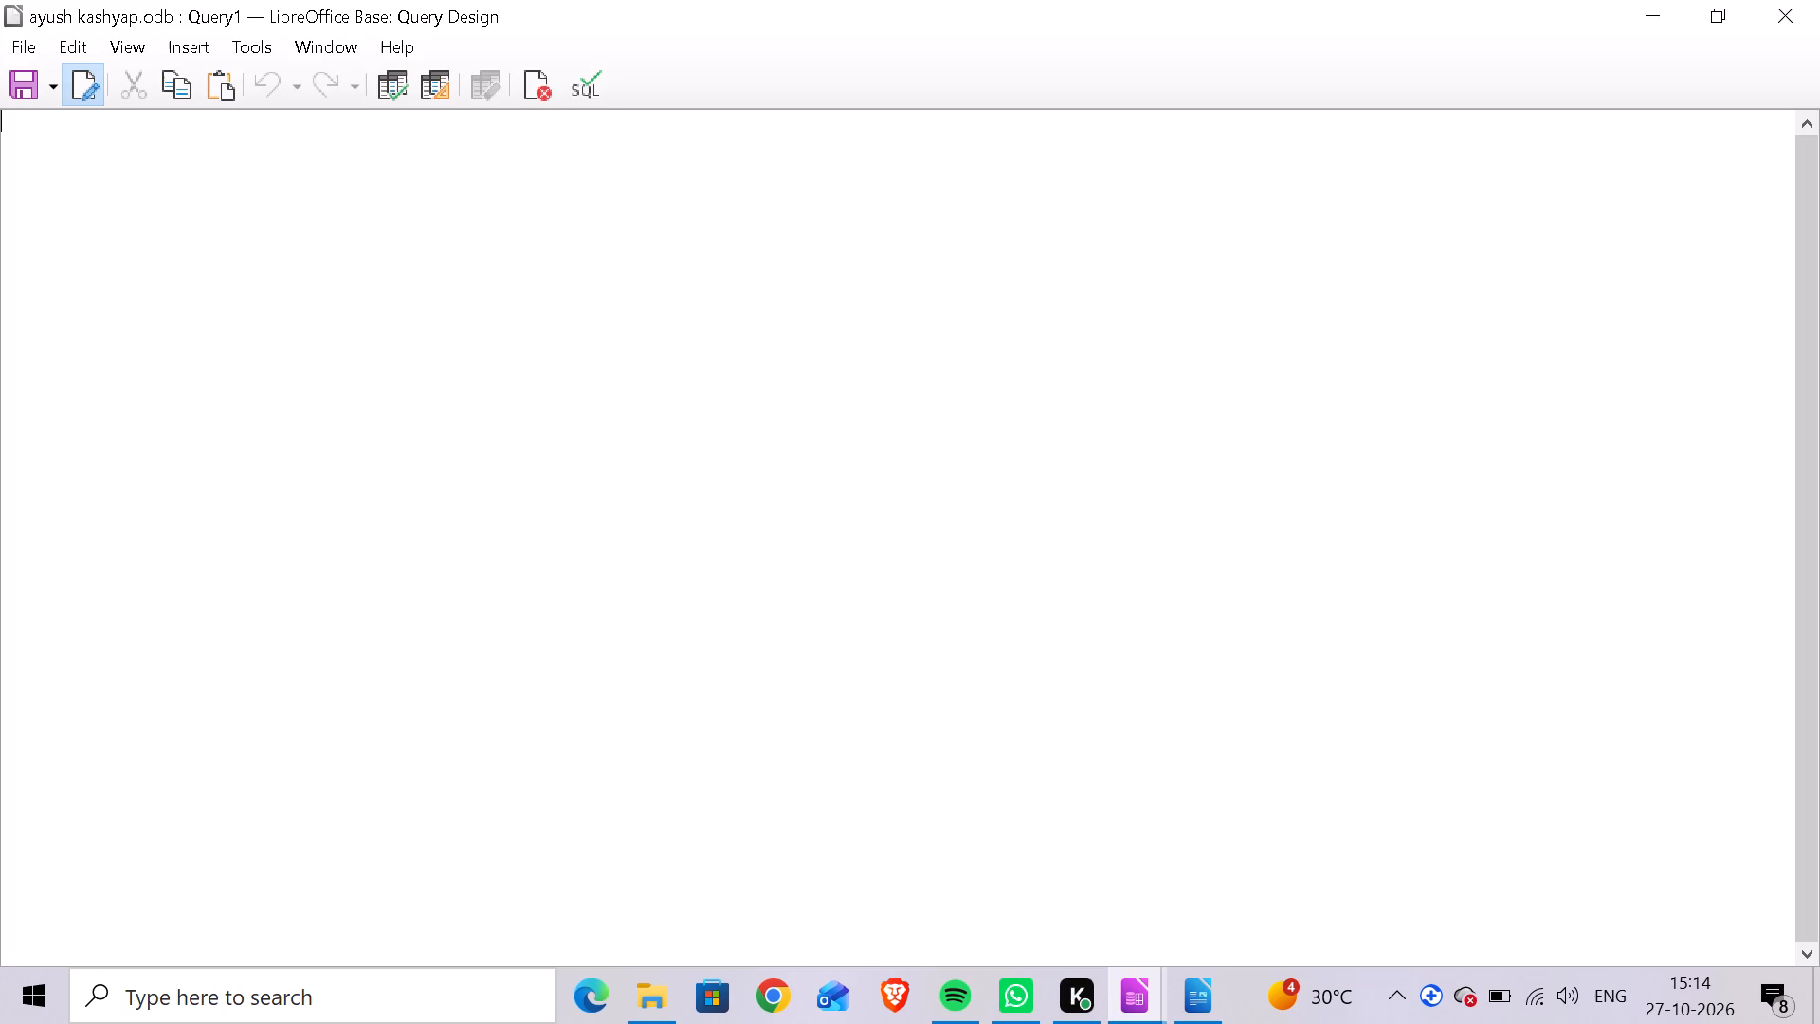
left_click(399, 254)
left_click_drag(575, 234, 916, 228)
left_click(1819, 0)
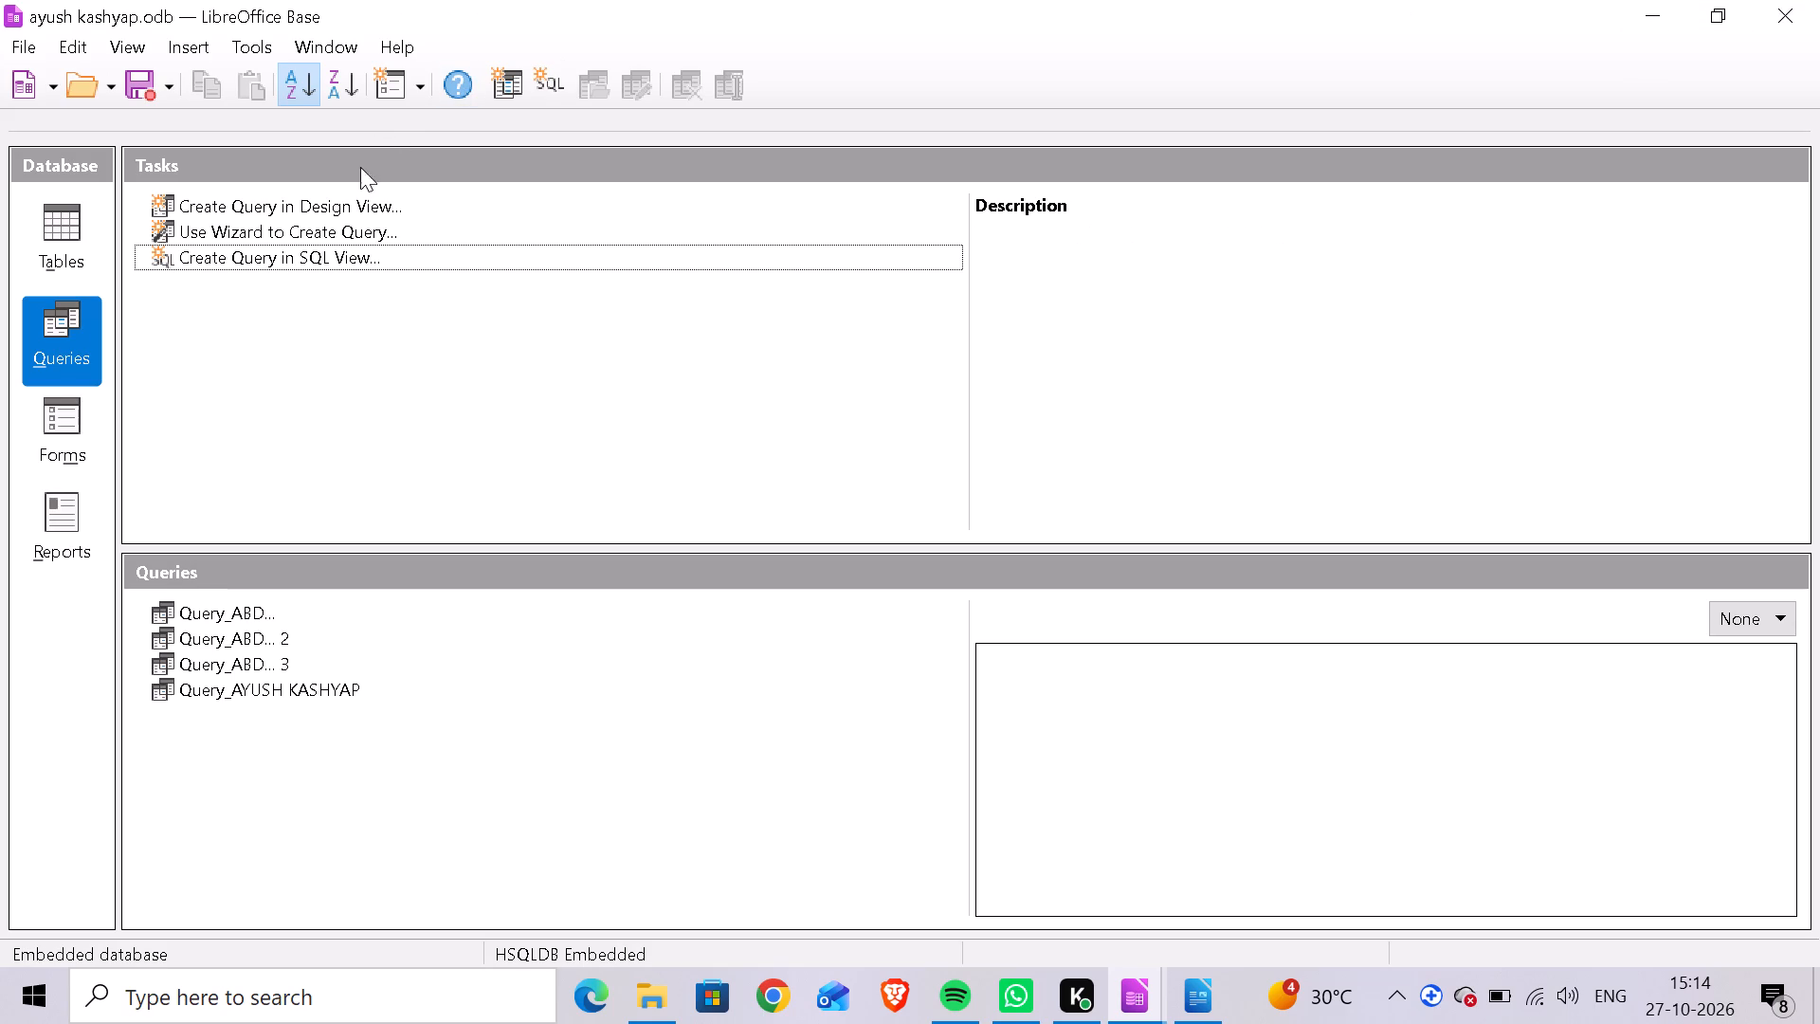
Start a query in Design View and add the owner's full-name student table, first-name employee table and two copies of the new wizard-built query.
double_click(349, 205)
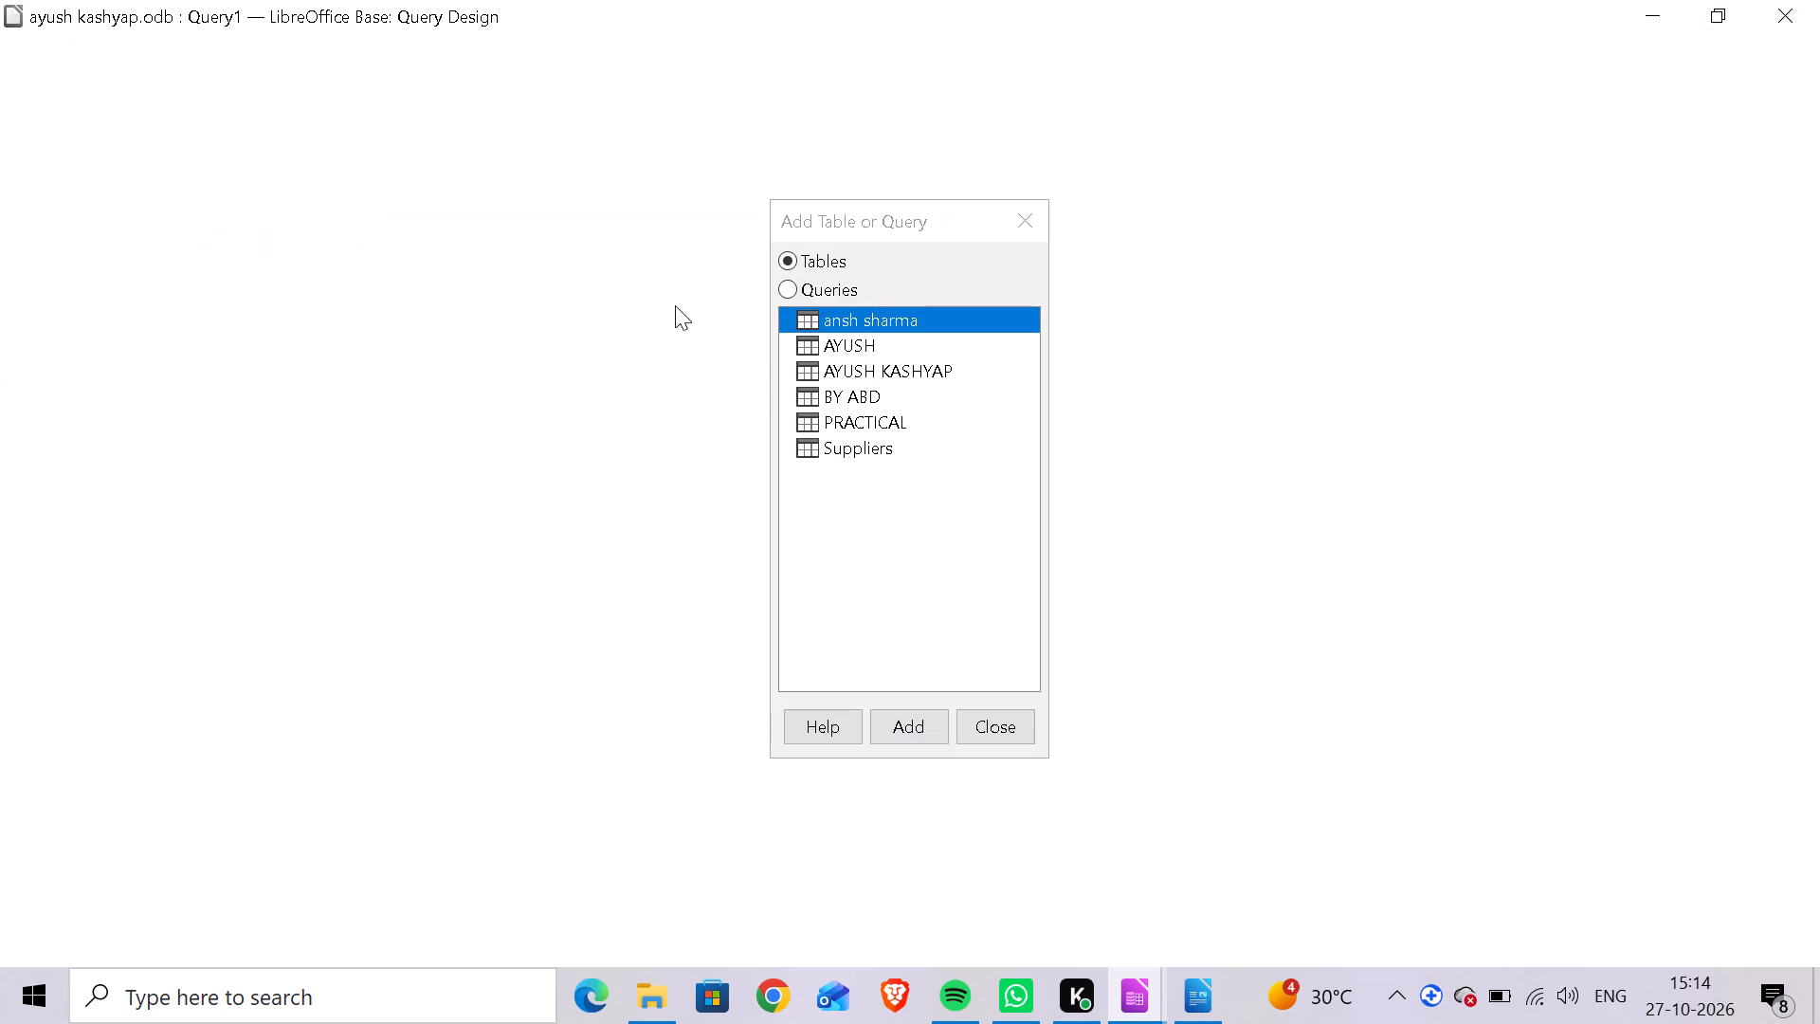
double_click(917, 366)
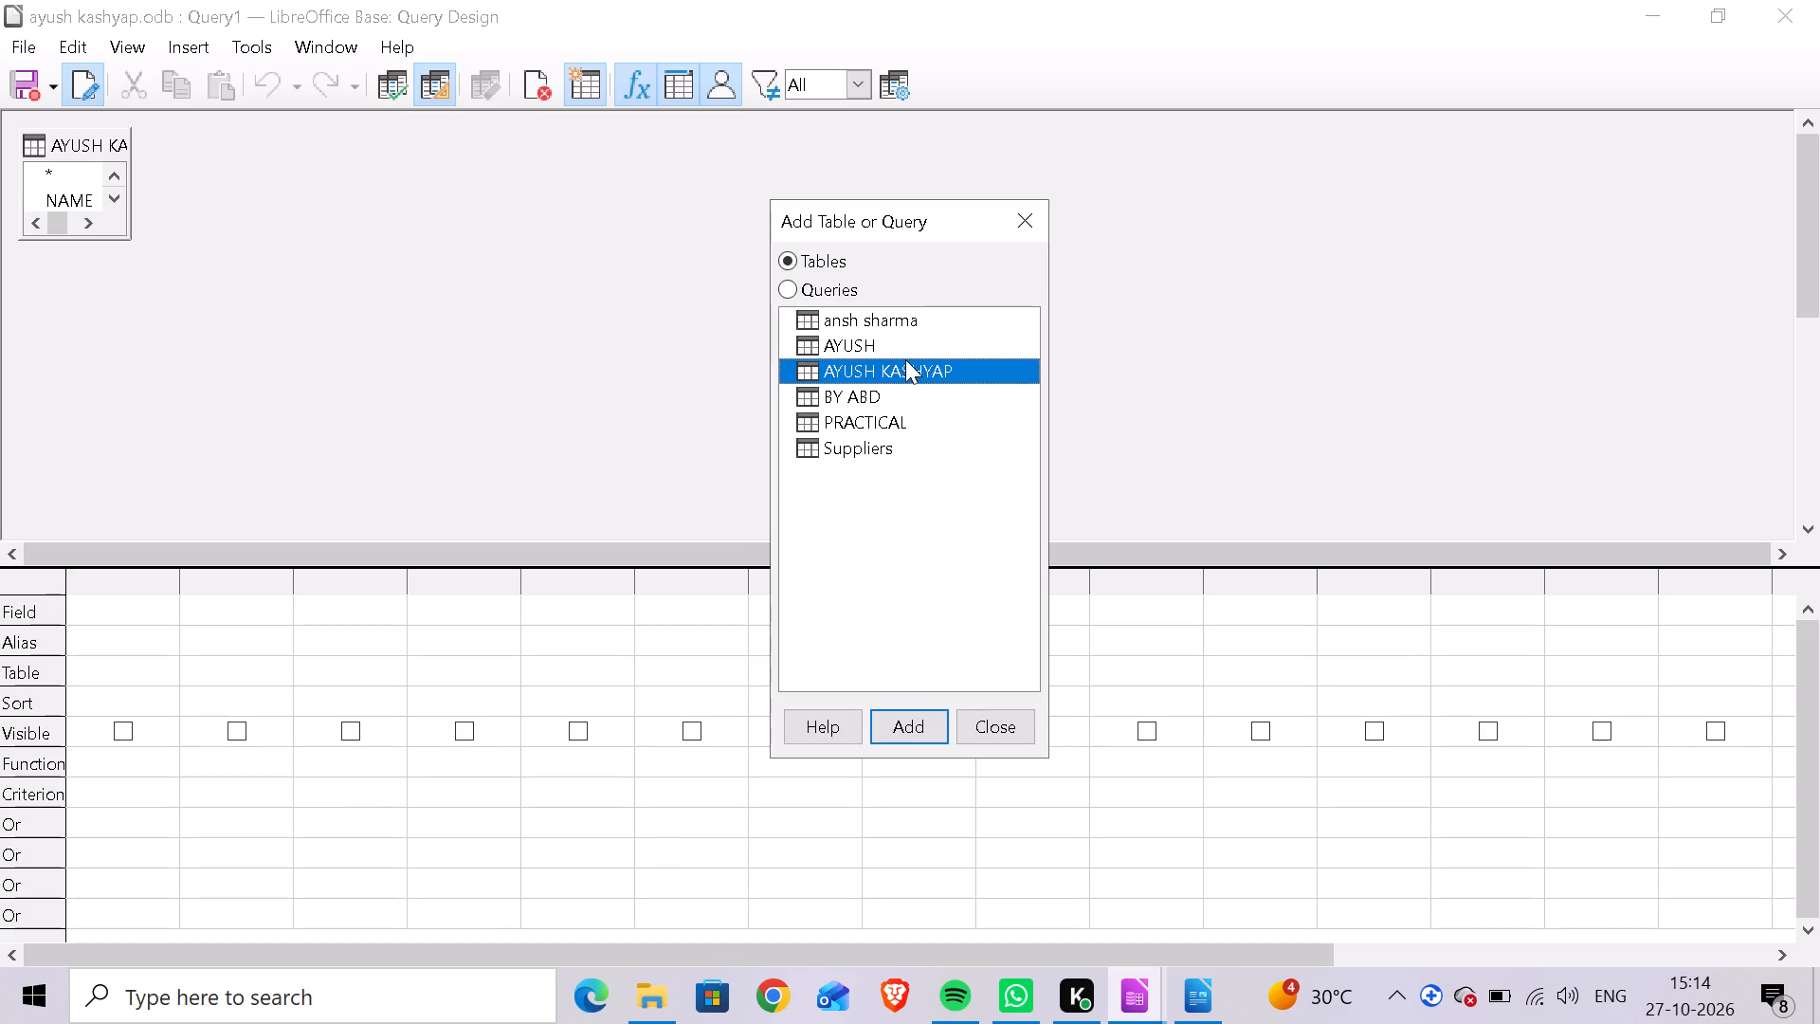
double_click(883, 351)
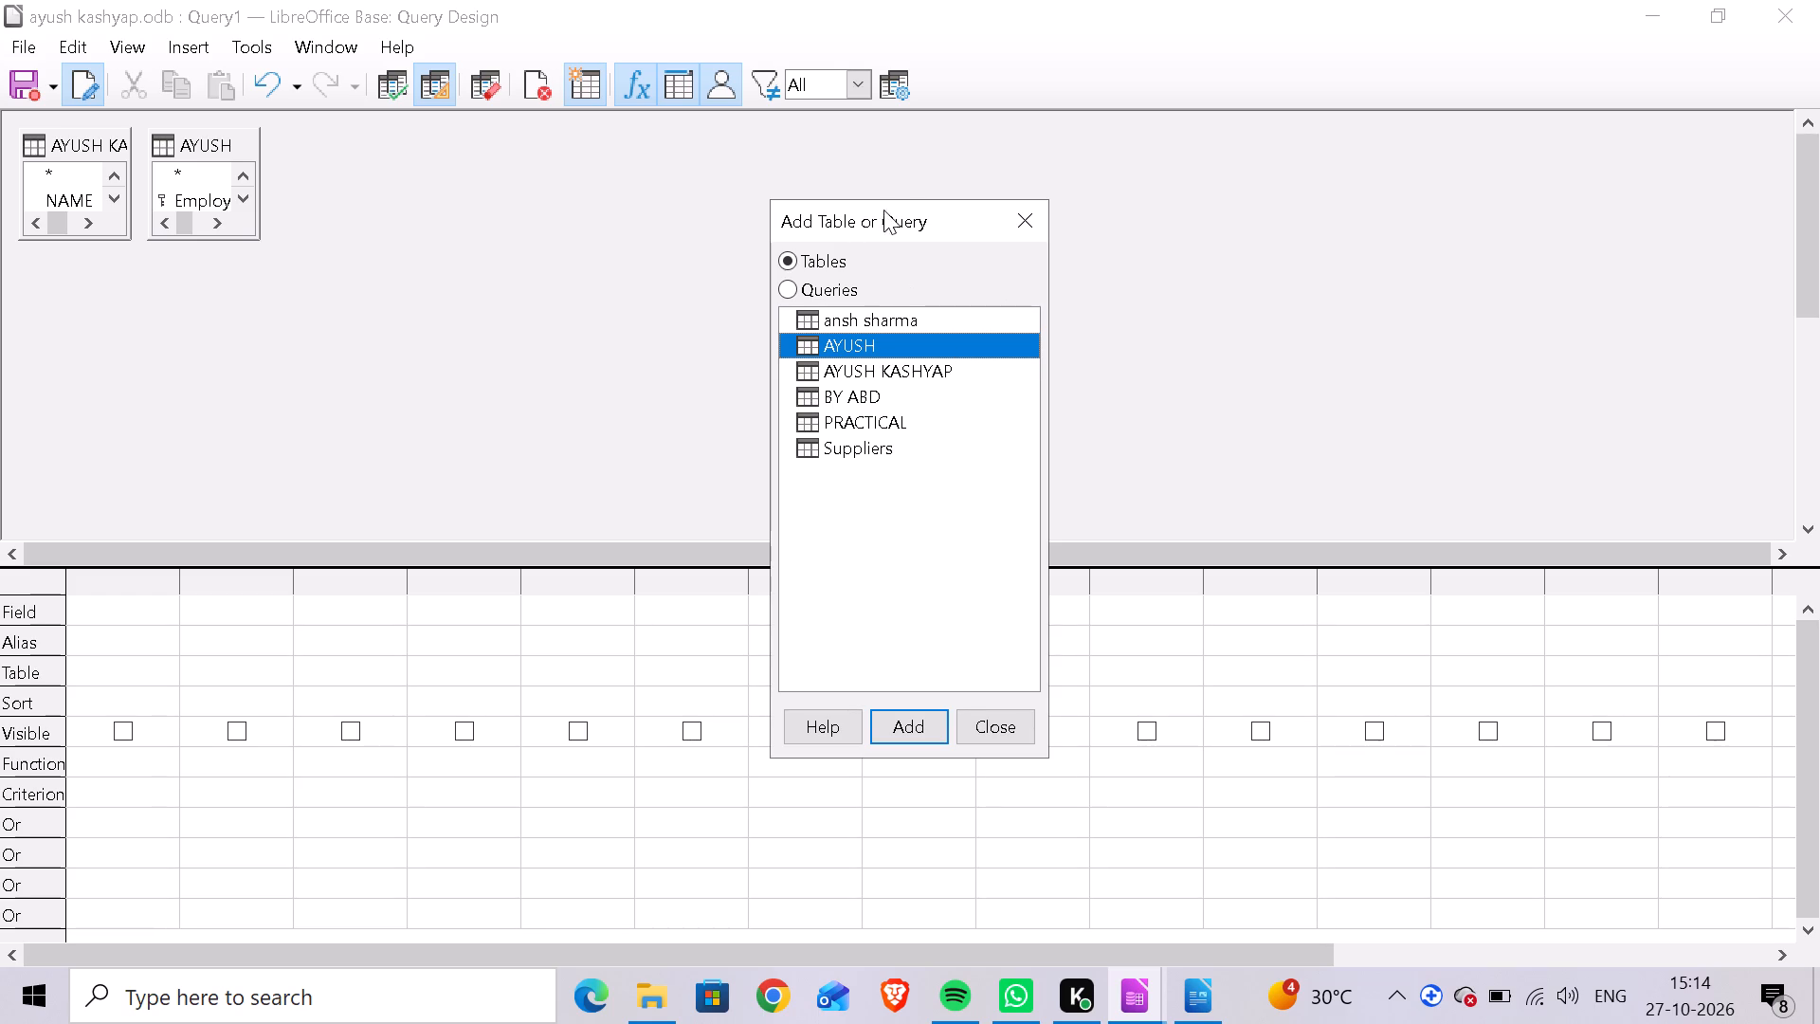
left_click(804, 289)
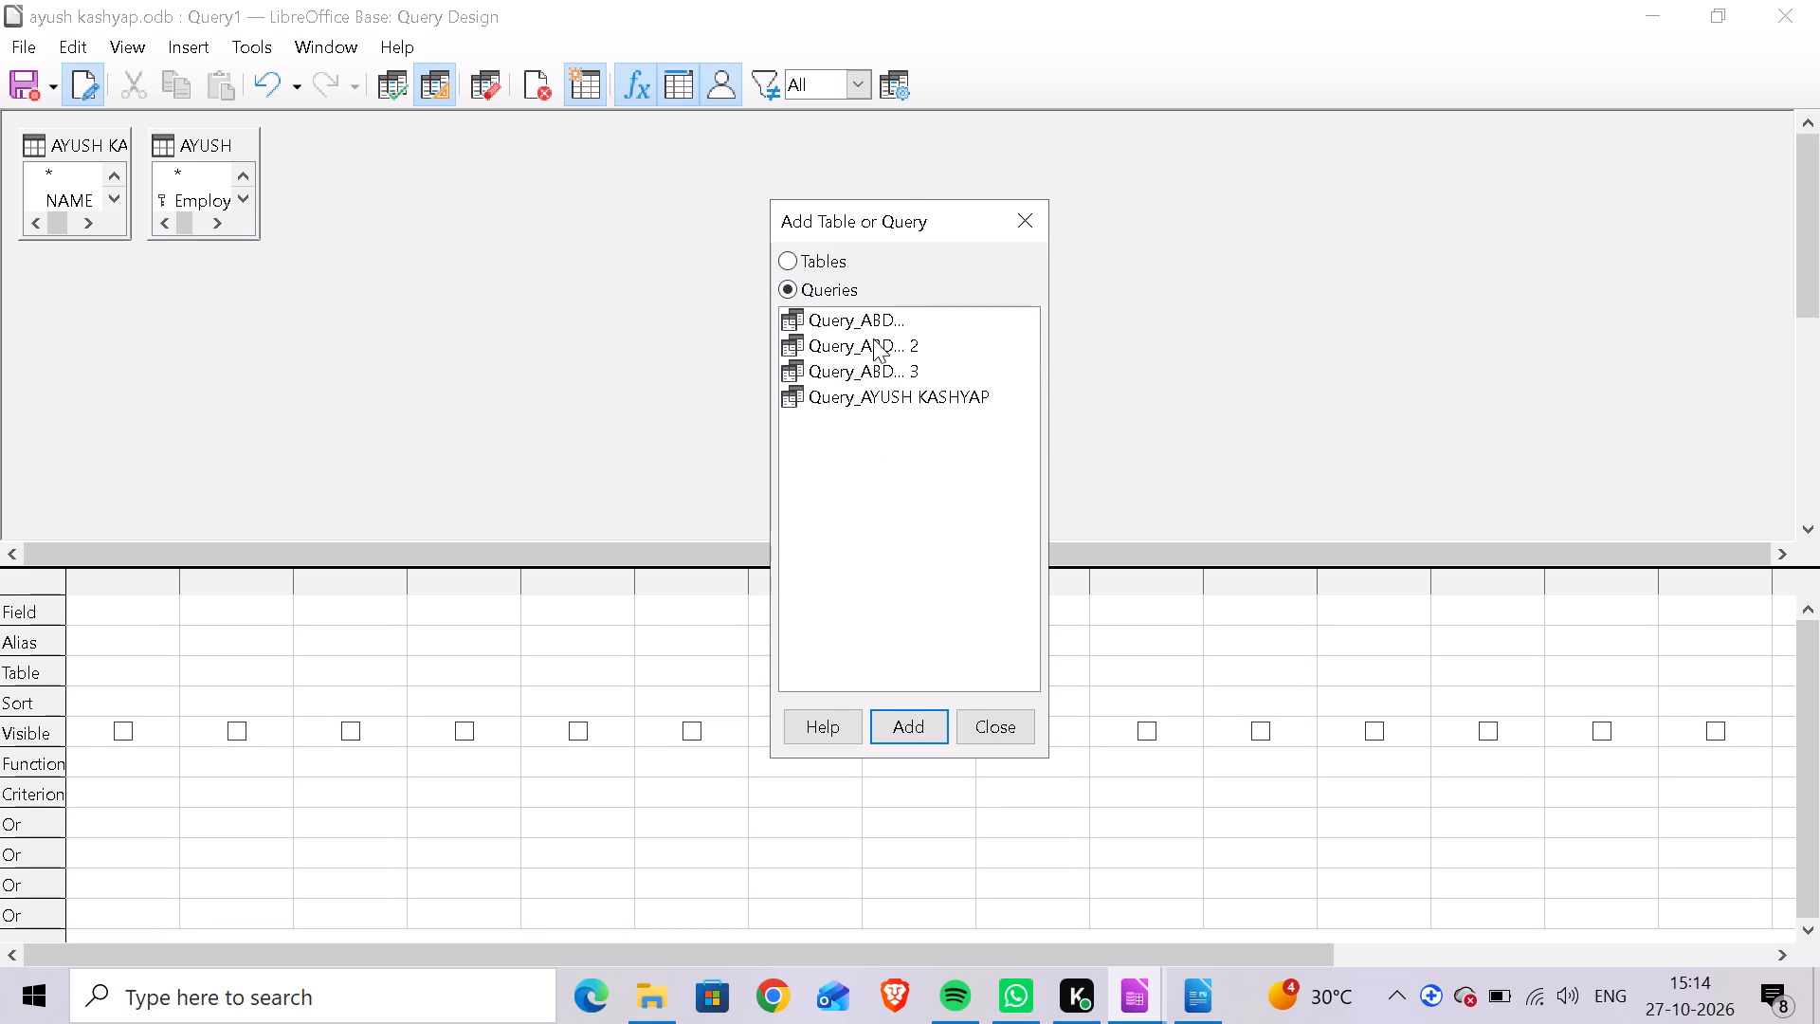
left_click(898, 394)
left_click(898, 394)
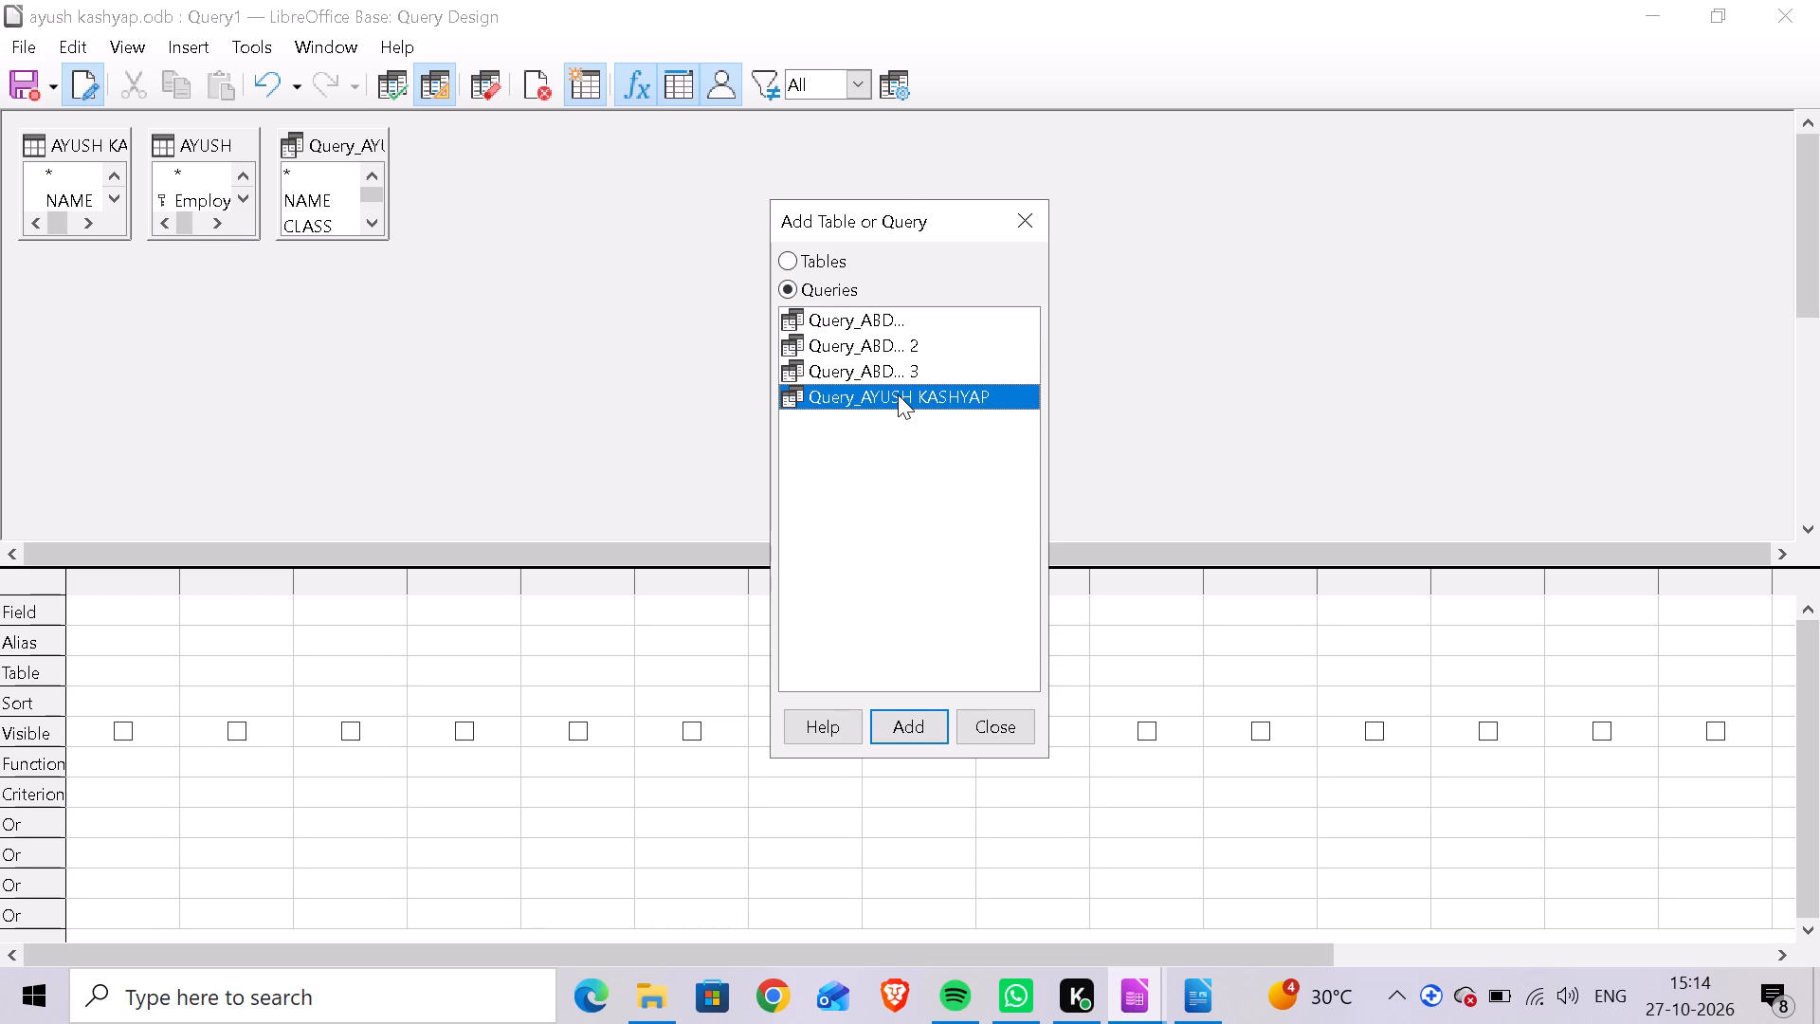
key("Return")
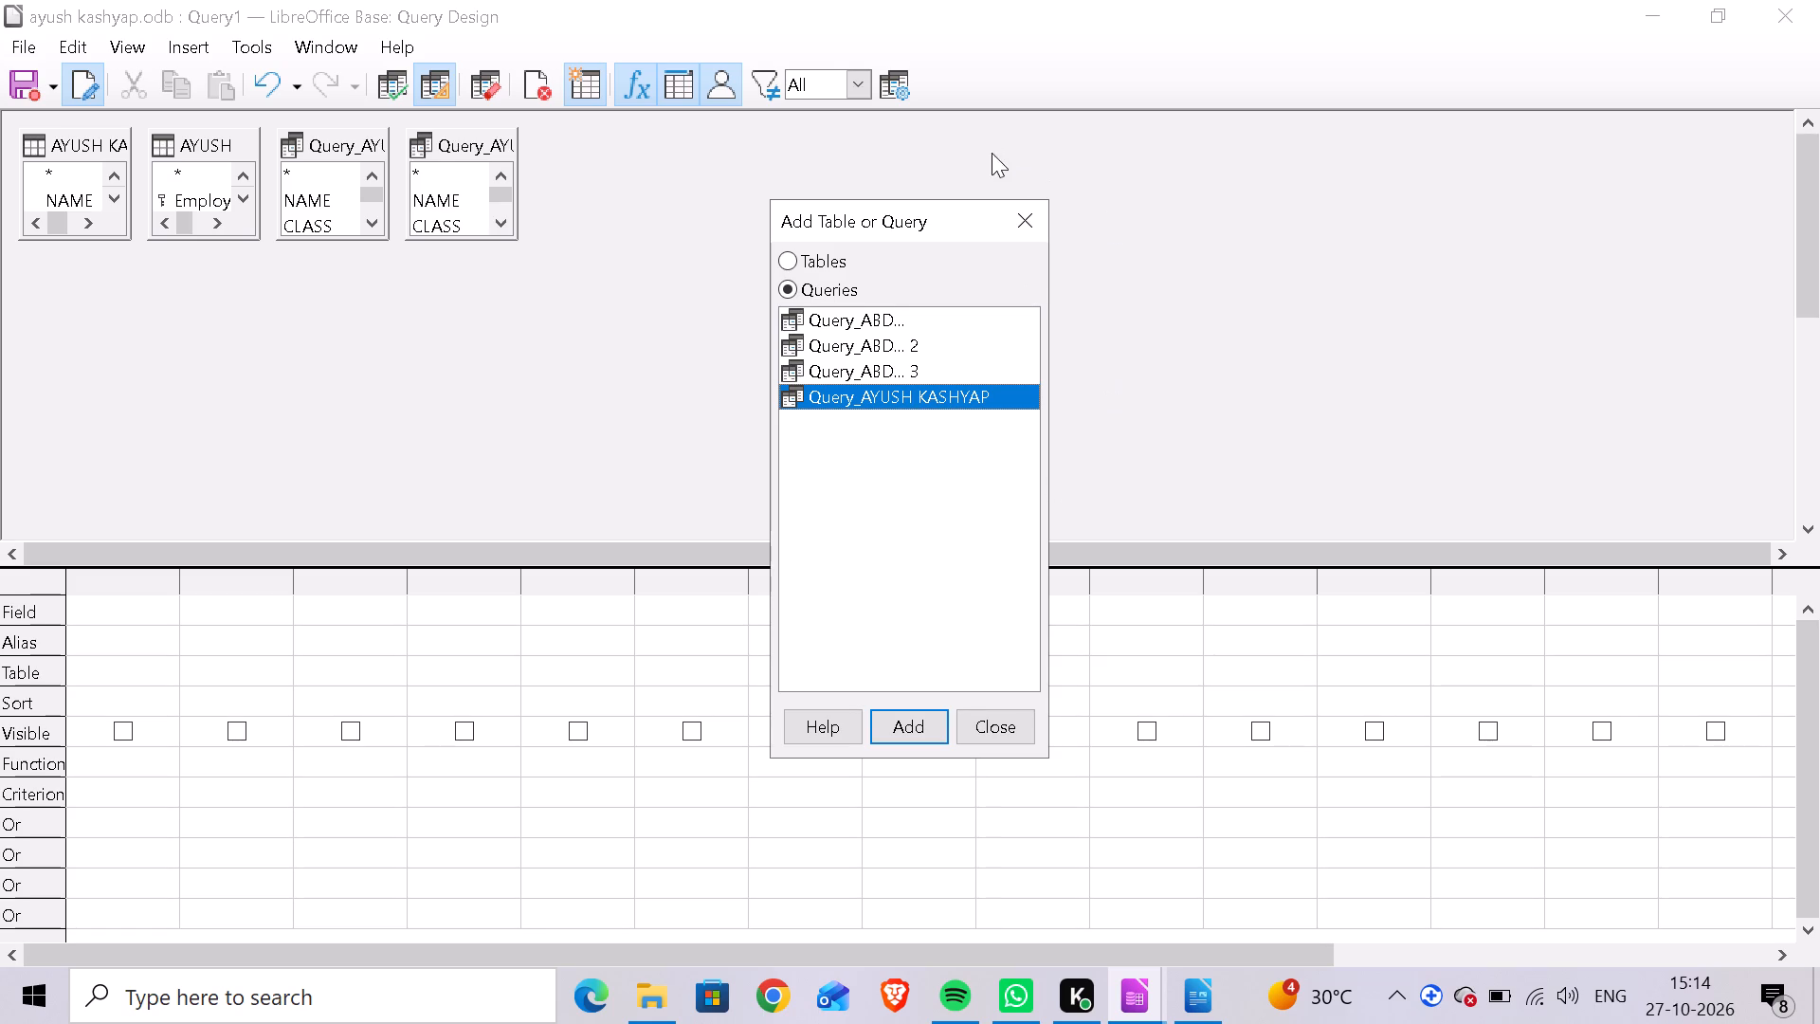
left_click(1079, 224)
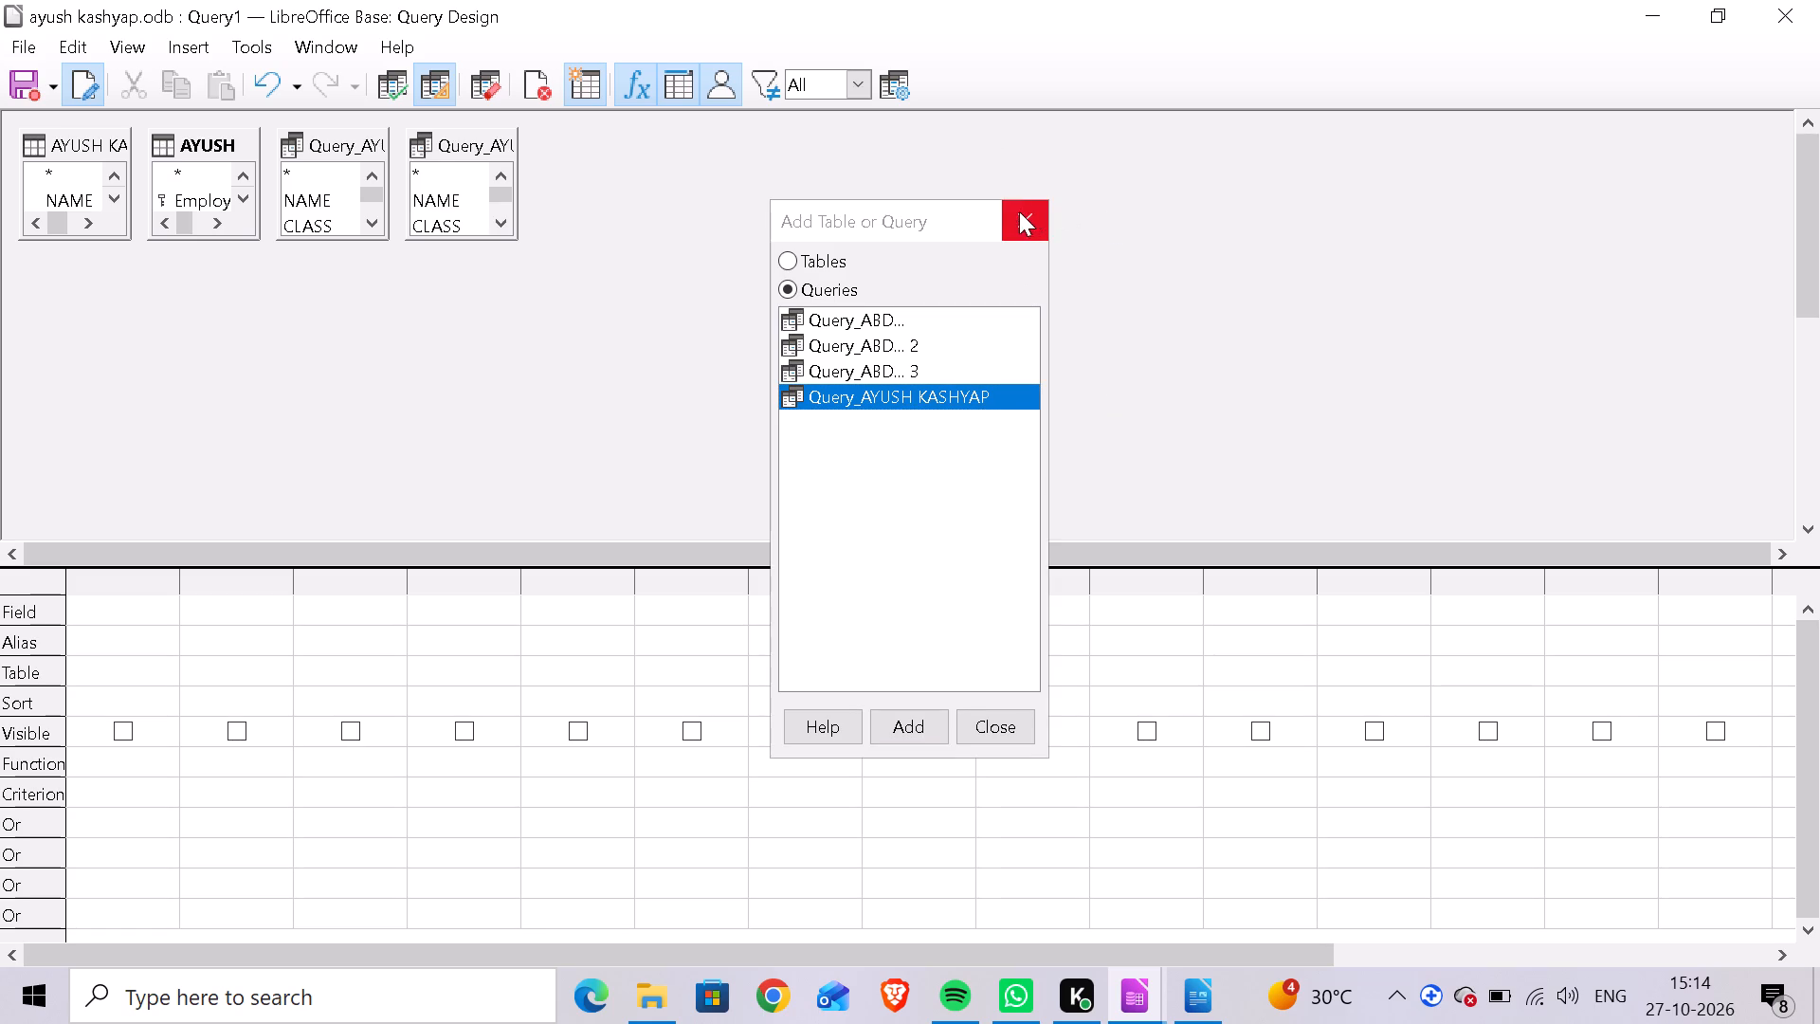
left_click(1019, 211)
Move the second copy of the student query into the empty design area and enlarge it to fit all its fields from NAME to MARKS.
left_click_drag(437, 137, 804, 156)
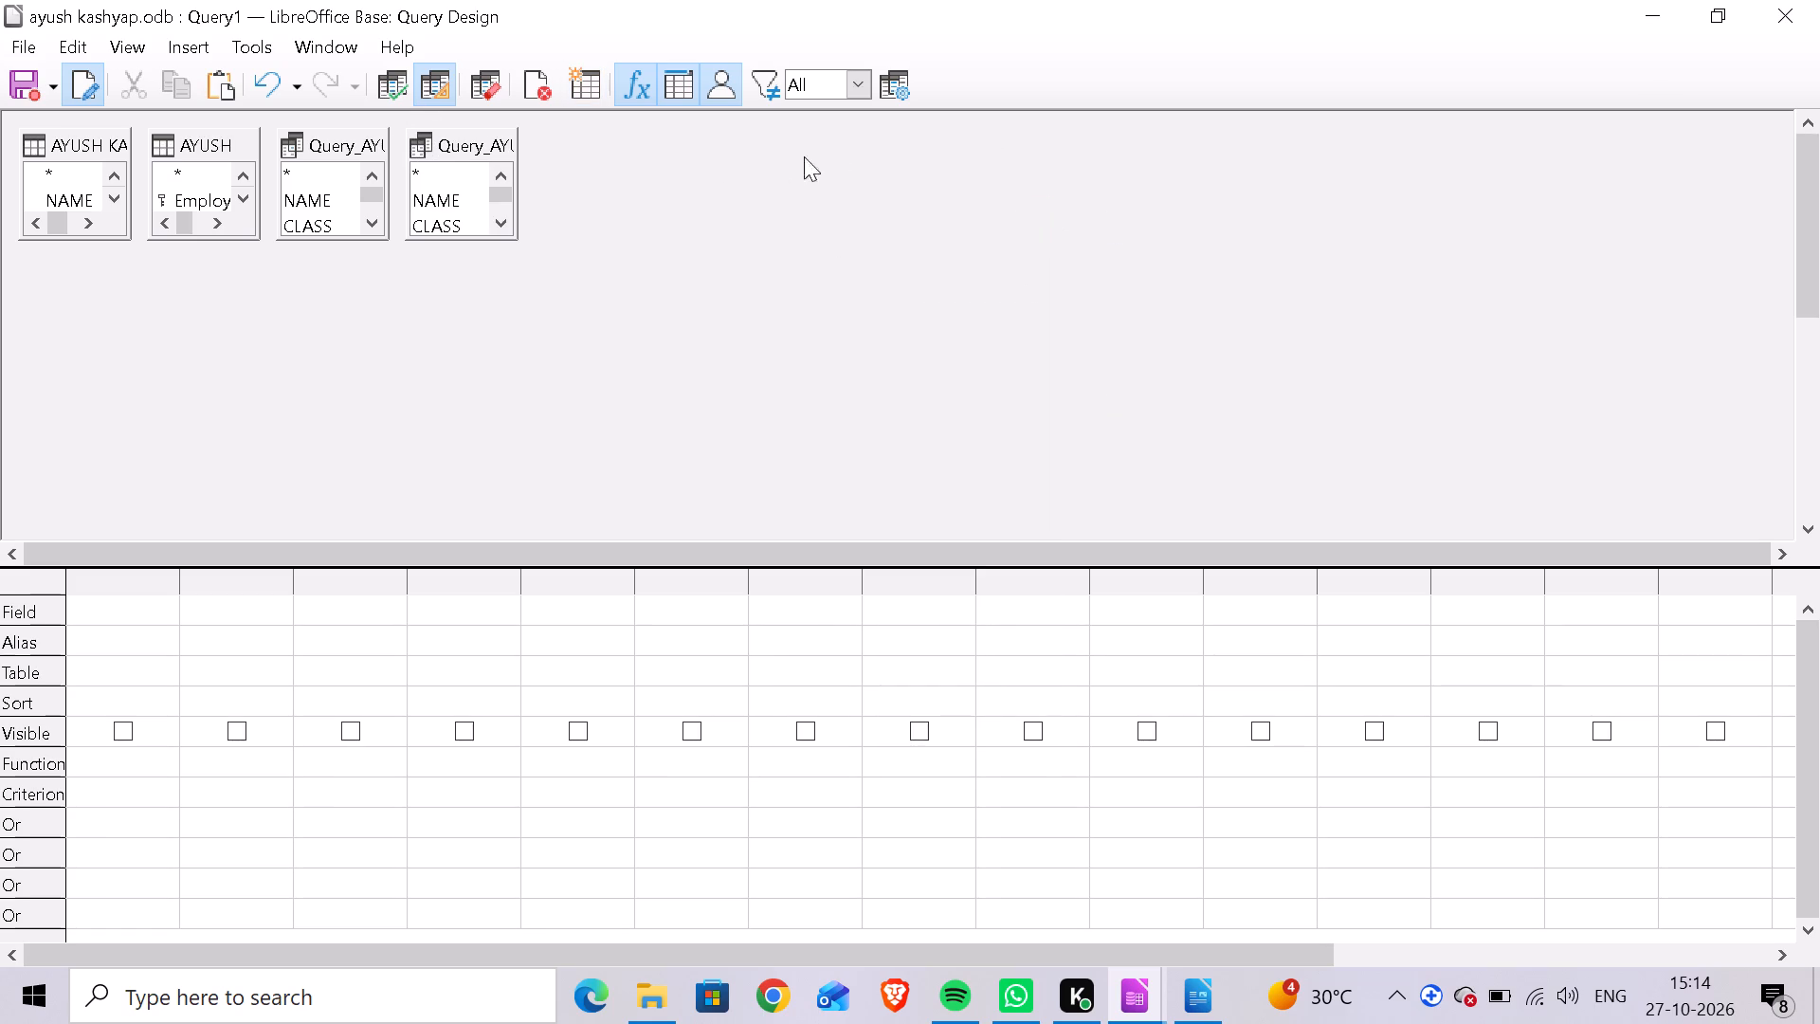
left_click_drag(804, 156, 850, 150)
left_click_drag(485, 137, 901, 119)
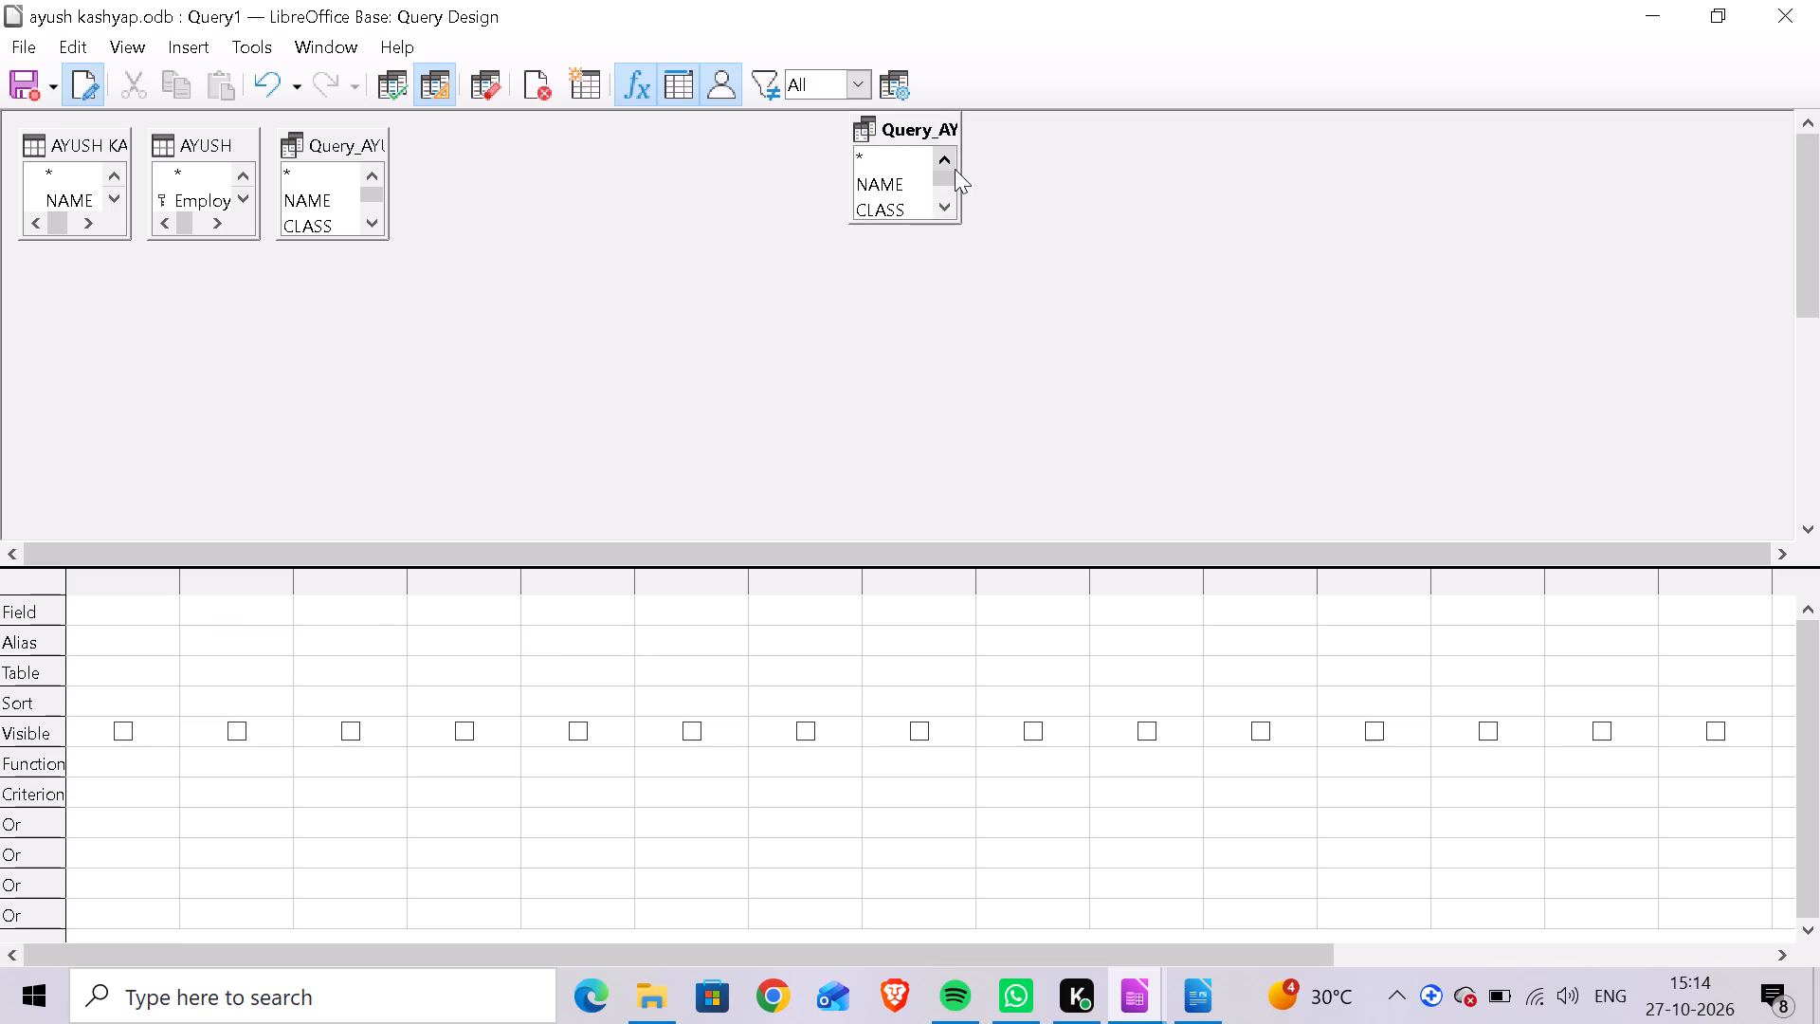
triple_click(959, 169)
left_click_drag(959, 169, 1028, 177)
left_click_drag(1028, 177, 1104, 187)
left_click(1007, 221)
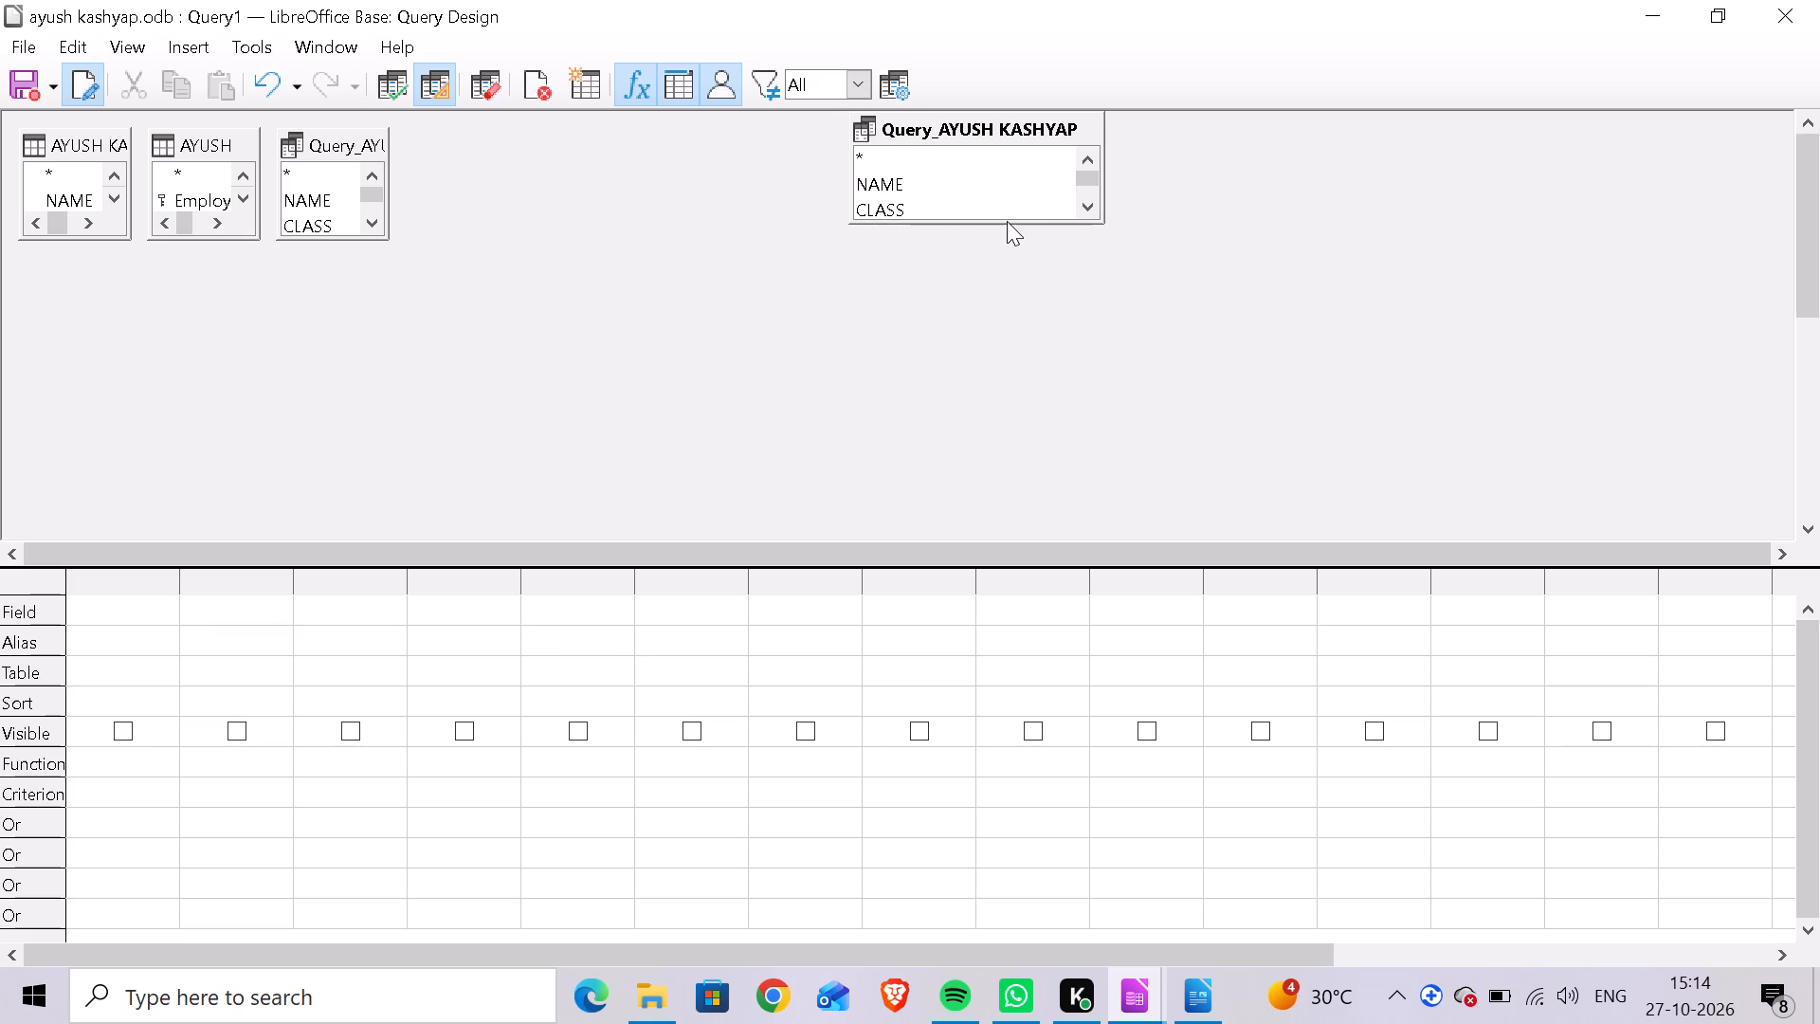
left_click_drag(1007, 224, 1010, 298)
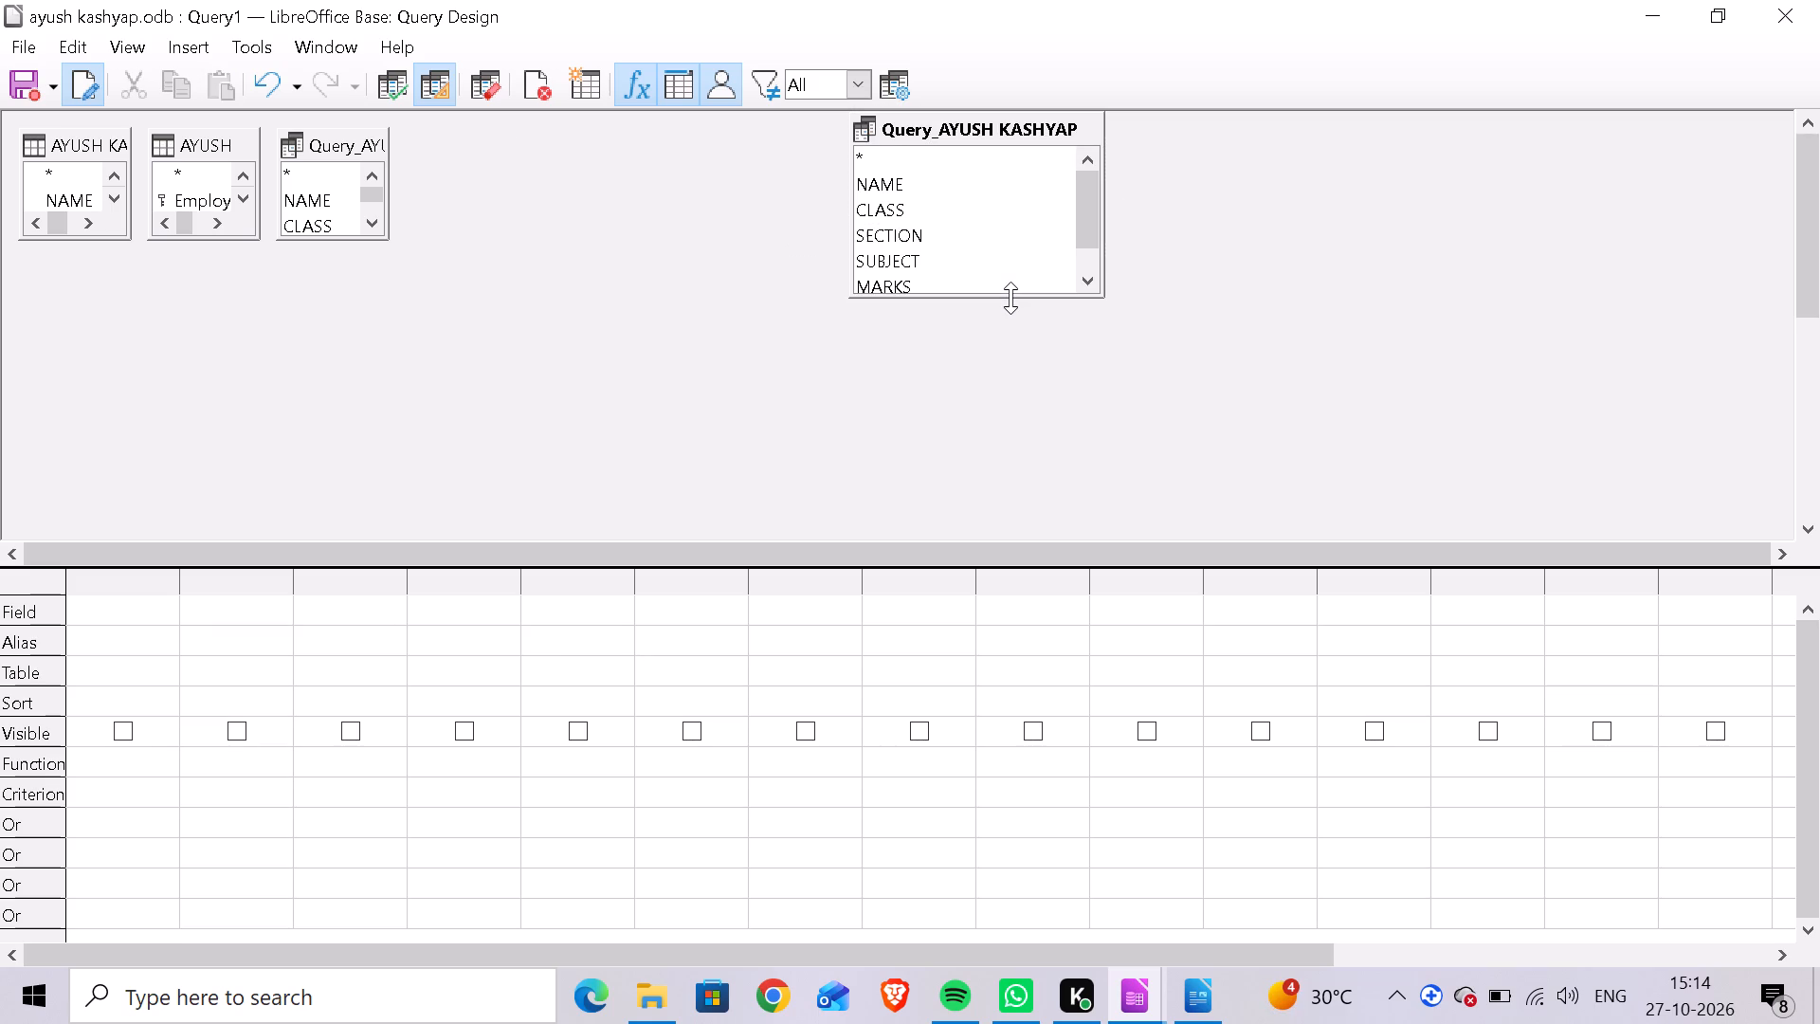
left_click_drag(1010, 298, 1010, 322)
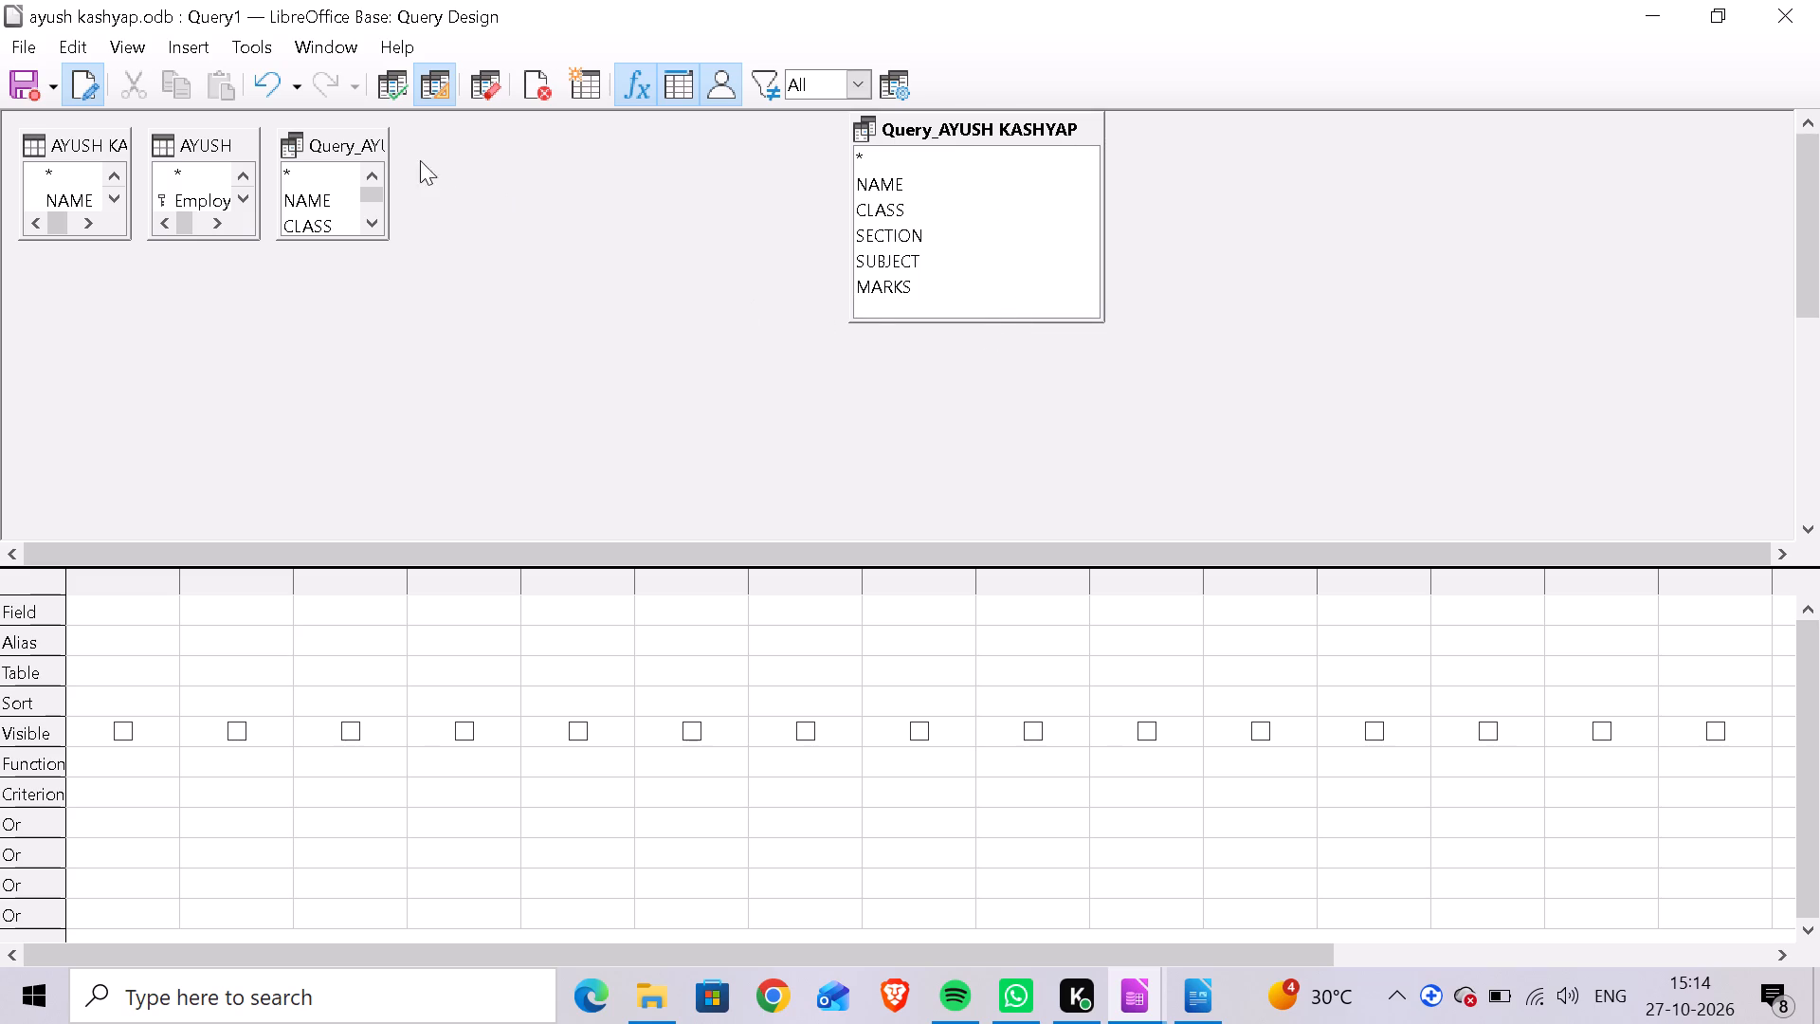
Separate the smaller duplicate of the student query from the tables and delete it from the design.
left_click_drag(348, 142, 485, 137)
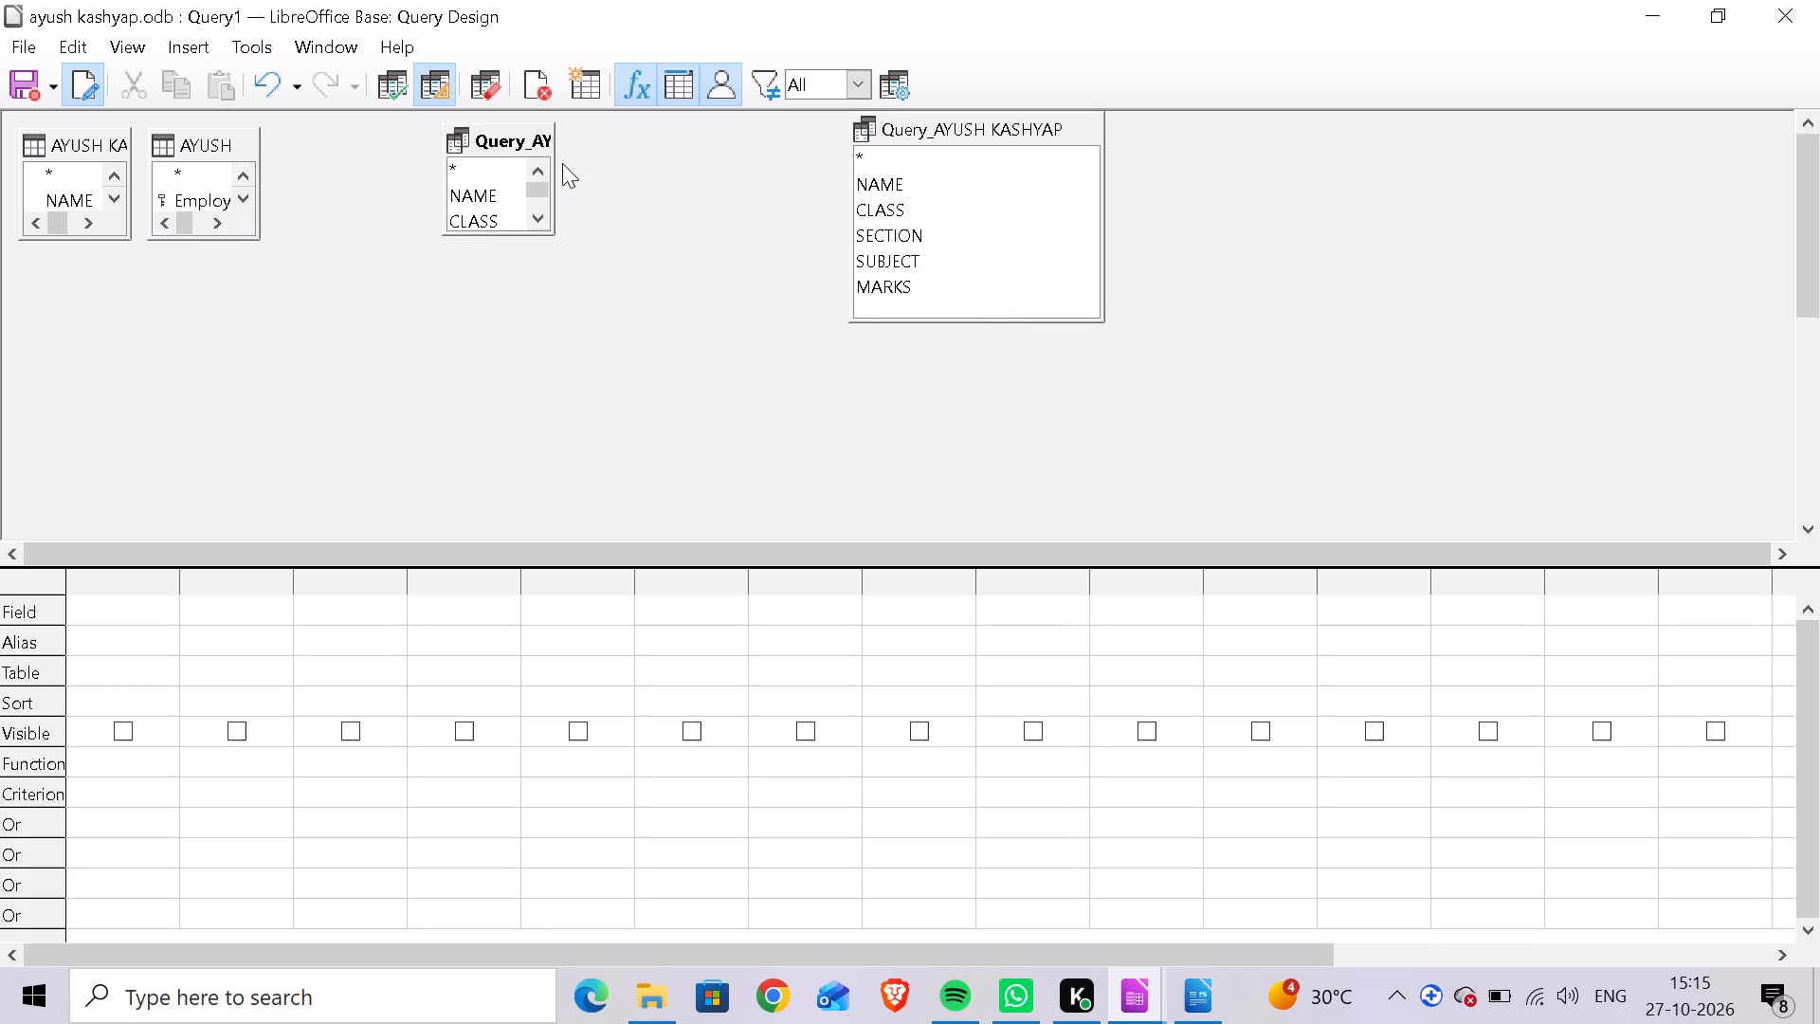
left_click(552, 163)
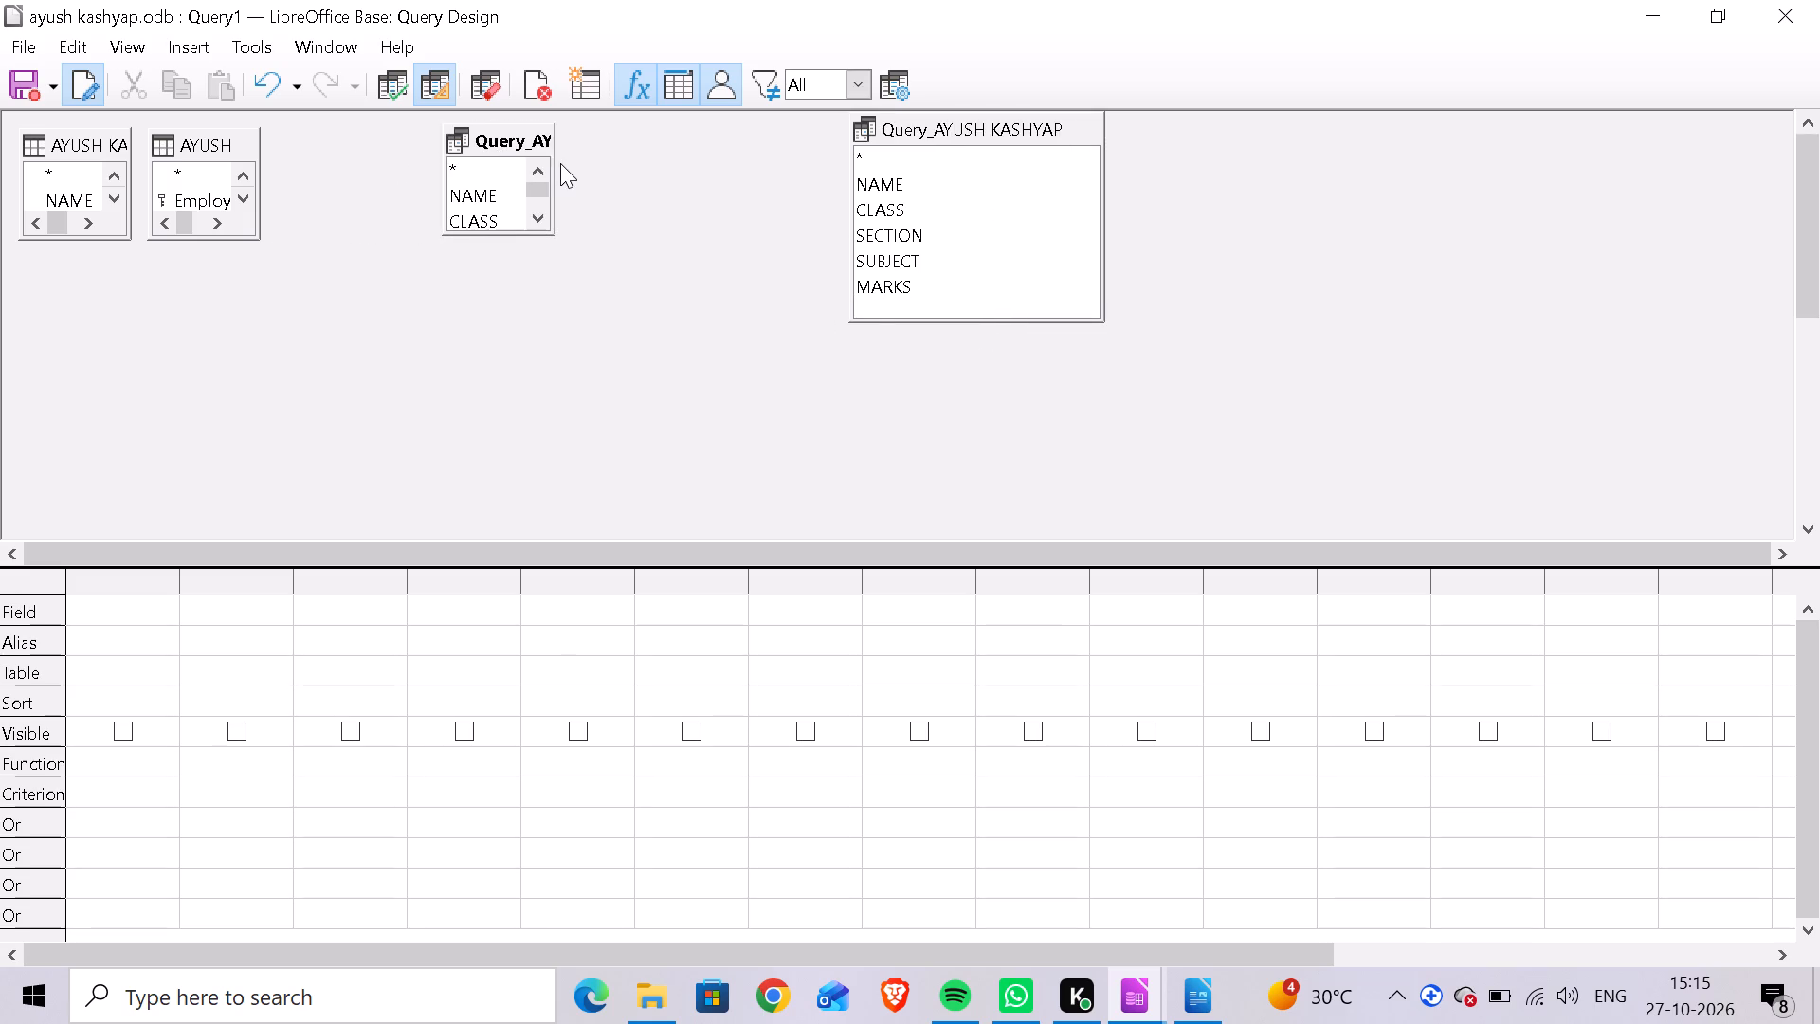
right_click(527, 136)
left_click(559, 137)
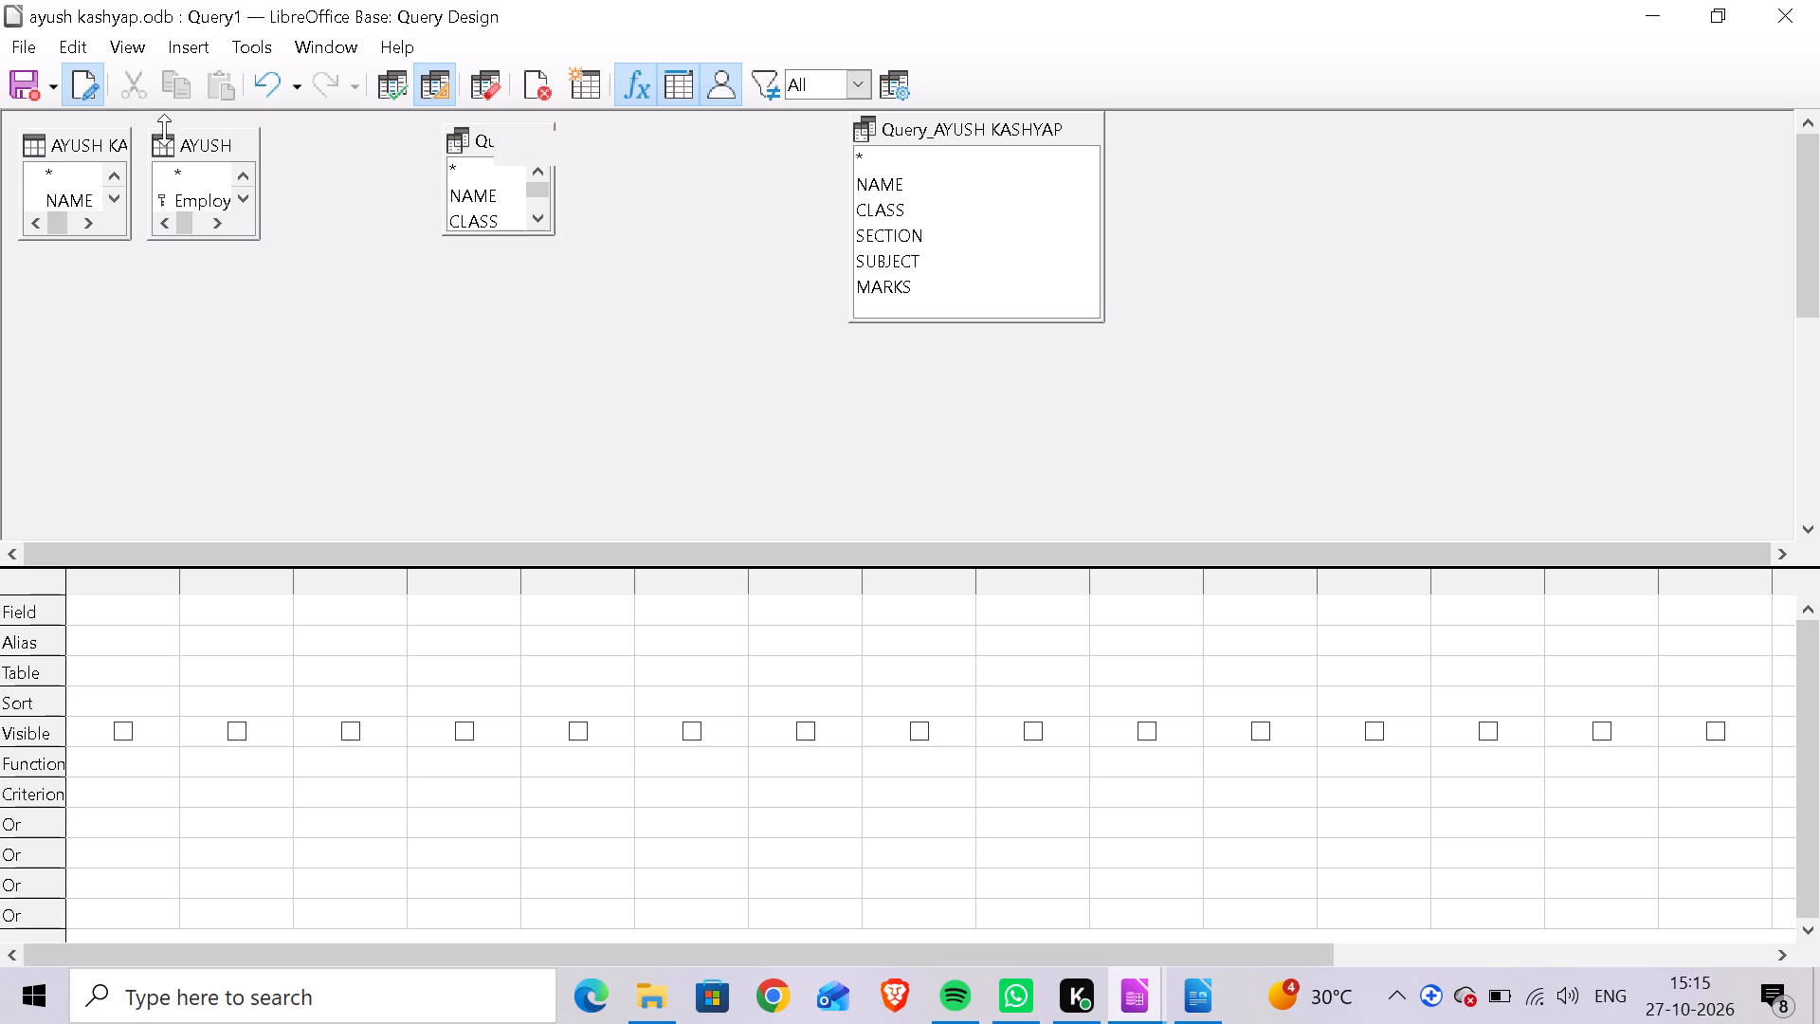
Enlarge the first-name employee table to show all fields from EmployeeID to Department and move it away from the student table.
right_click(173, 130)
left_click(352, 199)
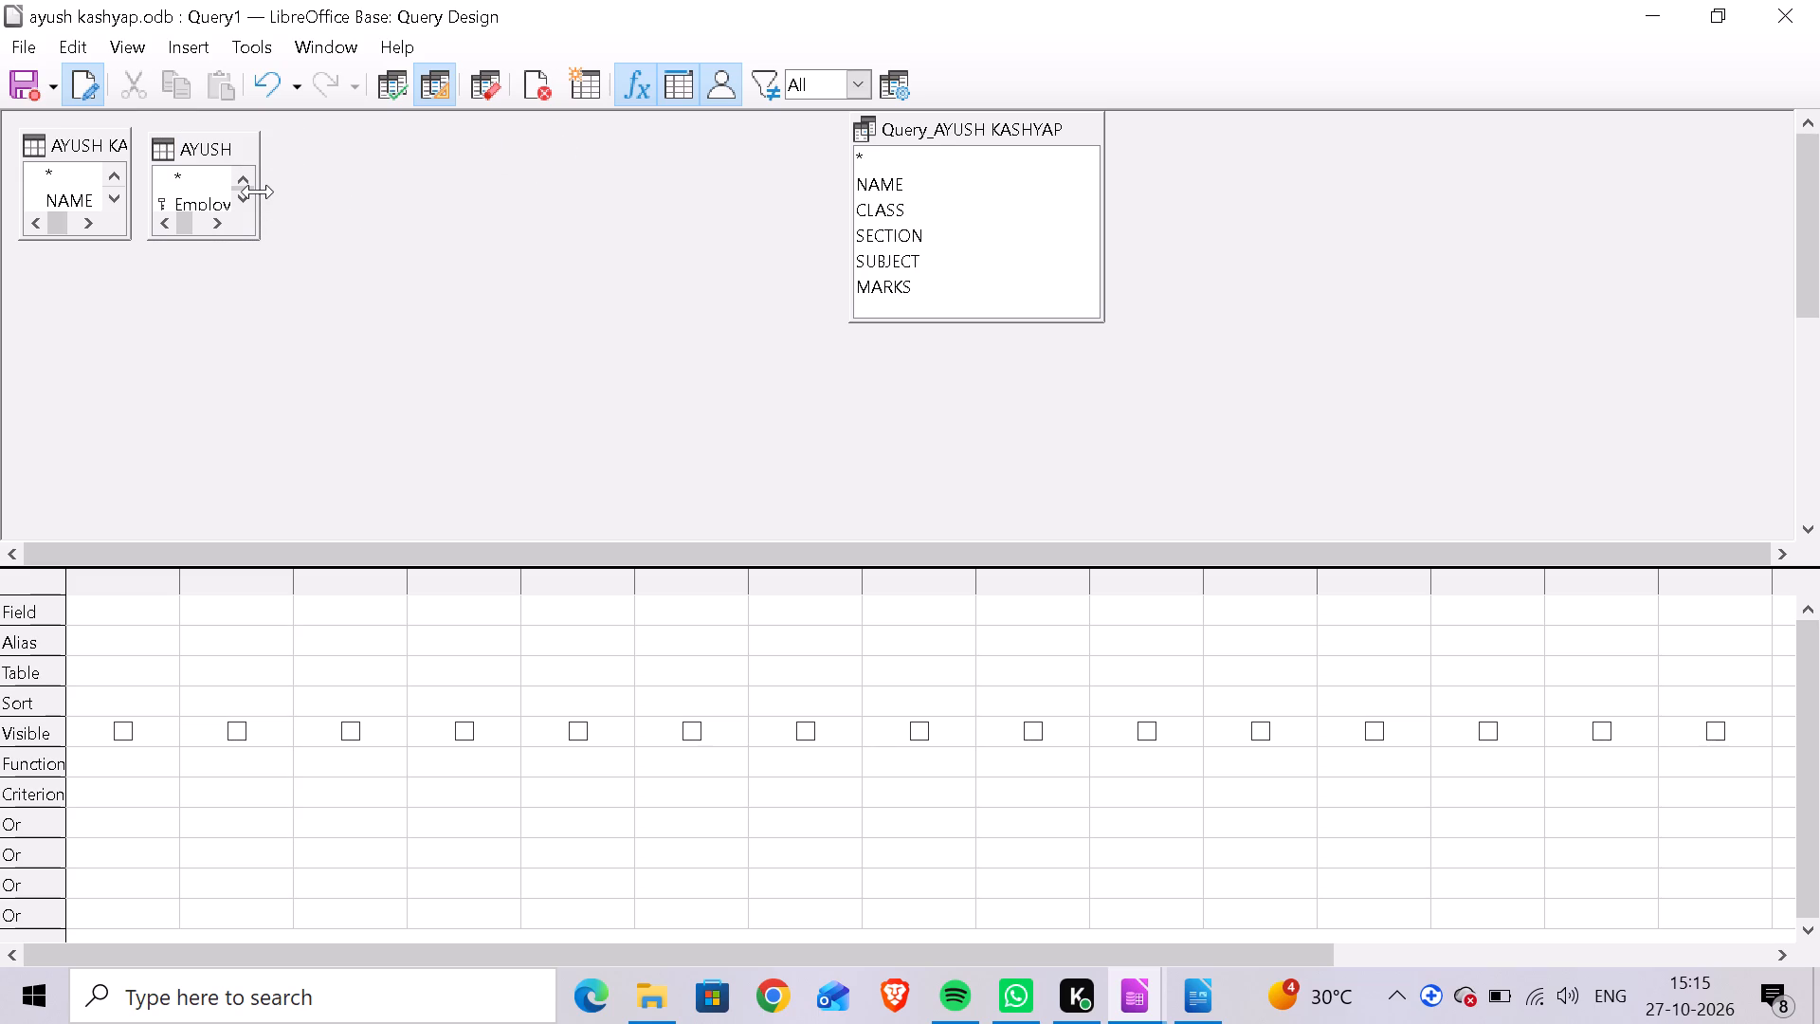
left_click_drag(258, 192, 448, 196)
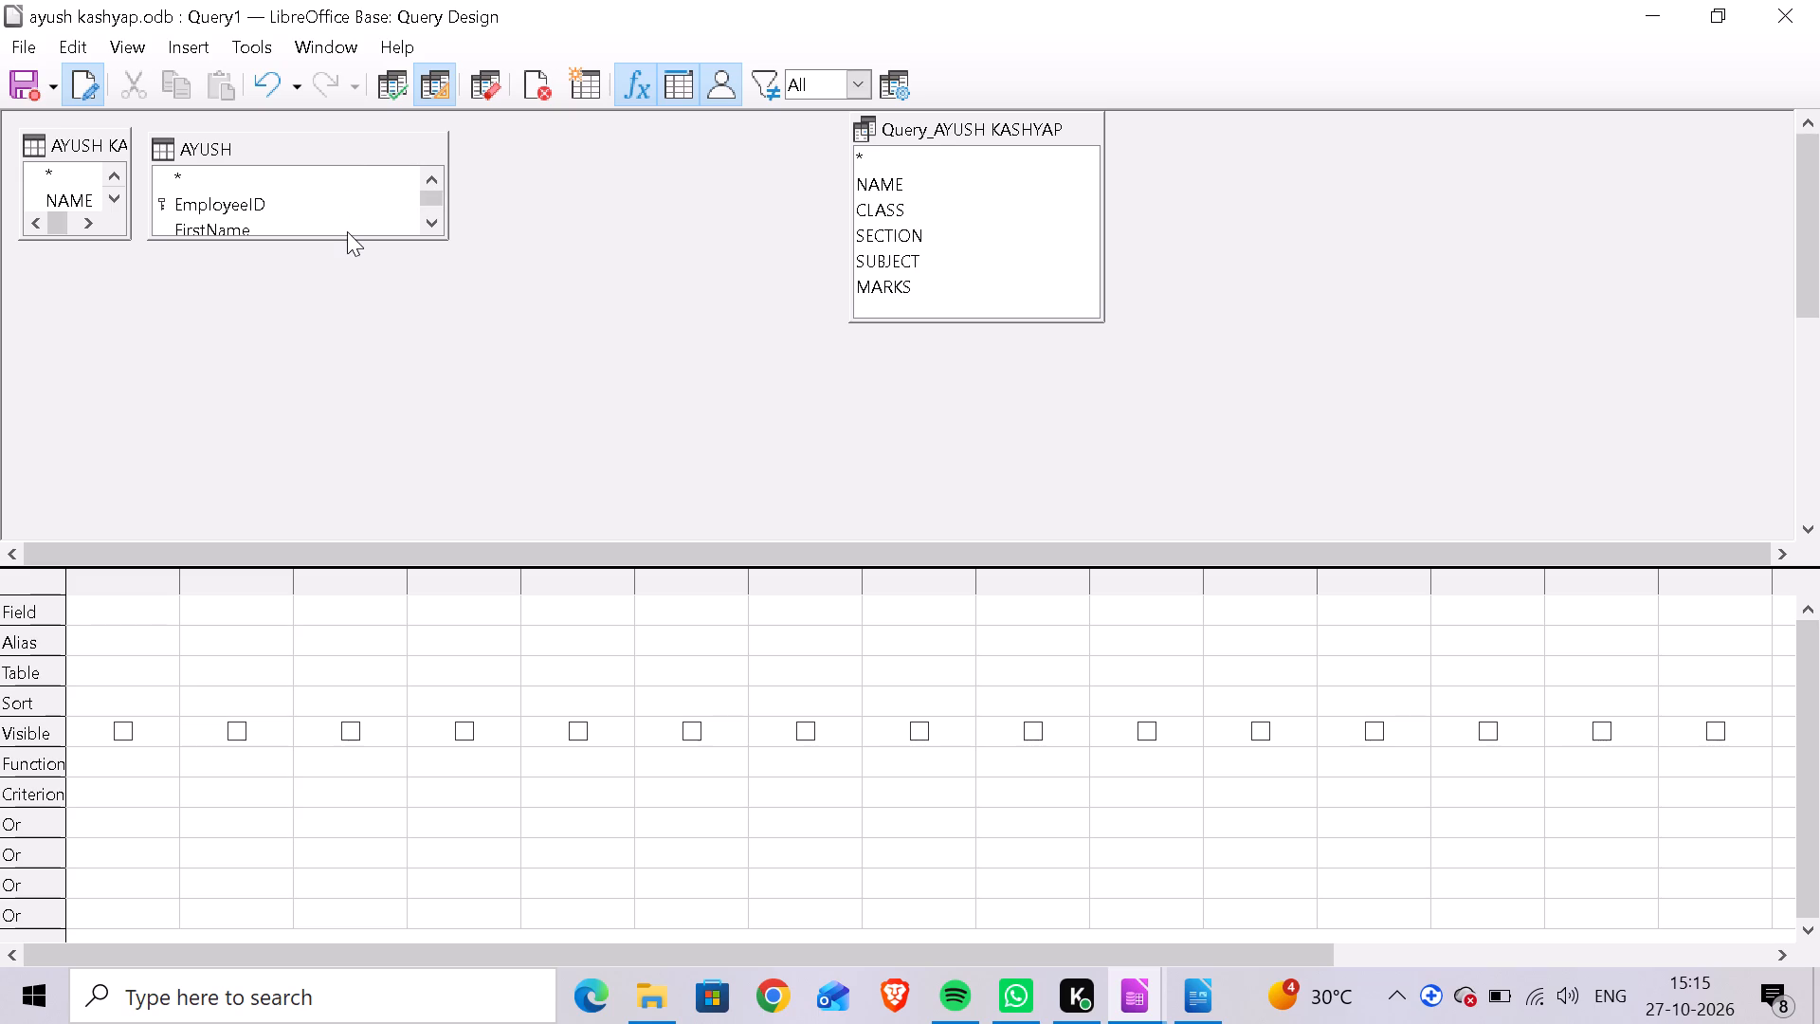
left_click_drag(338, 239, 337, 240)
left_click_drag(337, 240, 320, 332)
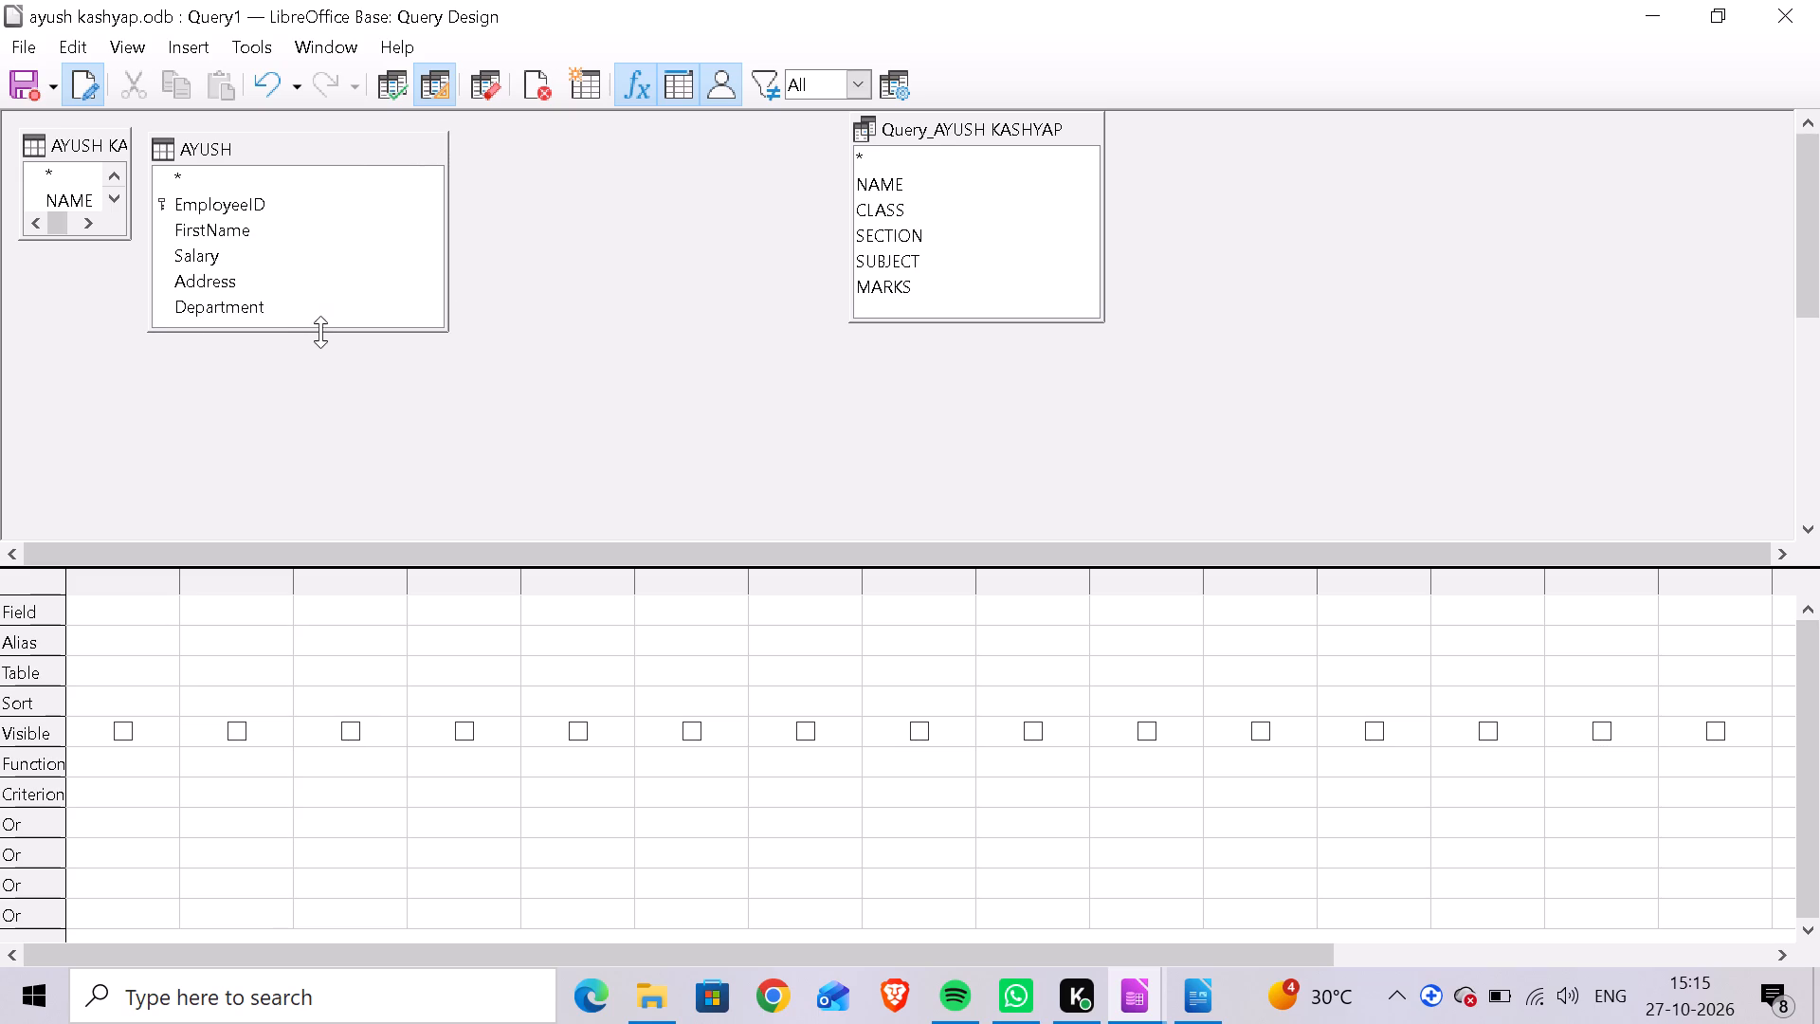
left_click_drag(300, 152, 309, 152)
left_click_drag(309, 152, 439, 161)
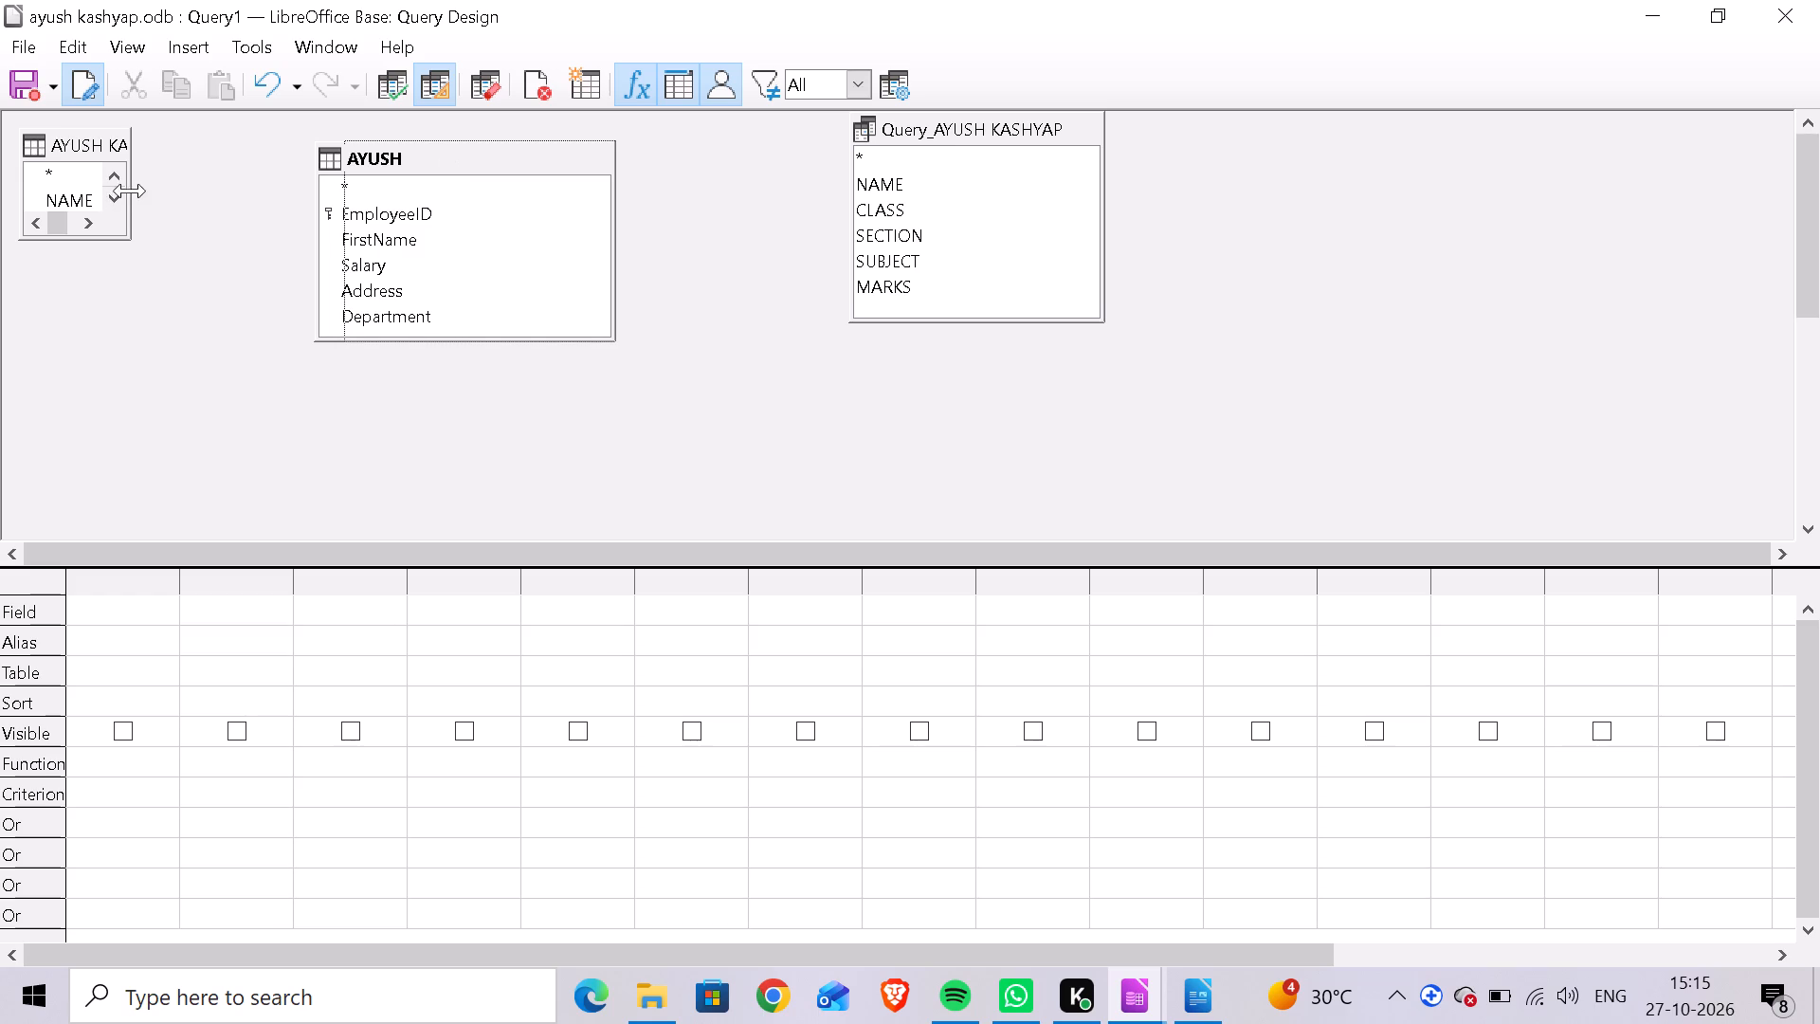
Enlarge the full-name student table in the design to show all its fields from NAME to MARKS.
left_click_drag(129, 191, 270, 190)
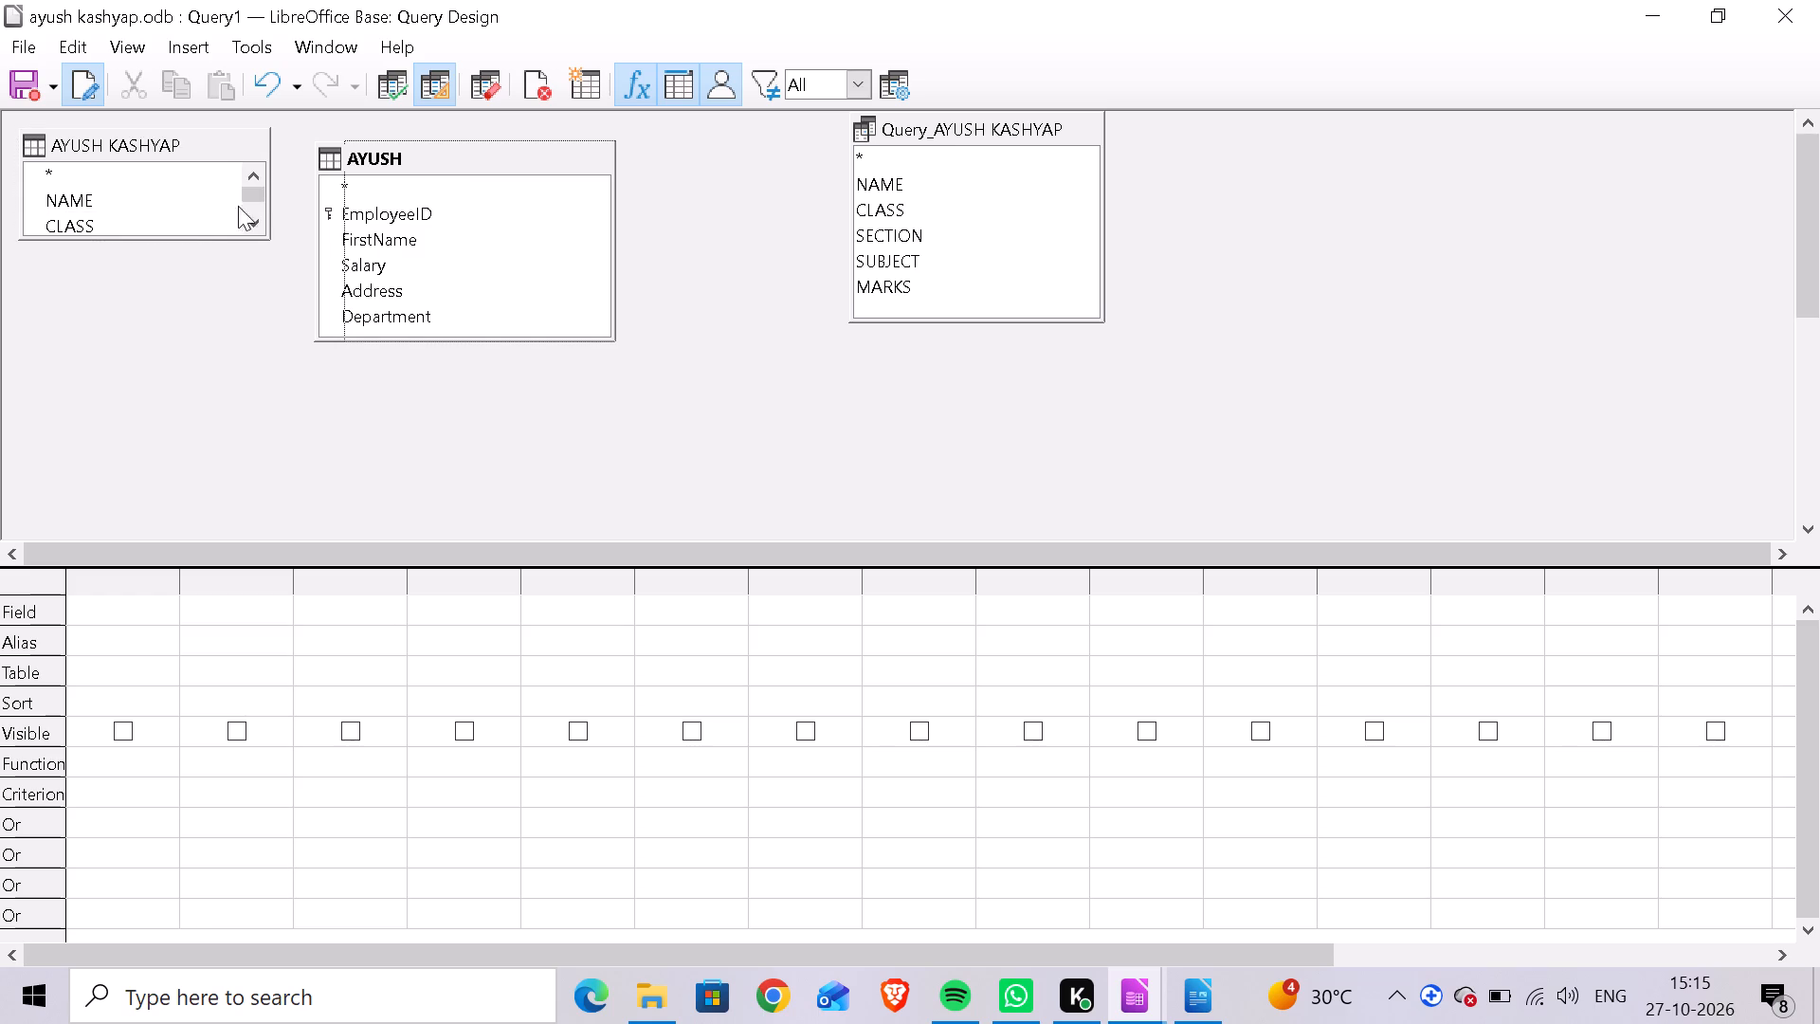
left_click(158, 237)
left_click_drag(158, 239, 158, 320)
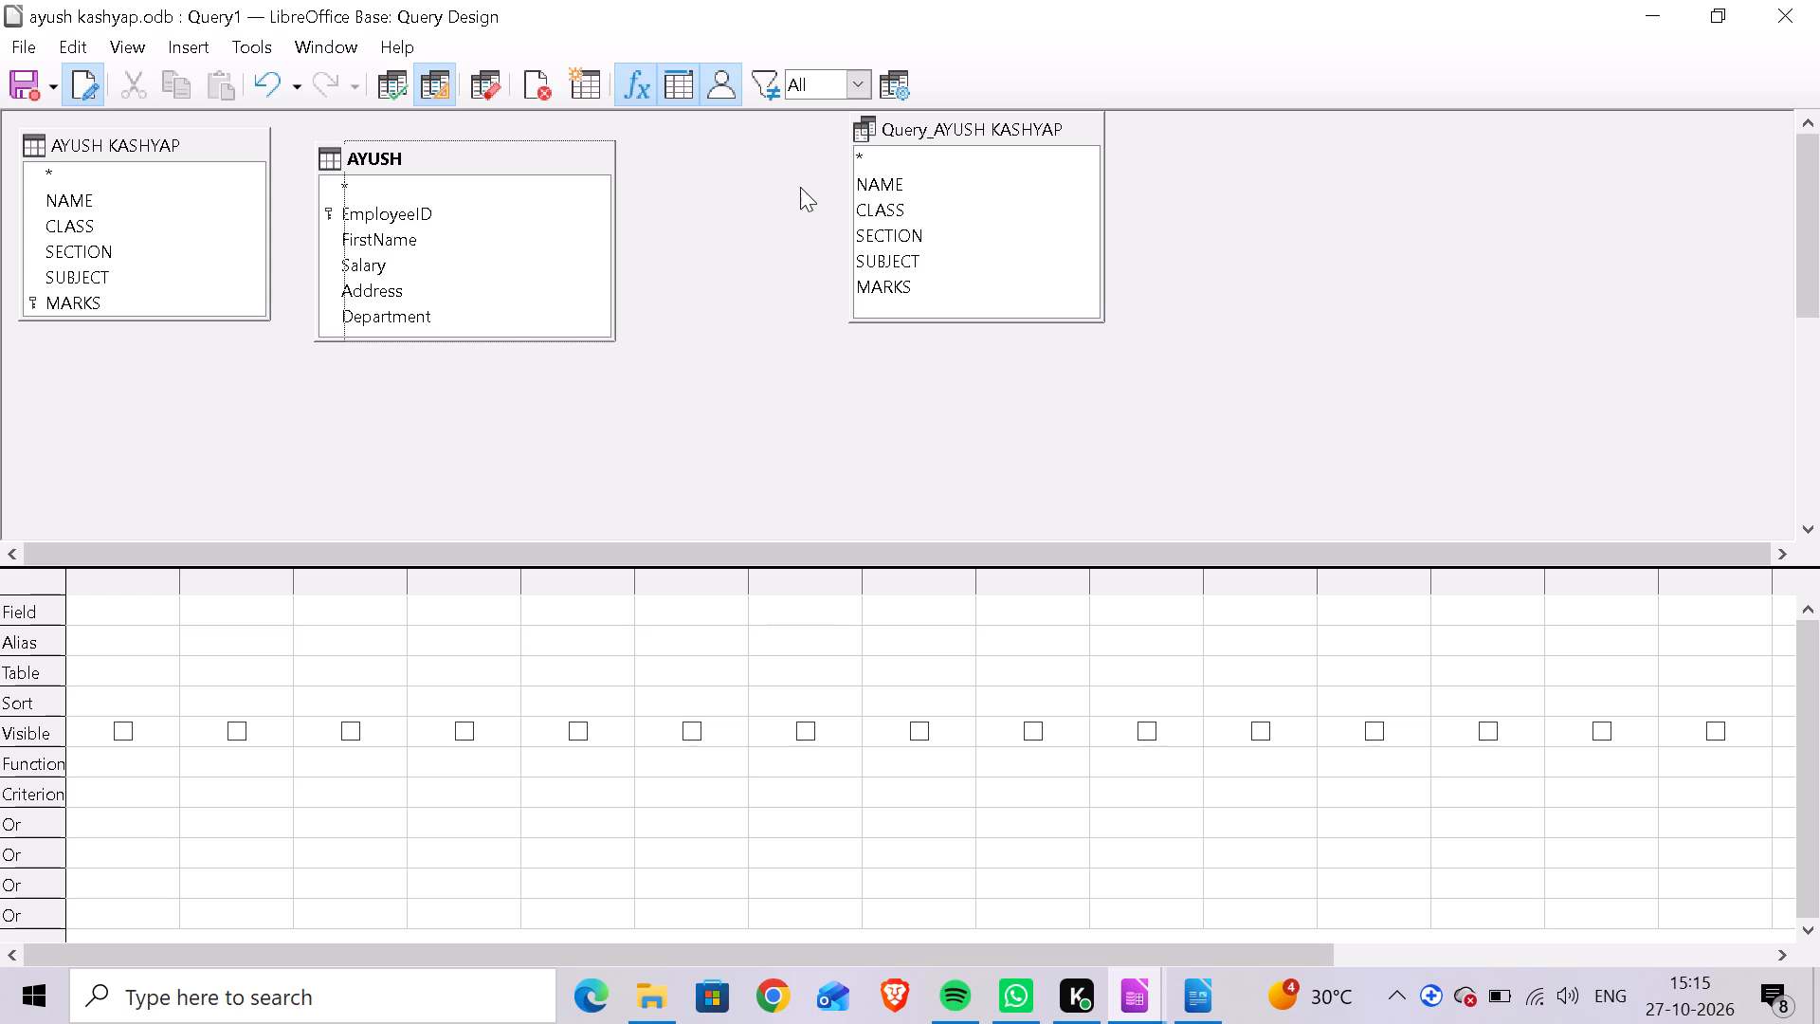
Delete the remaining student query from the design and move the employee table into its place.
right_click(946, 119)
left_click(974, 134)
left_click_drag(502, 156, 877, 169)
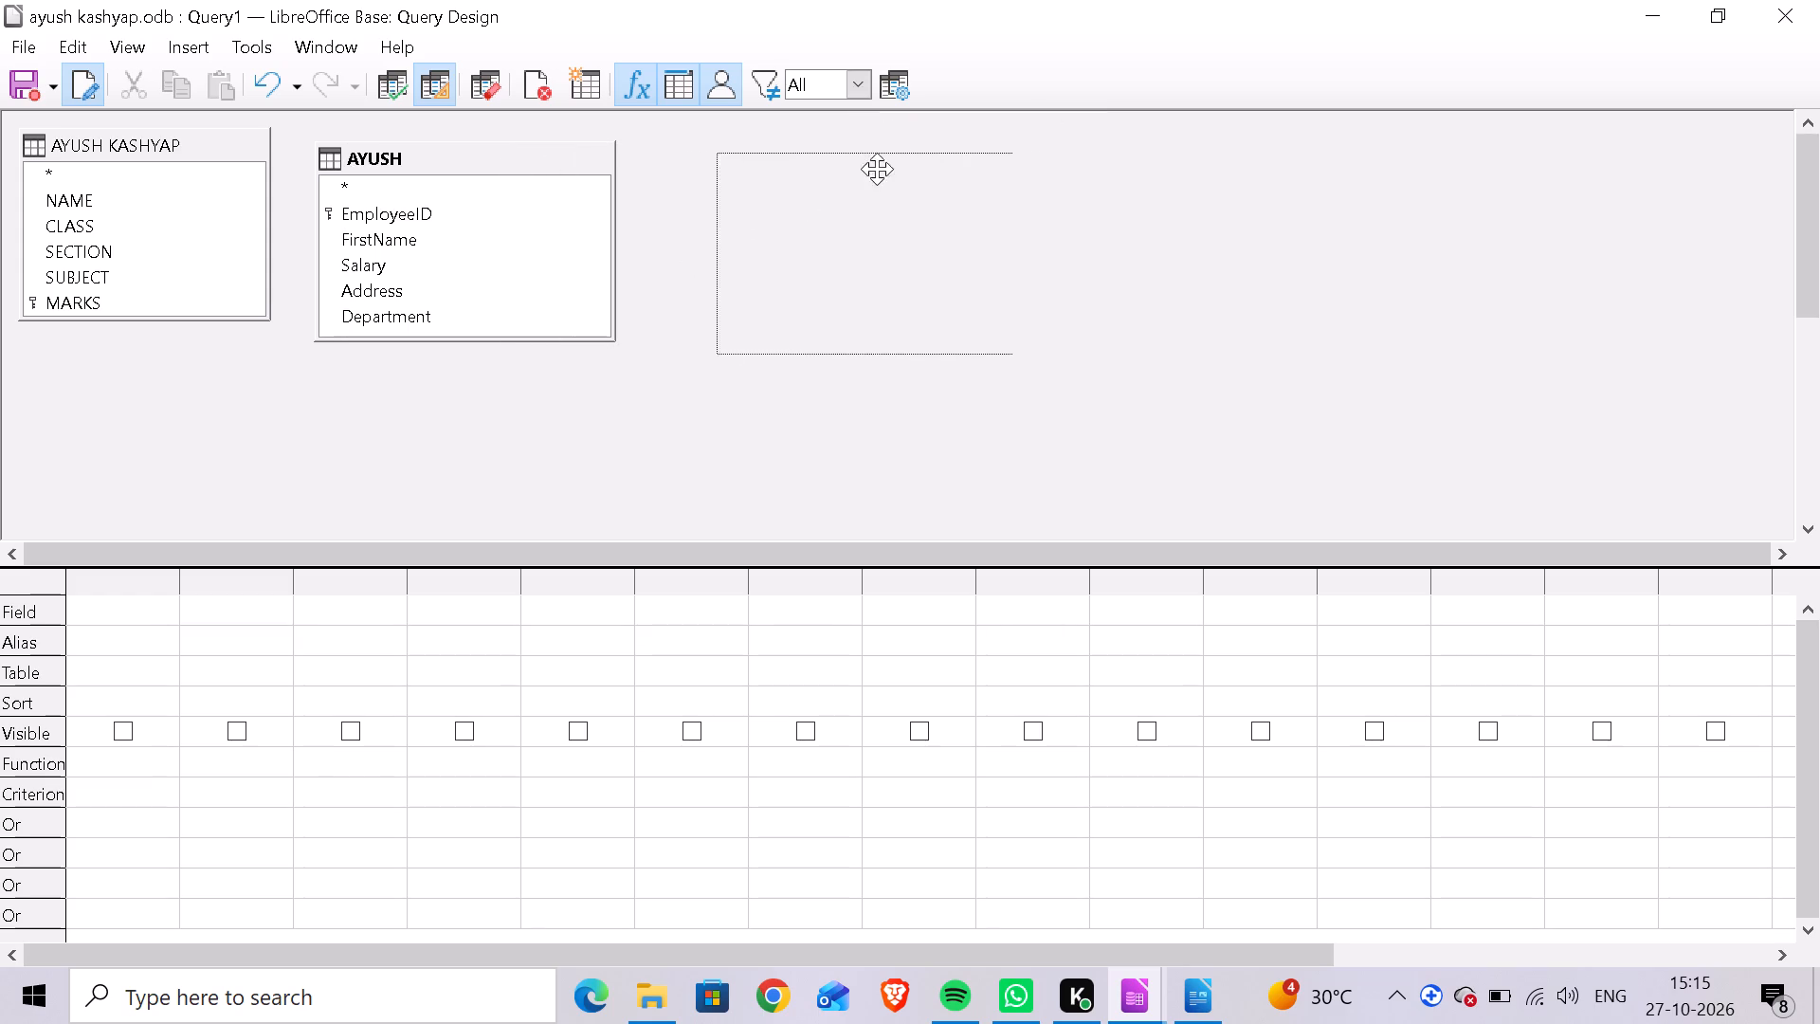
left_click_drag(877, 169, 995, 162)
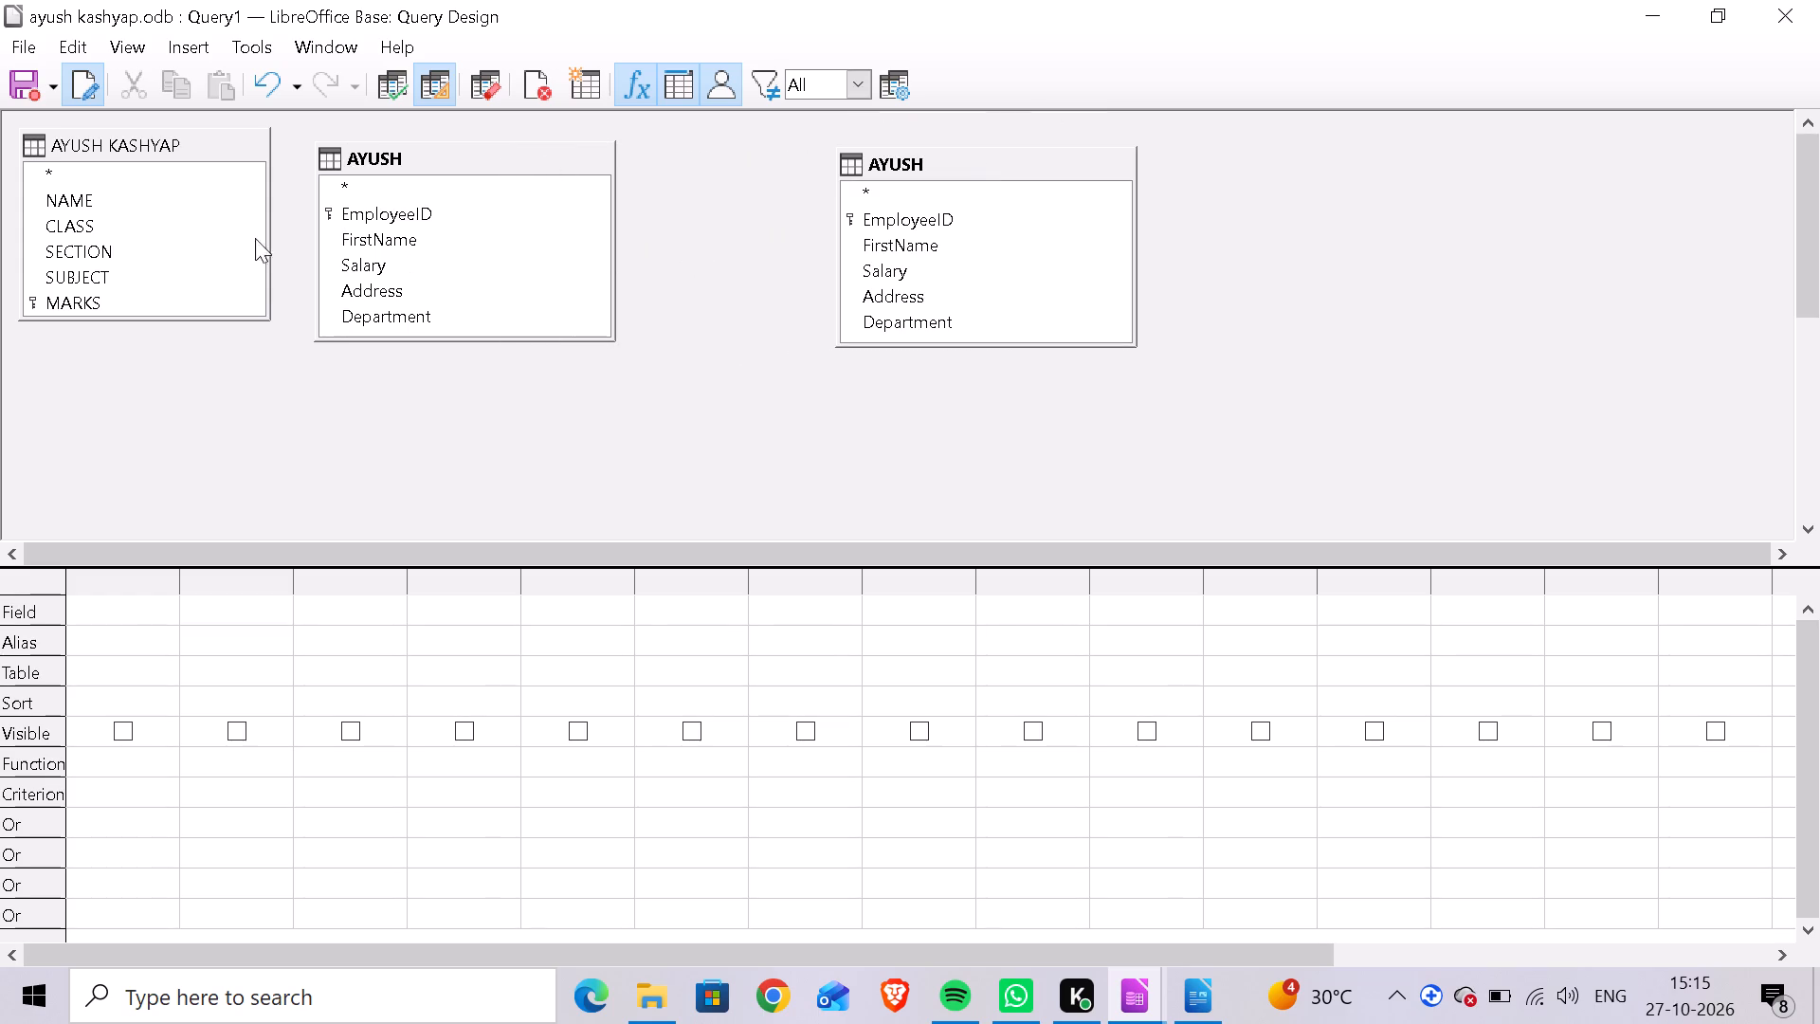
Join the student table to the employee table: NAME to FirstName, CLASS to Department, MARKS to Salary and SECTION to EmployeeID.
left_click_drag(204, 202, 585, 219)
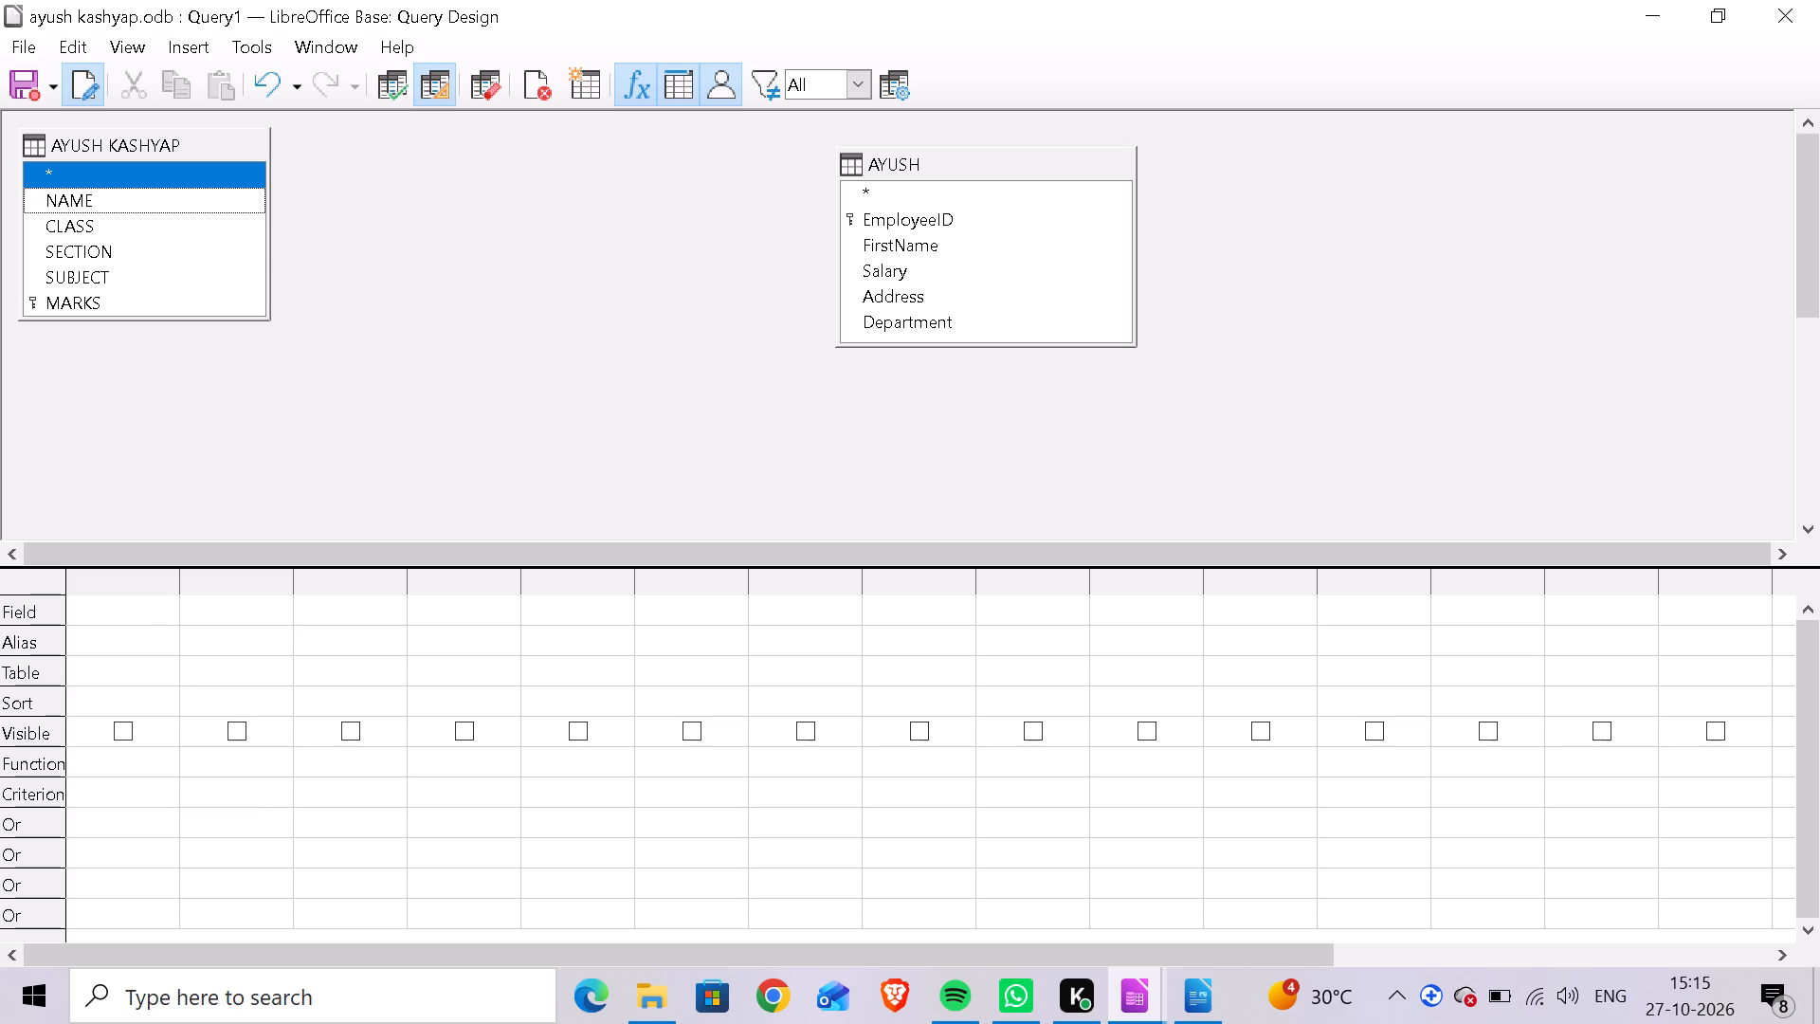
left_click_drag(585, 219, 885, 246)
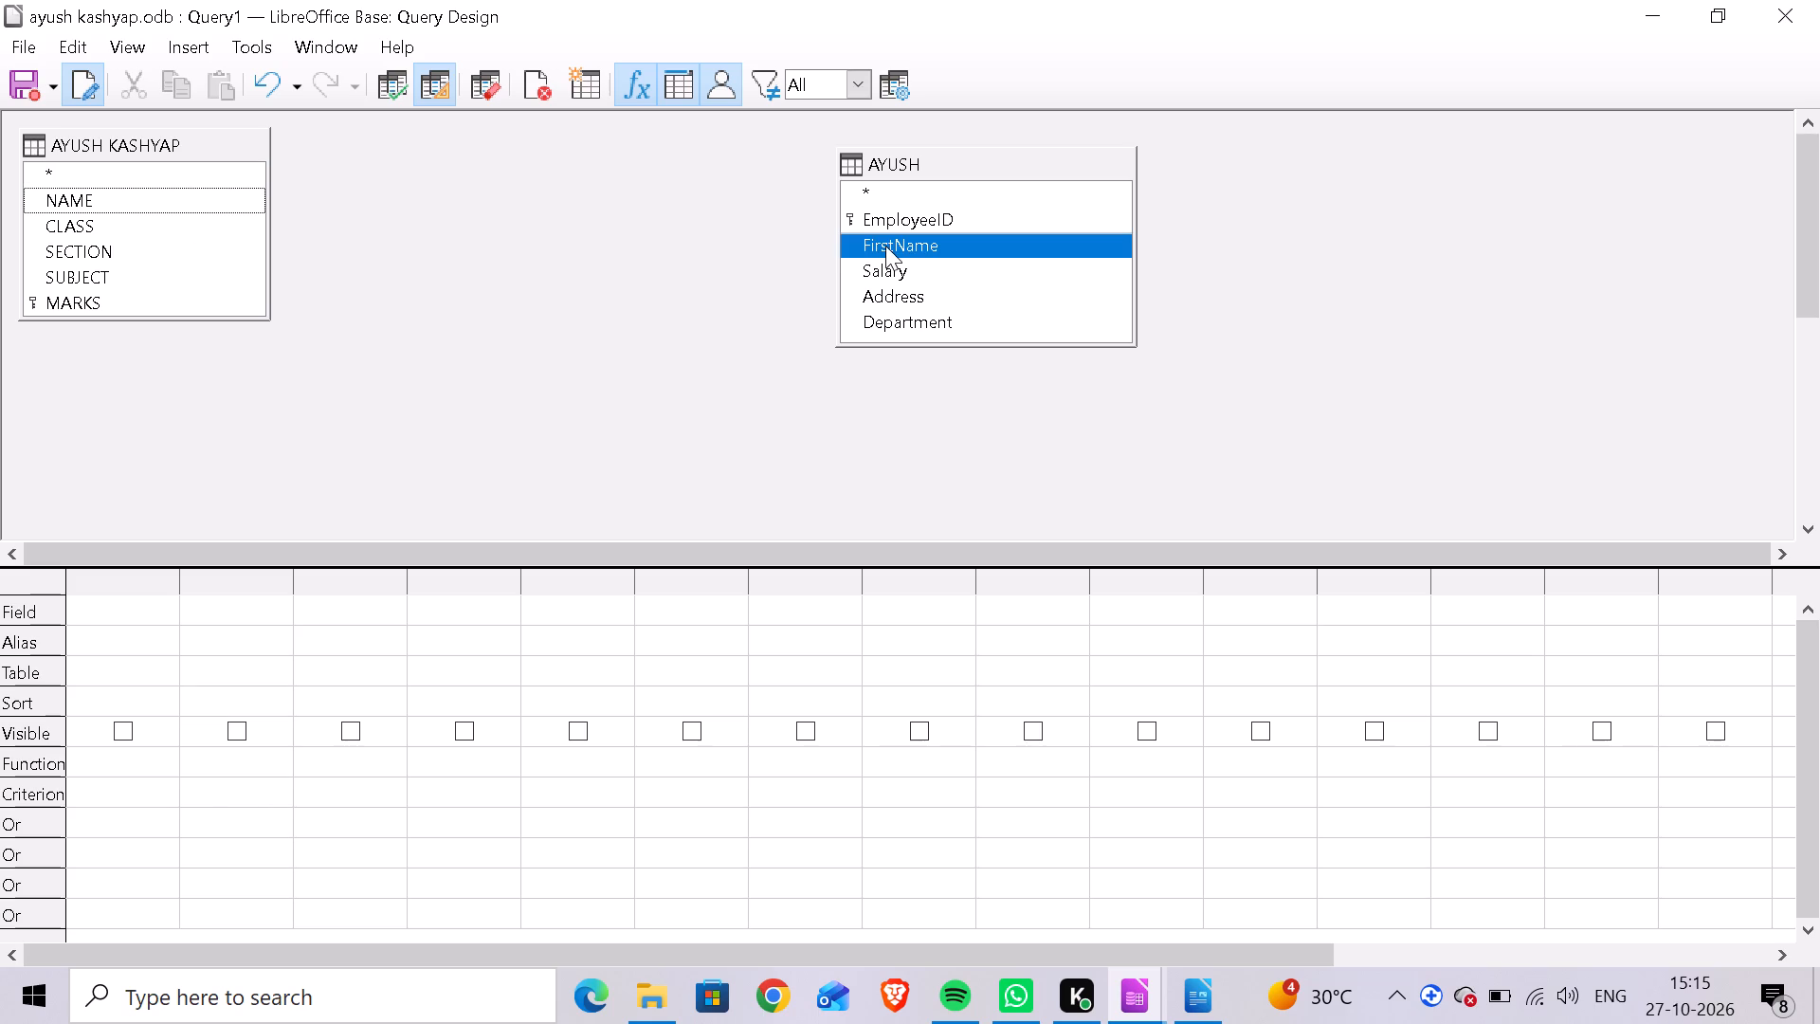
left_click(454, 294)
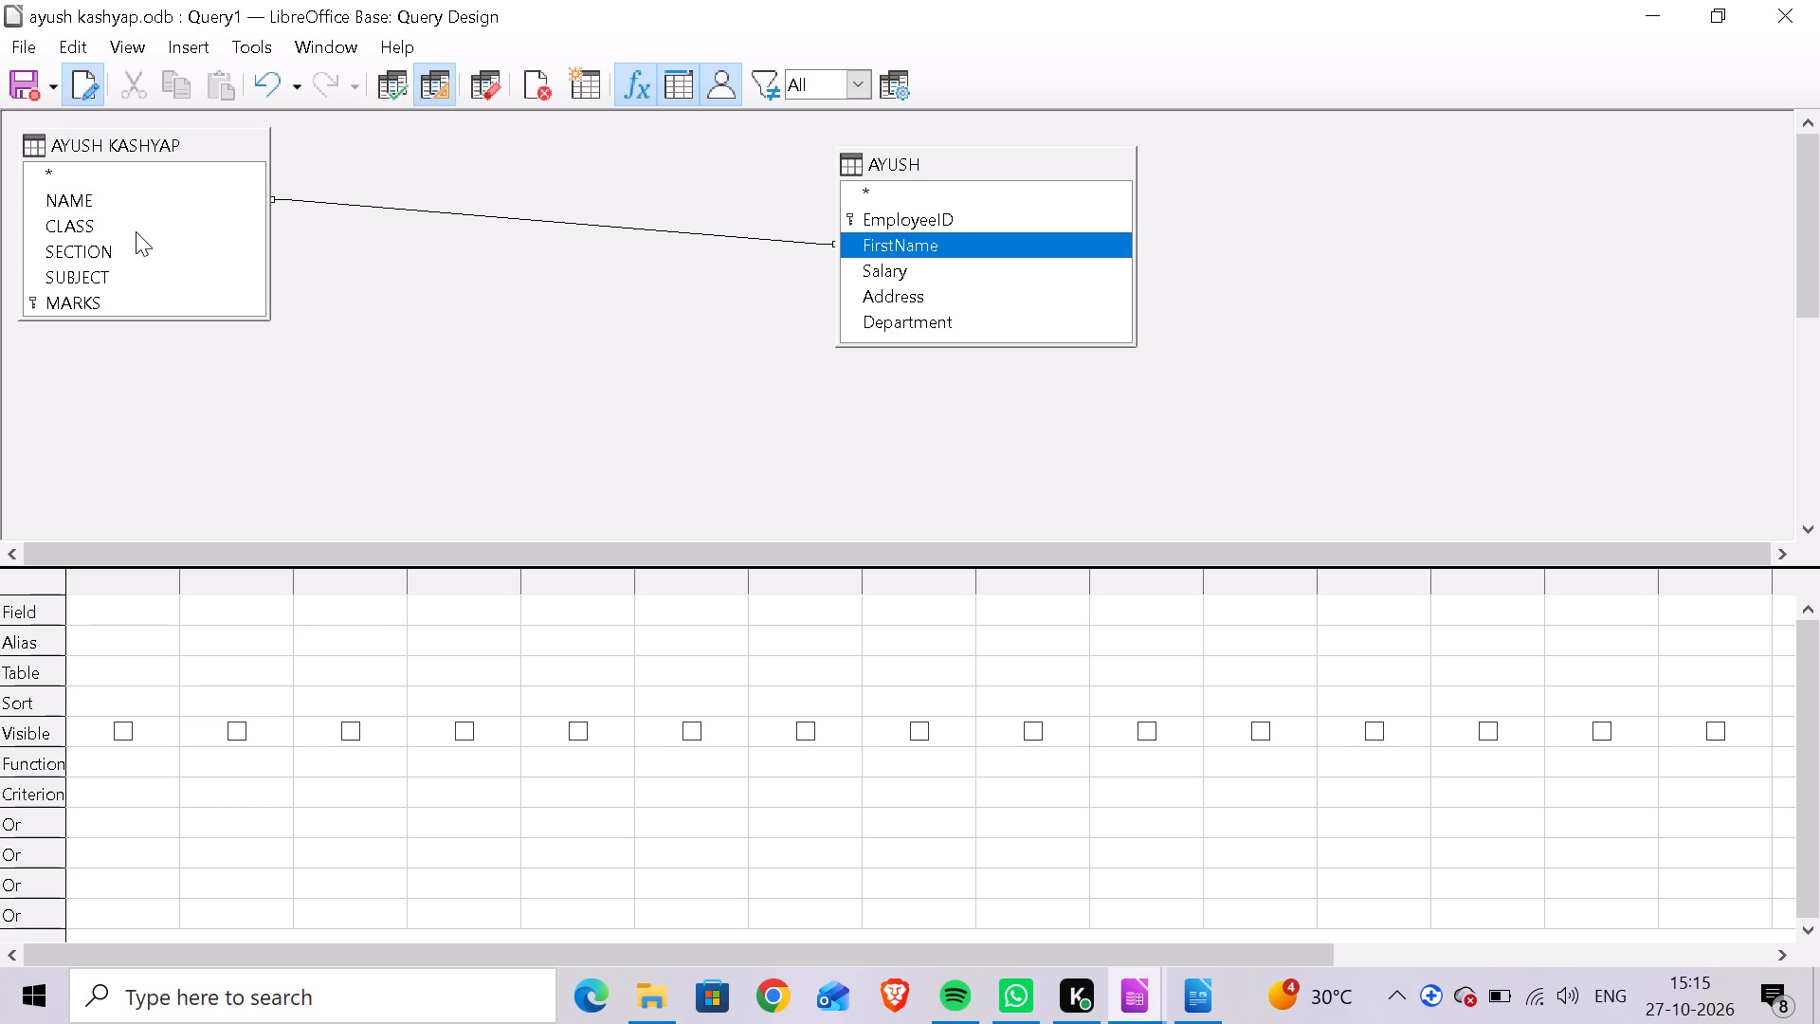
left_click_drag(136, 231, 477, 219)
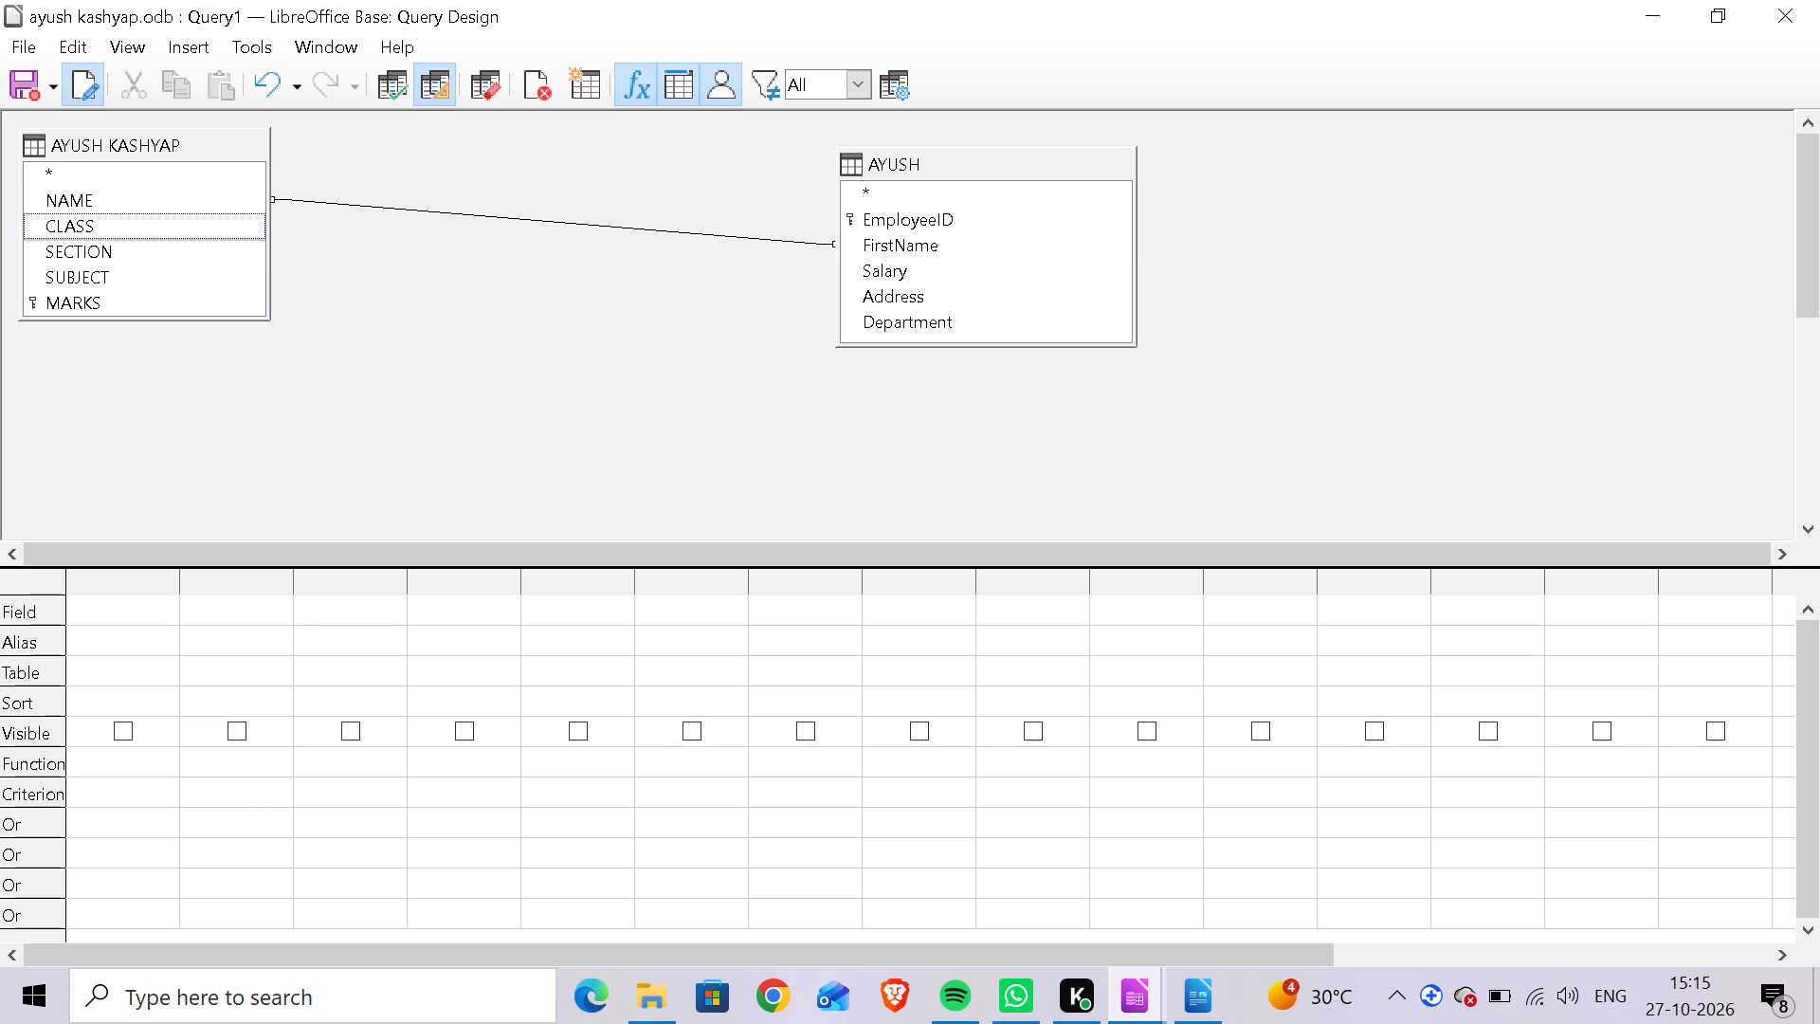
left_click_drag(477, 219, 864, 312)
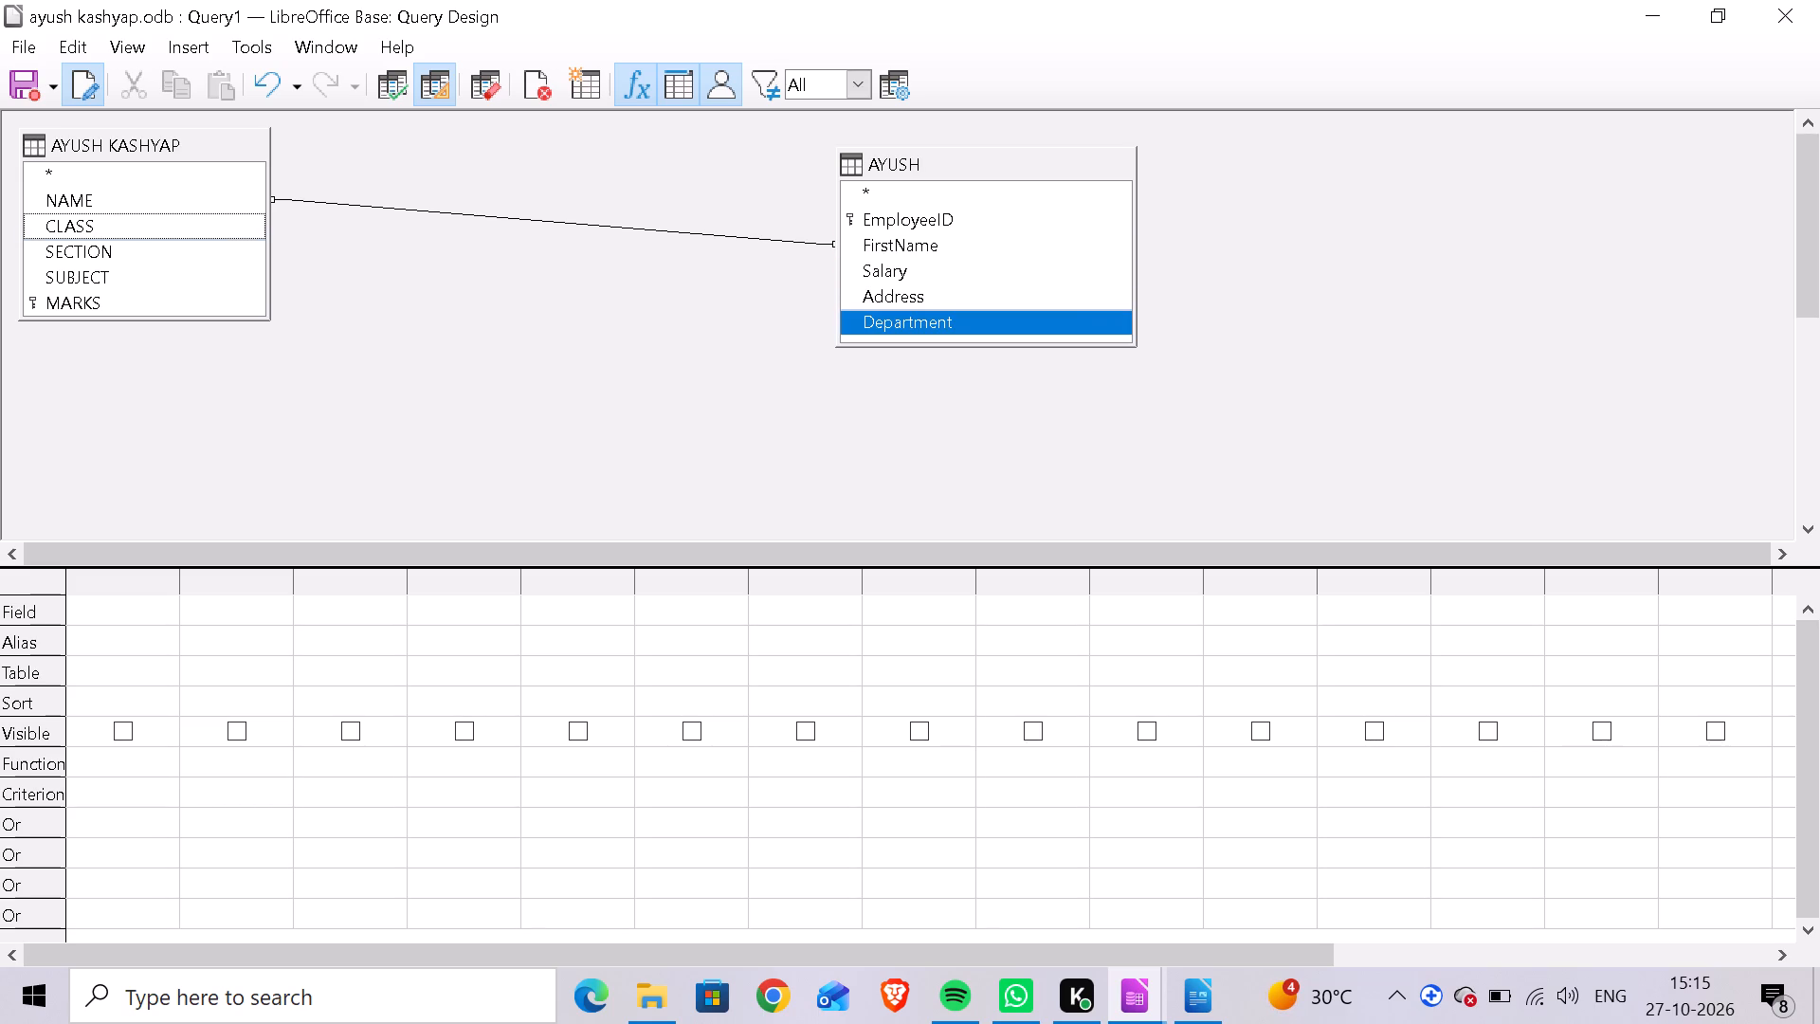
left_click_drag(864, 312, 864, 310)
left_click(646, 371)
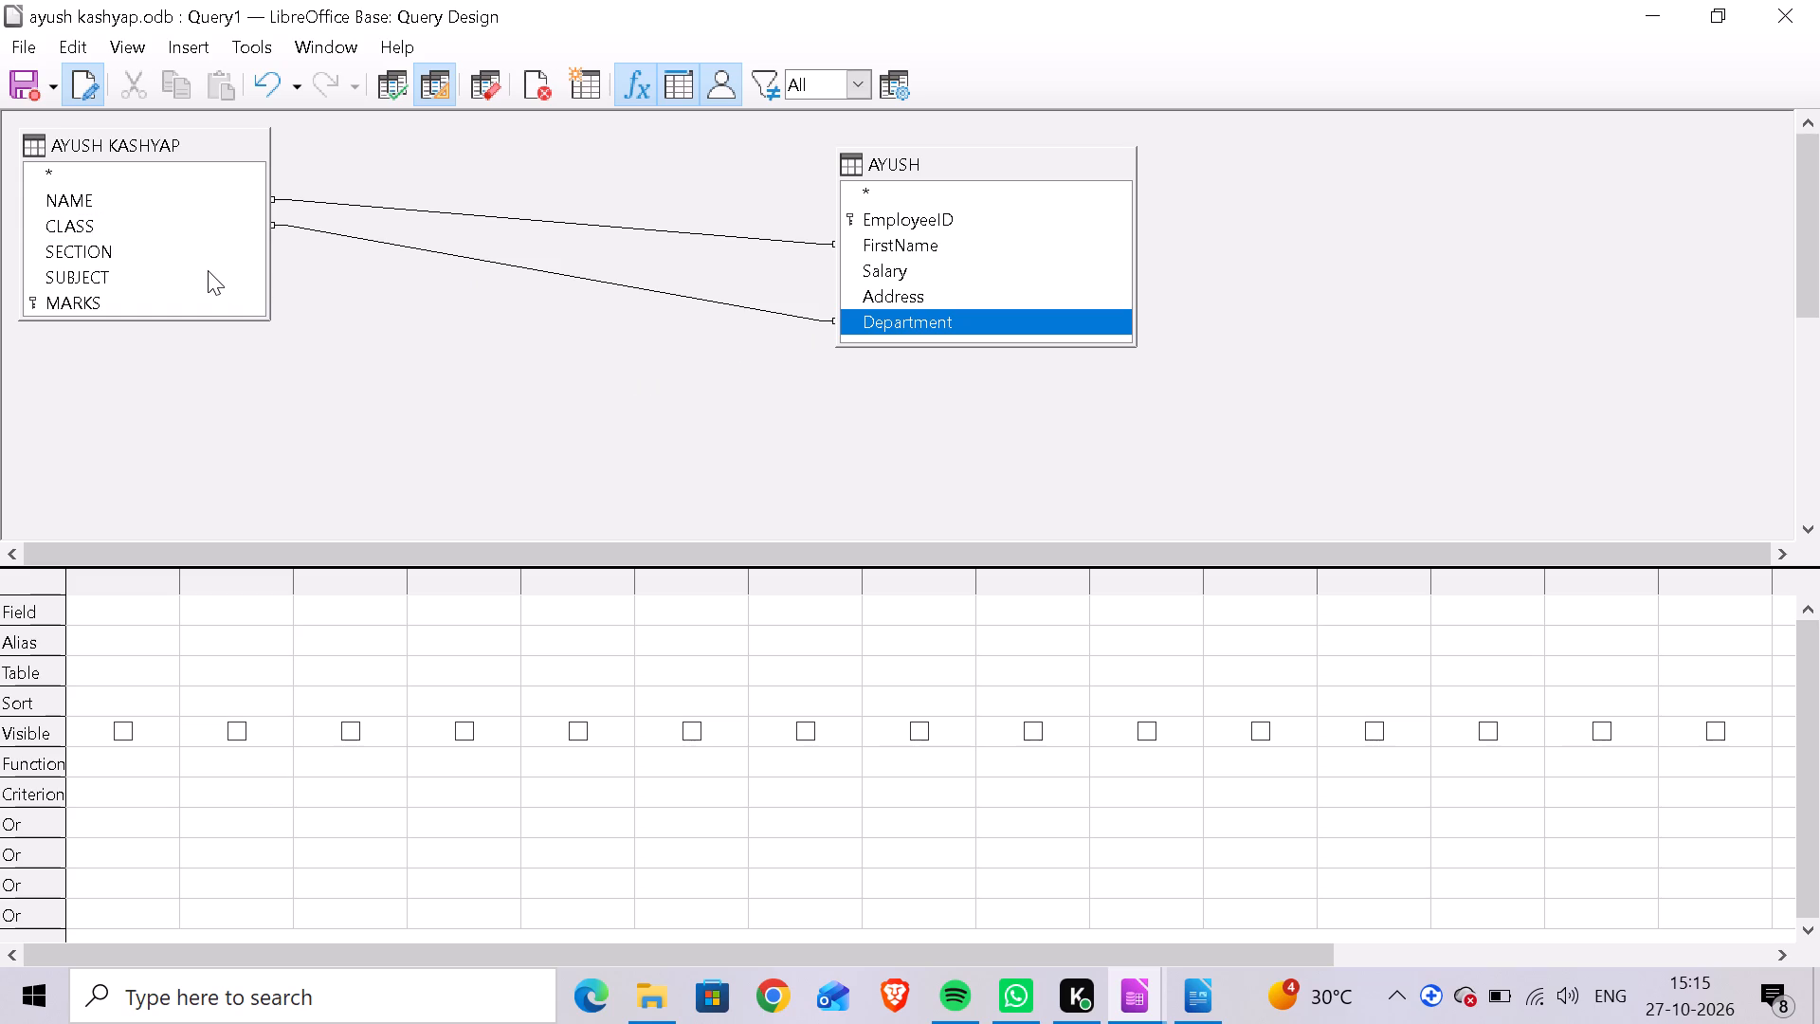
left_click_drag(185, 305, 201, 301)
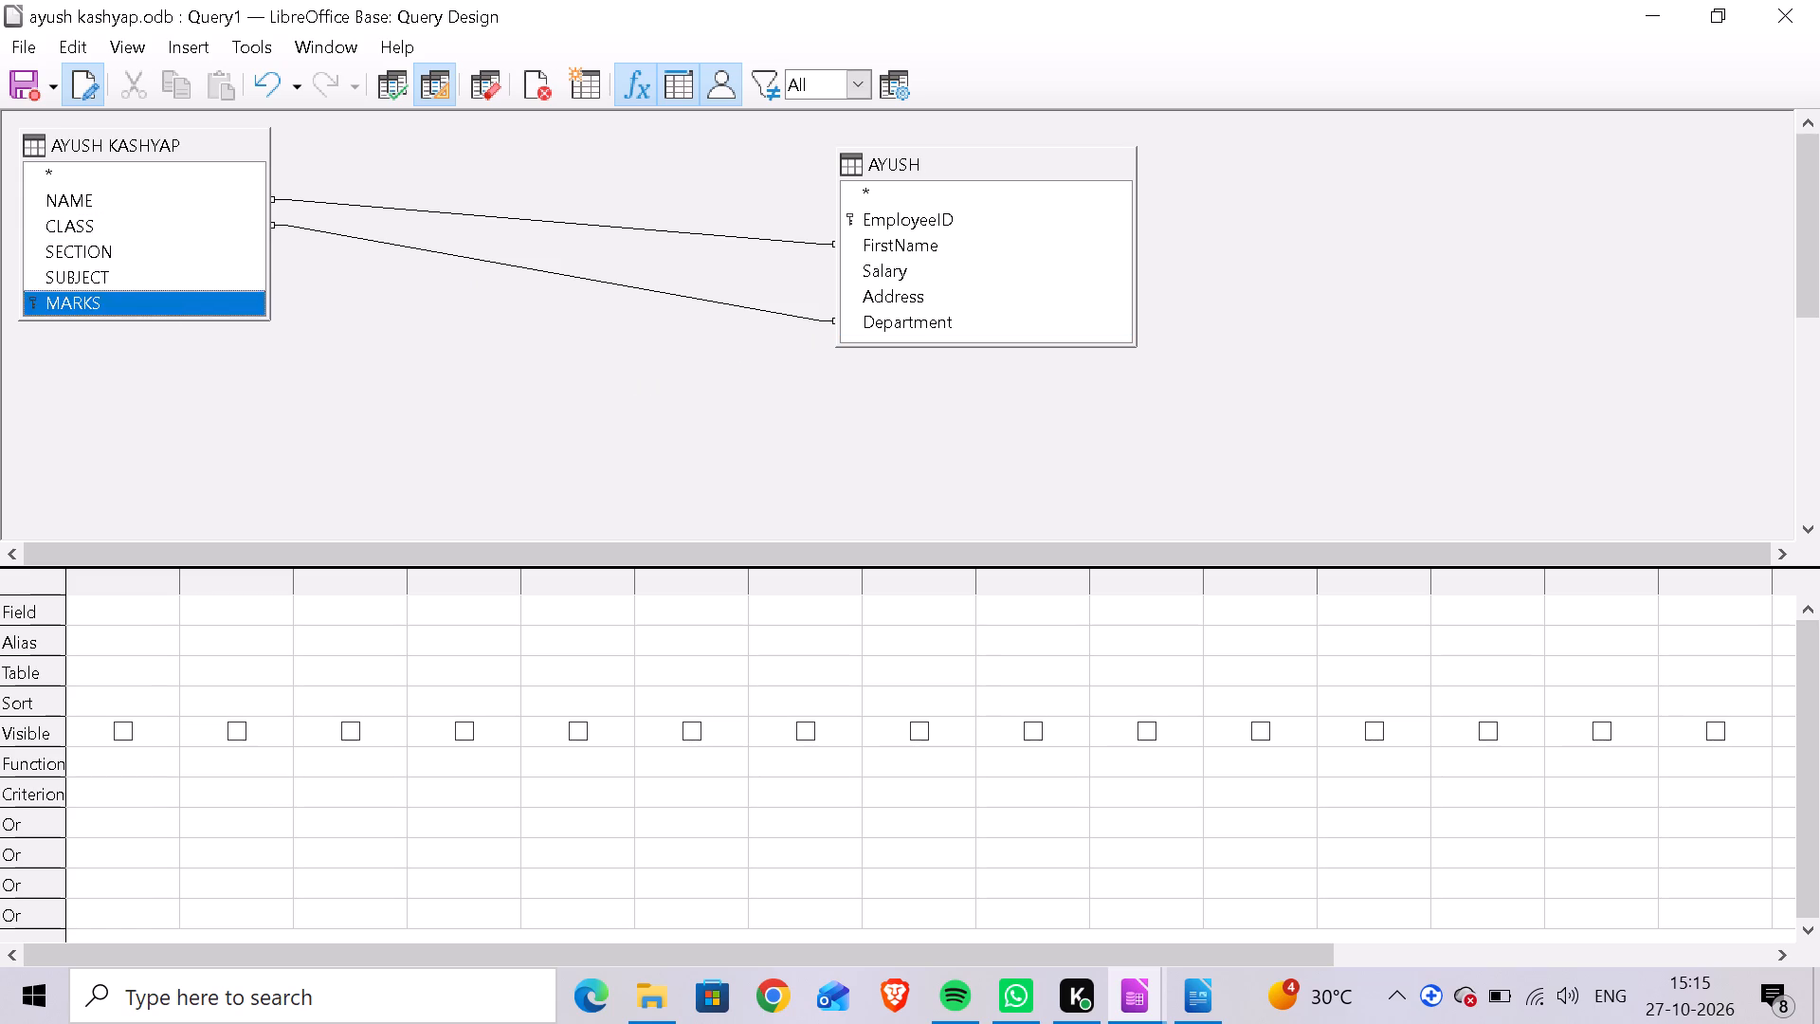
left_click_drag(201, 301, 864, 278)
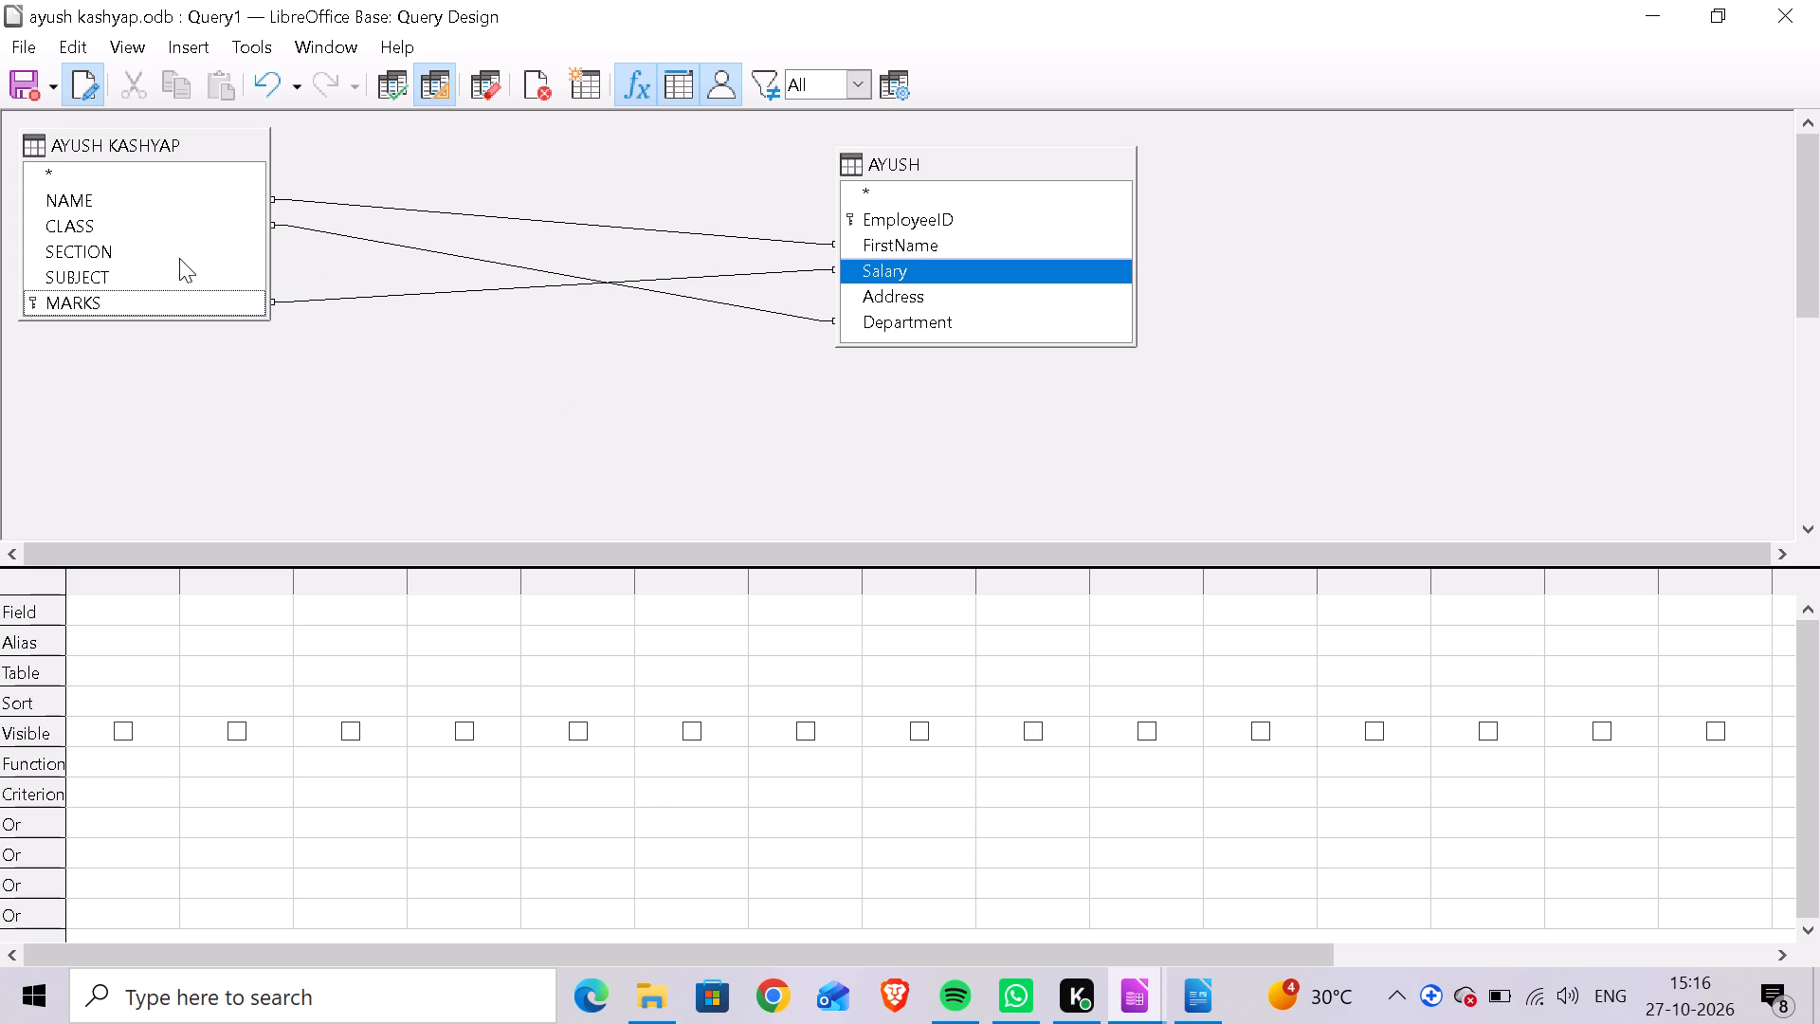
left_click_drag(183, 250, 858, 219)
left_click(656, 431)
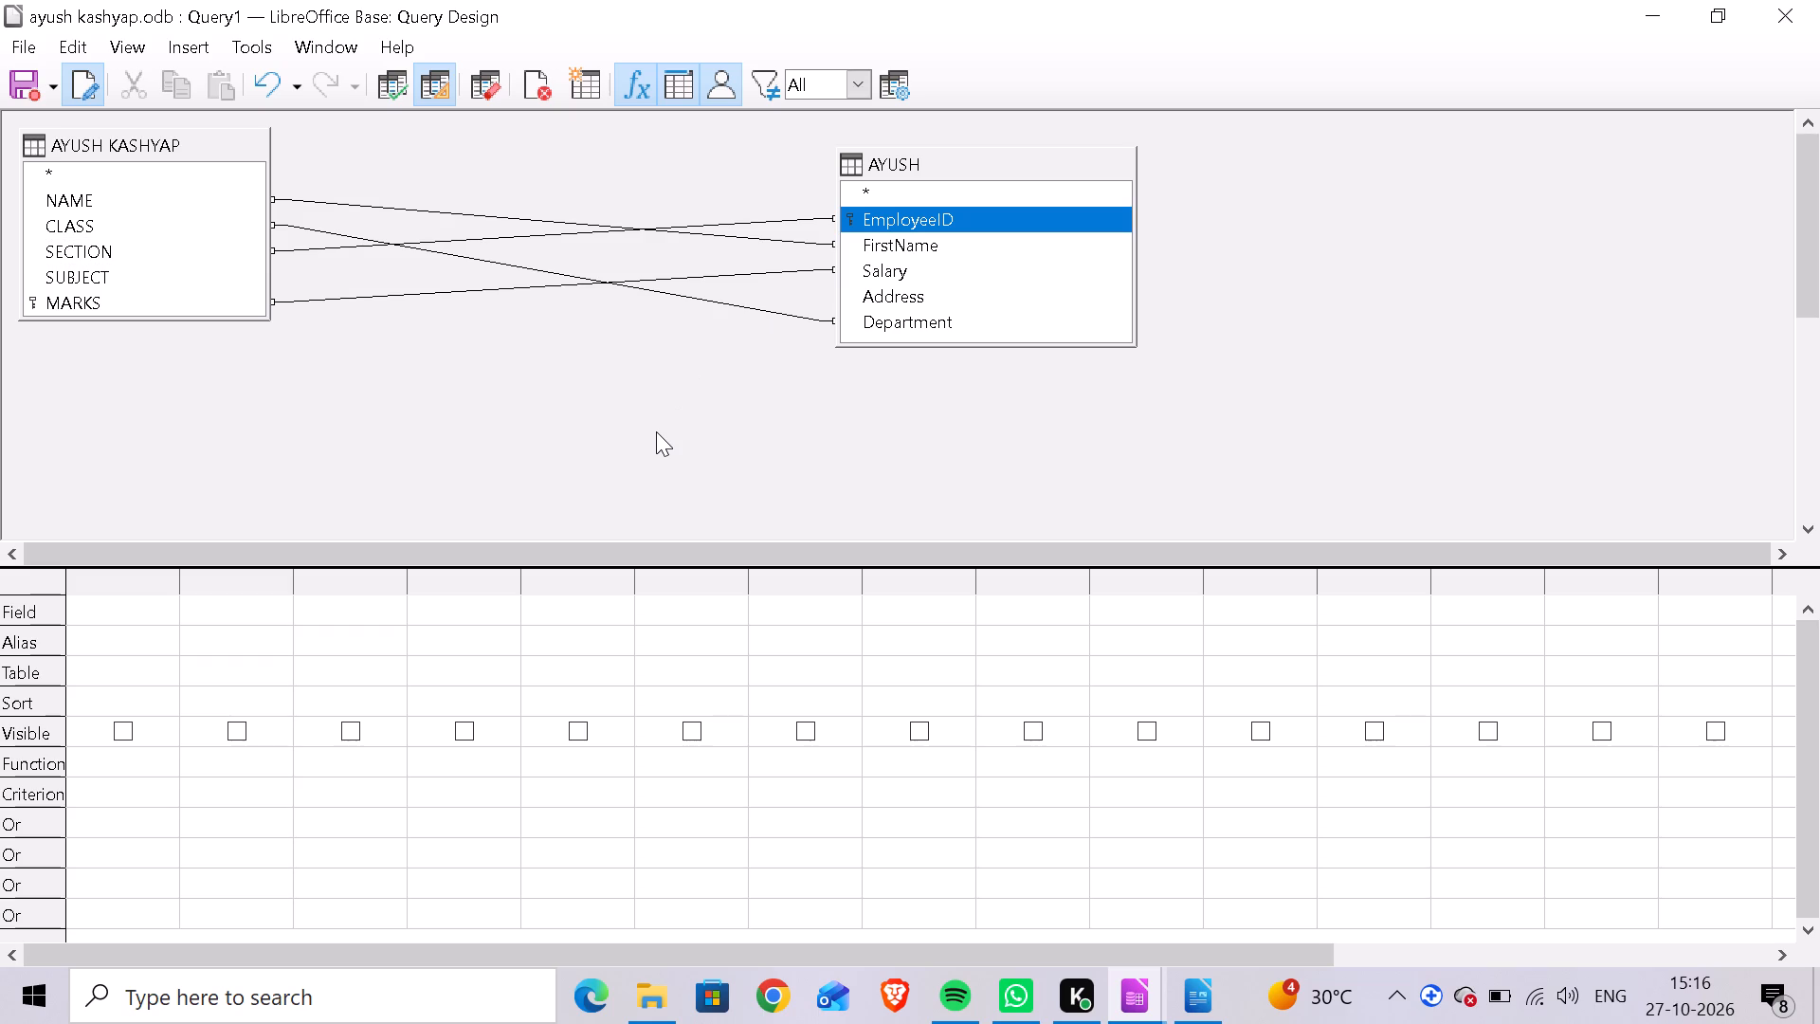
Capture a rectangular snip of the whole query design window without the taskbar and open it in Snip & Sketch.
key("shift+super+s")
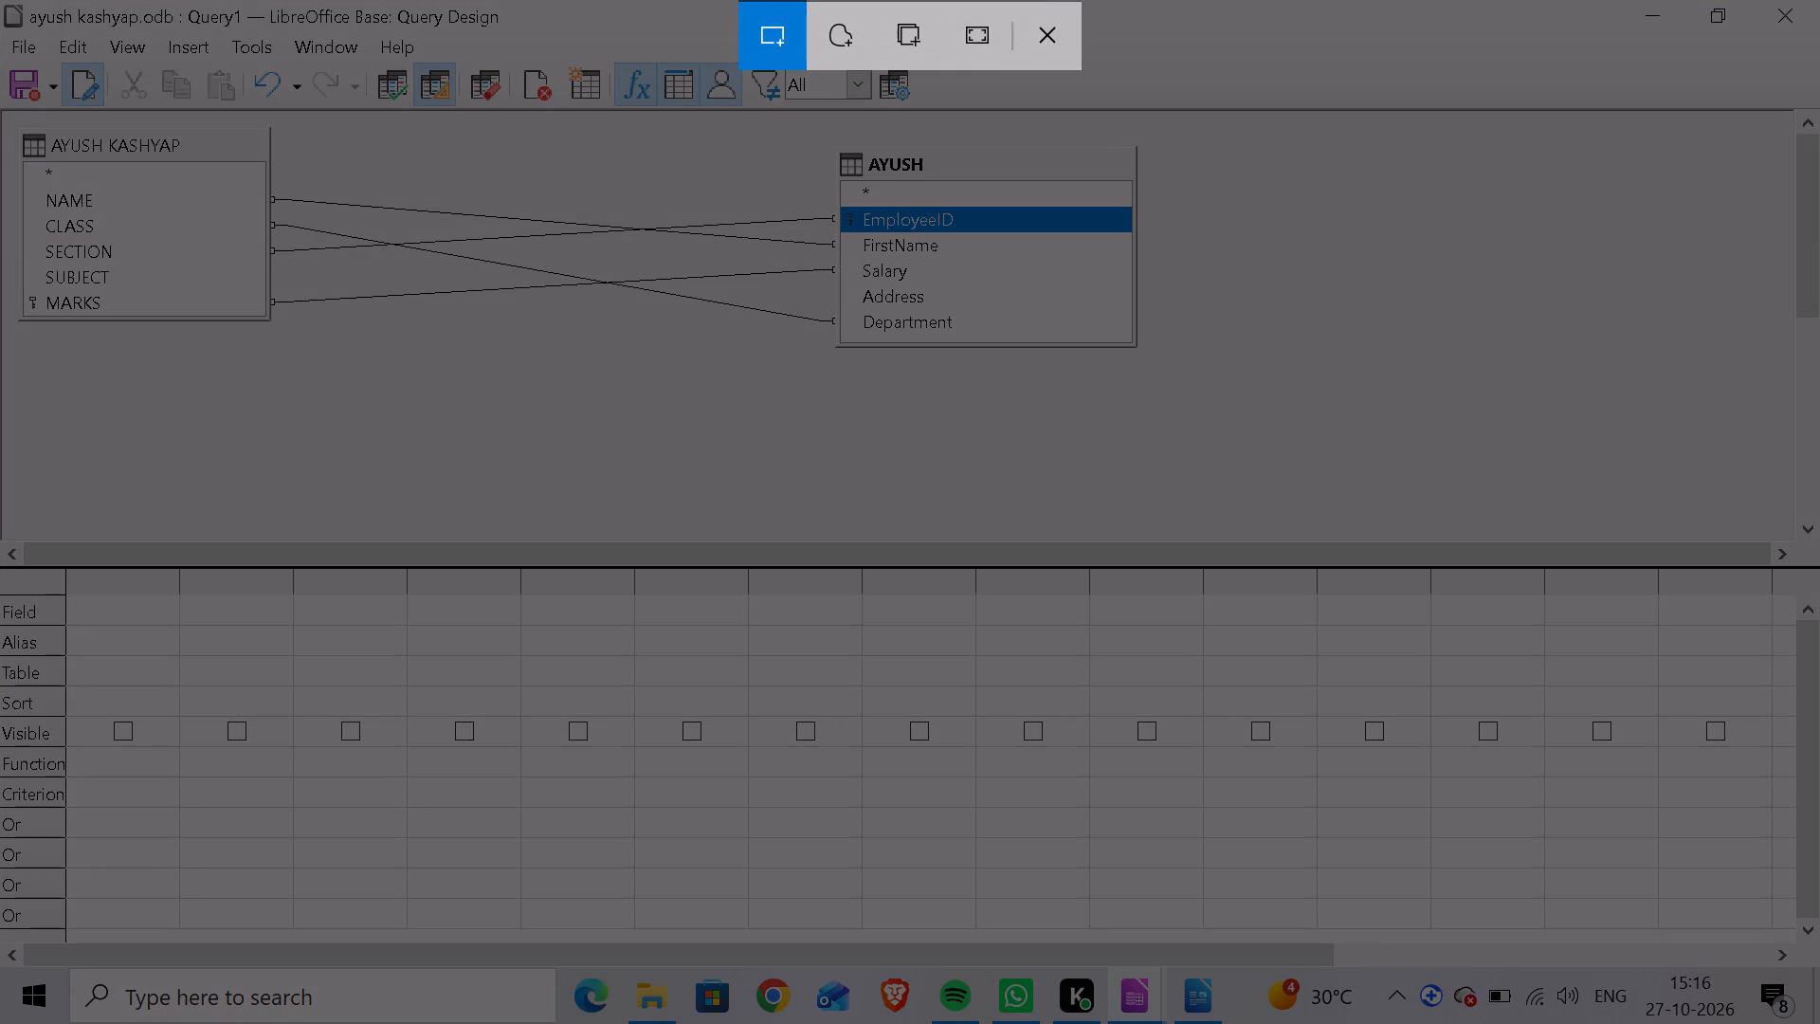
left_click_drag(0, 0, 995, 782)
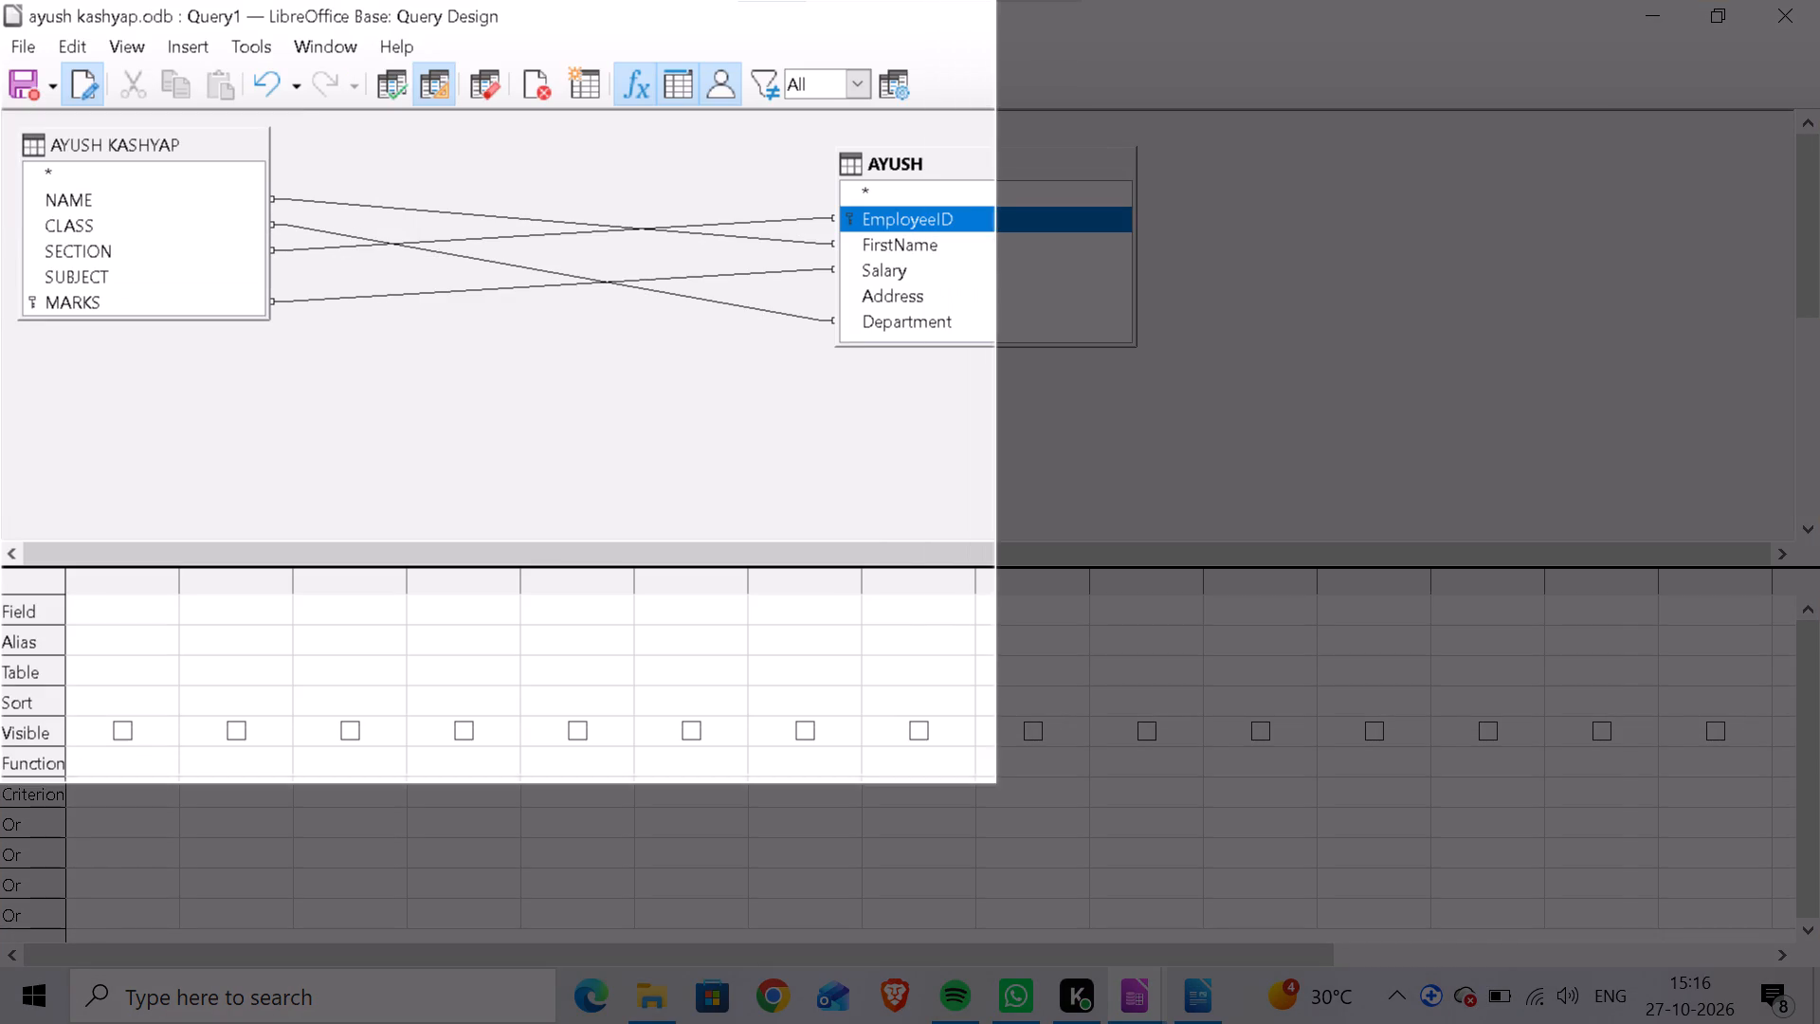
left_click_drag(995, 782, 1819, 972)
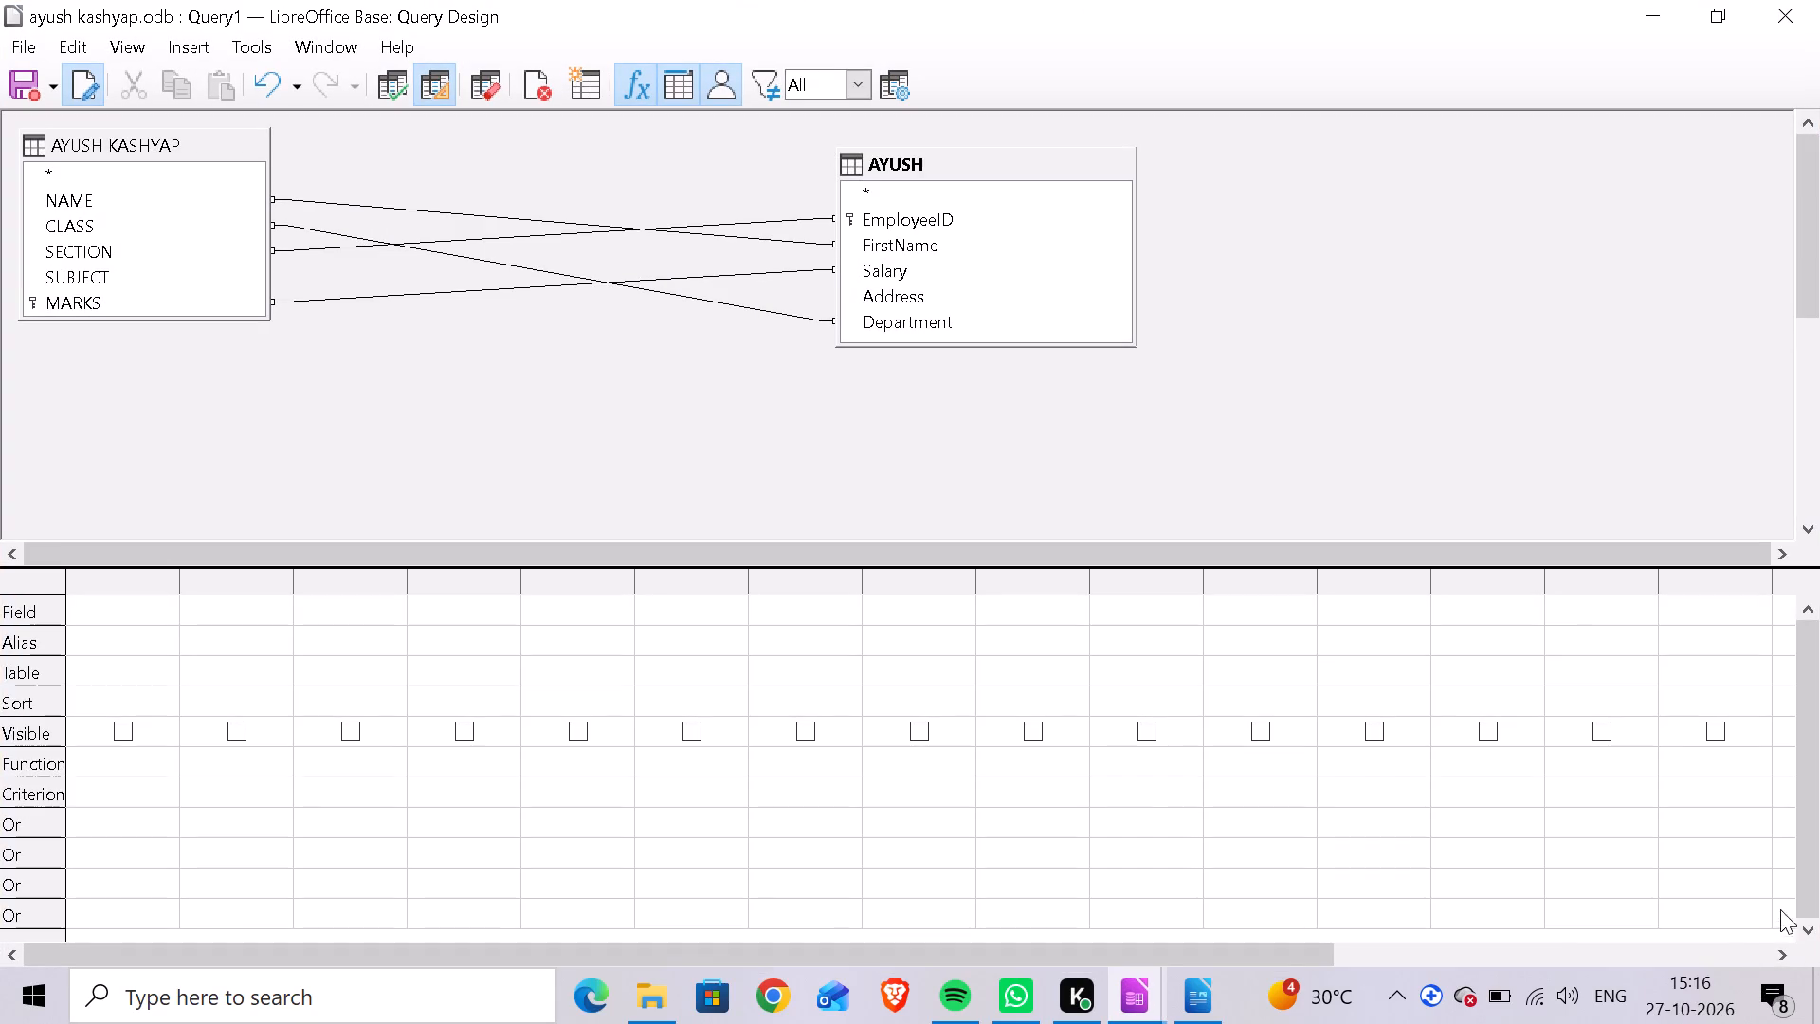
left_click(1577, 612)
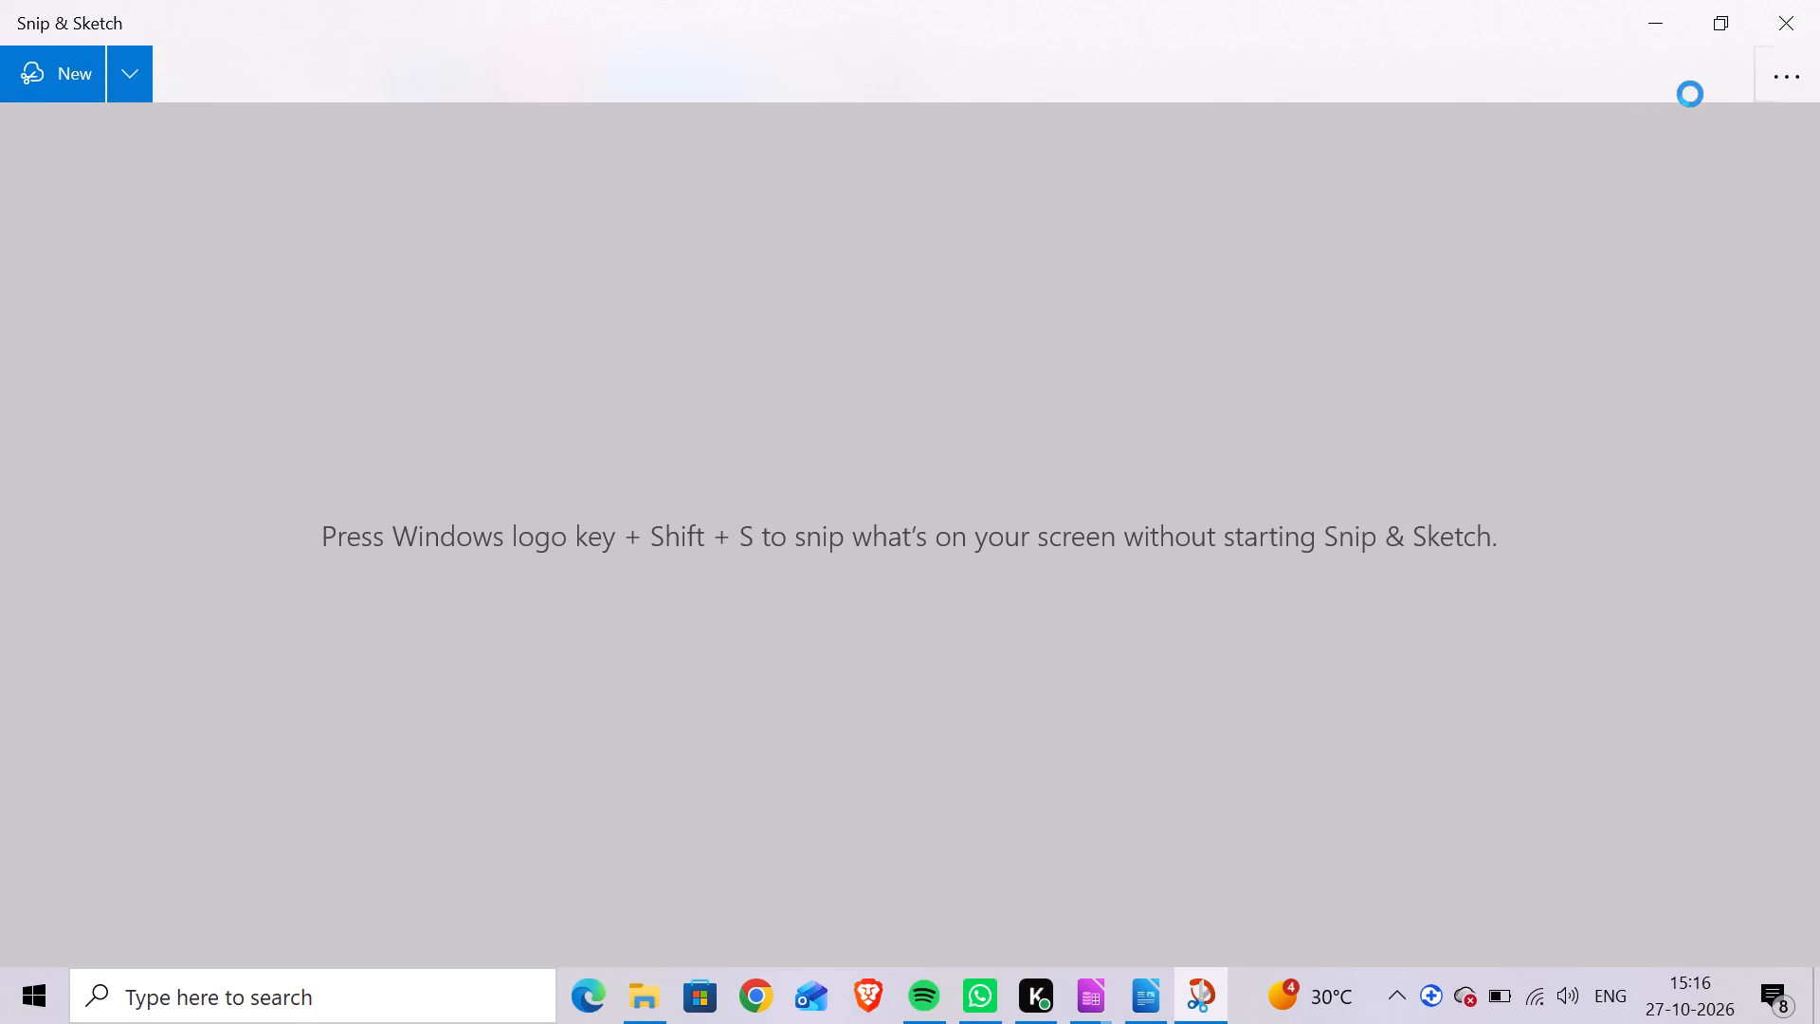
left_click(1610, 85)
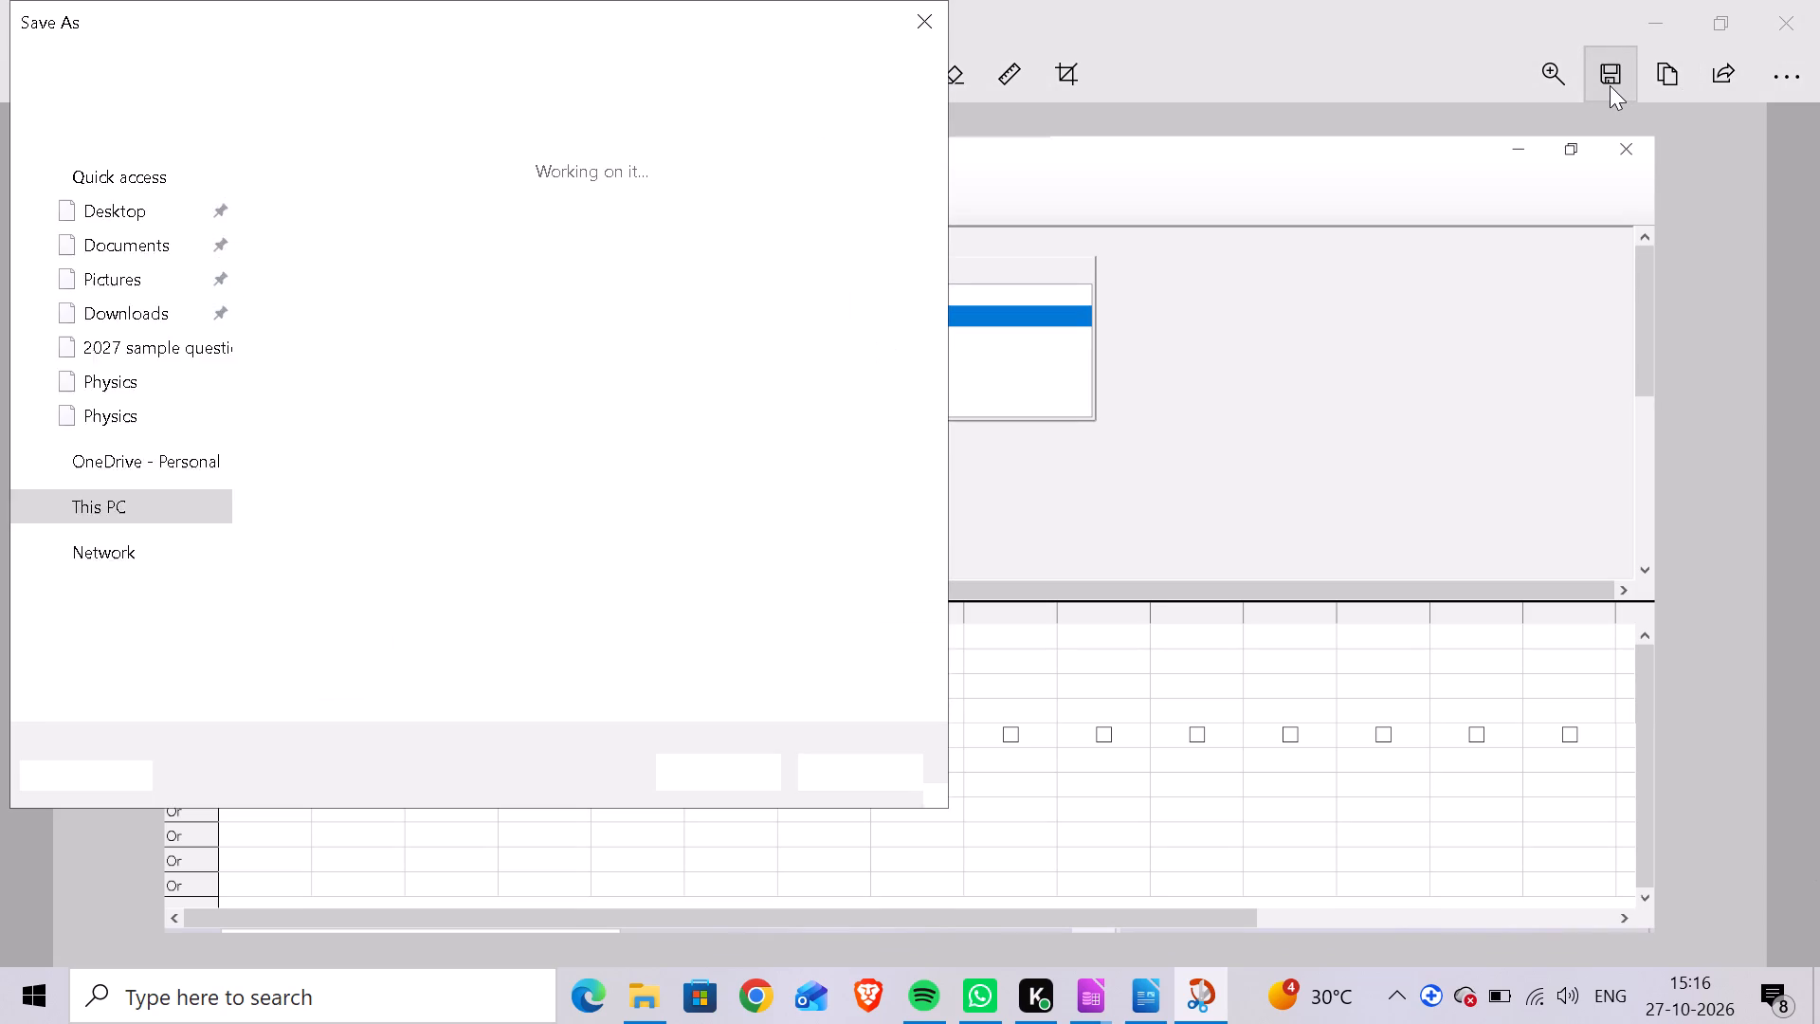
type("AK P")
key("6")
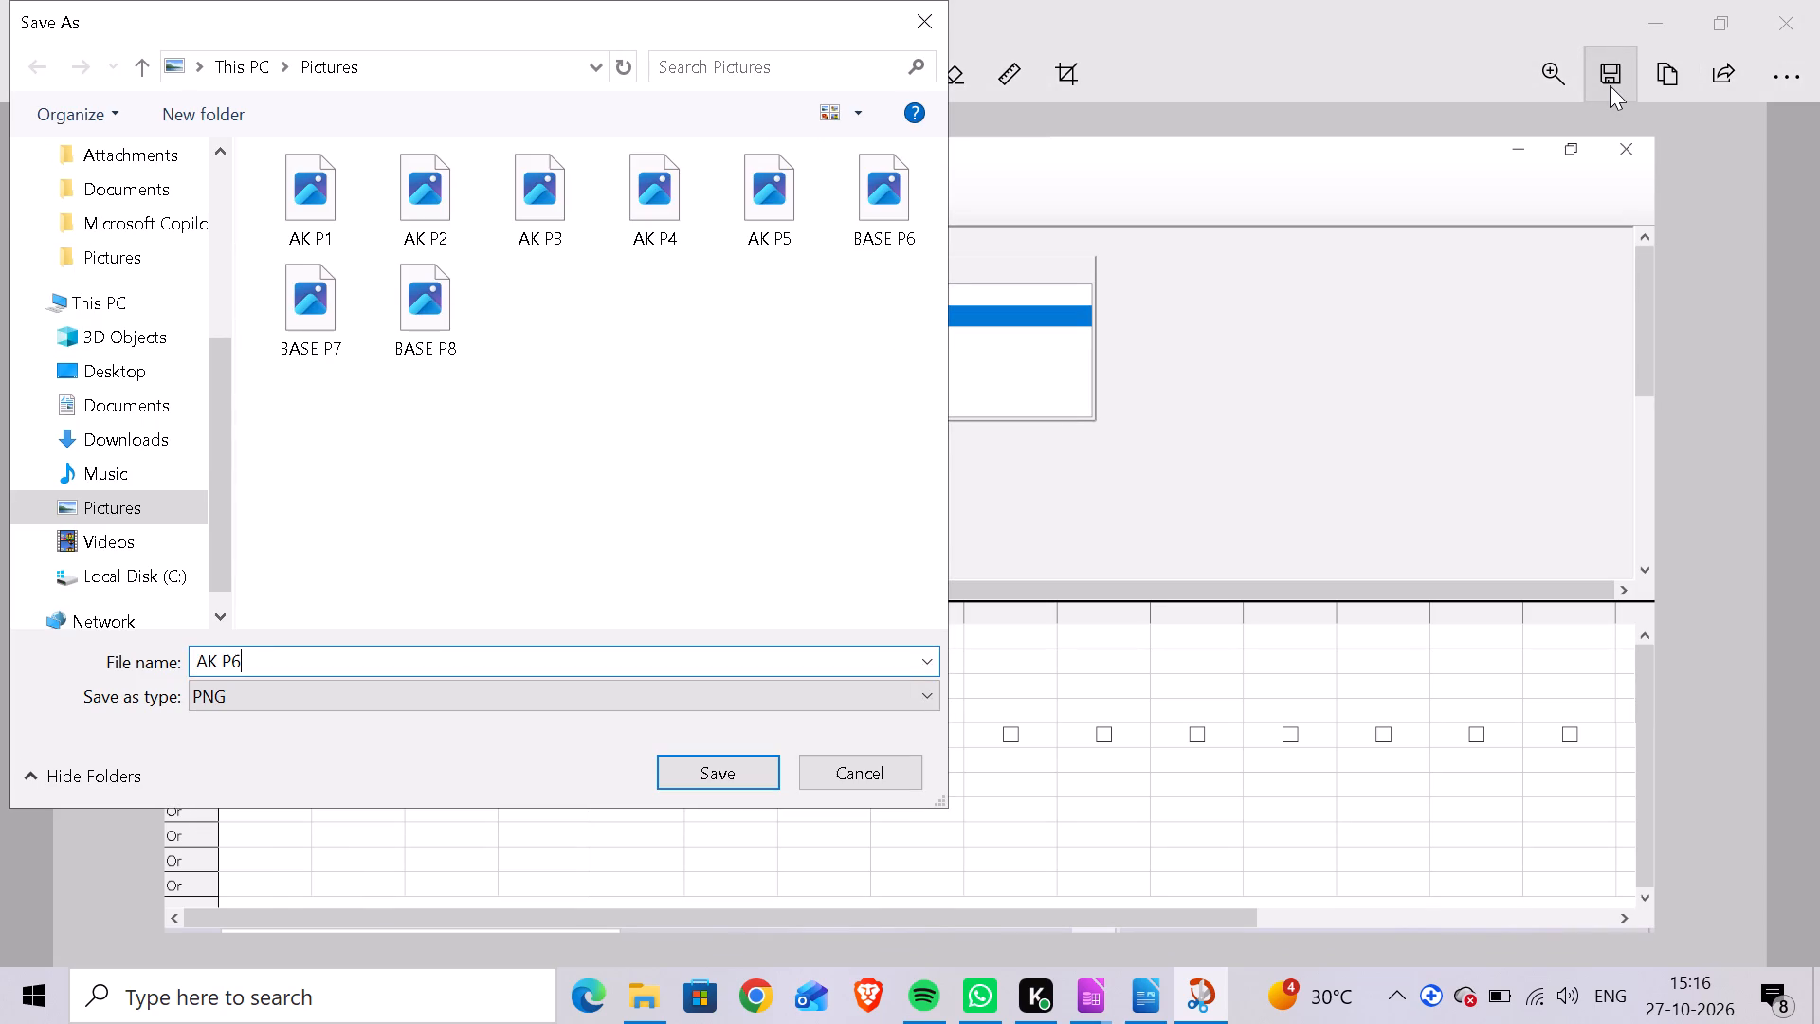